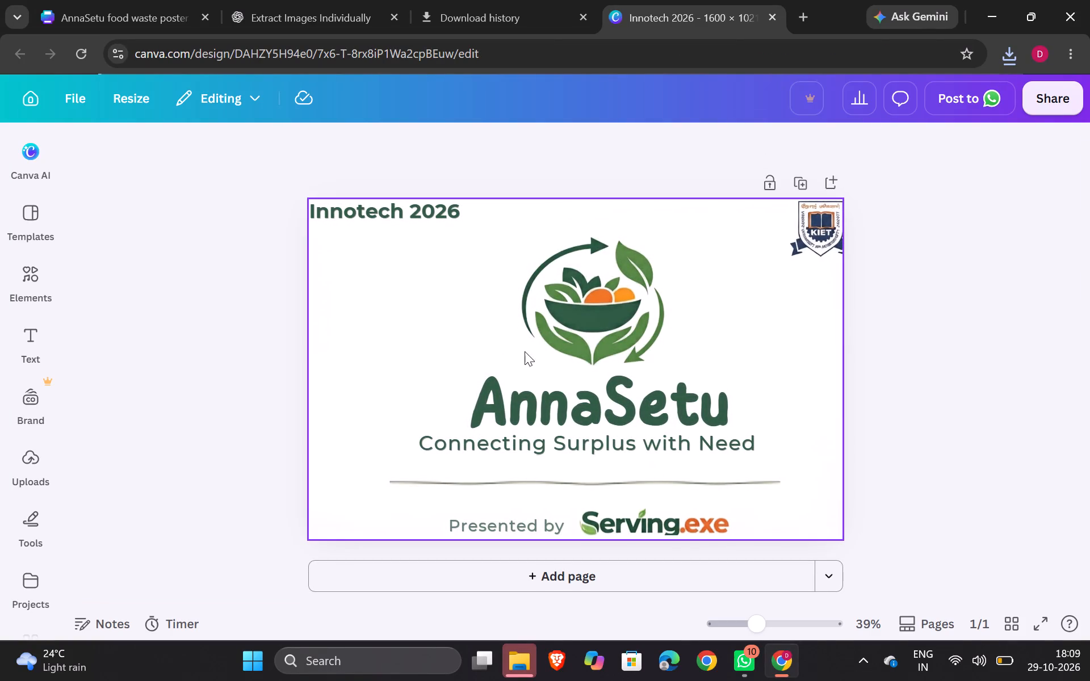
# Reposition the KIET logo in the page's upper-right corner so it lines up with the page's right edge.
pyautogui.scroll(-1, 916, 297)
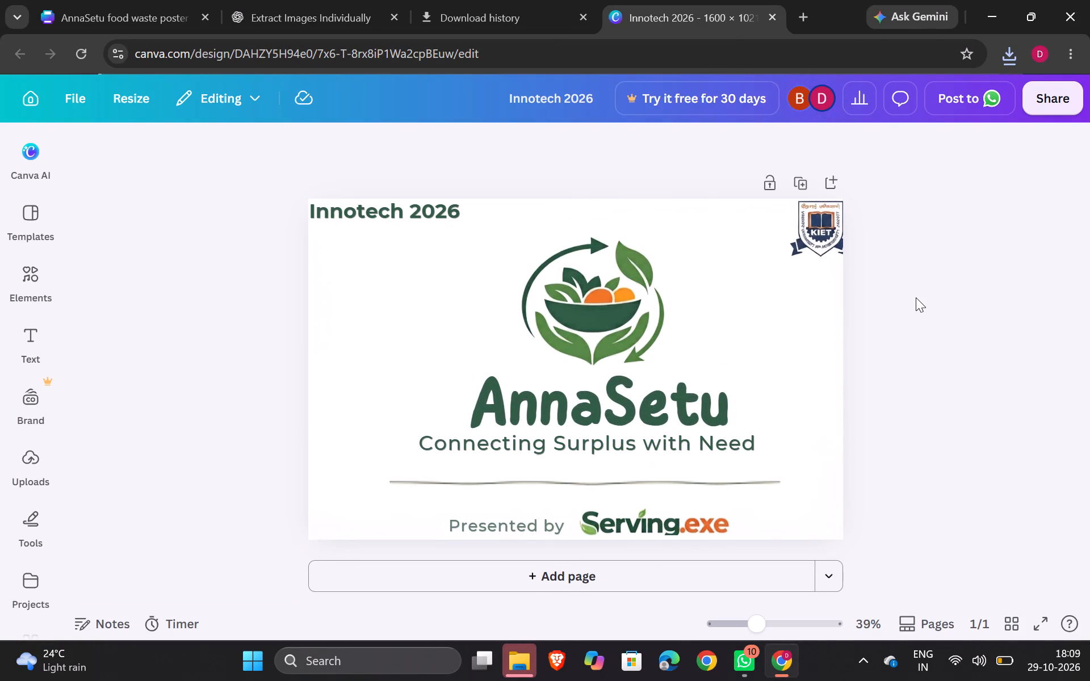
pyautogui.click(820, 227)
pyautogui.click(820, 227)
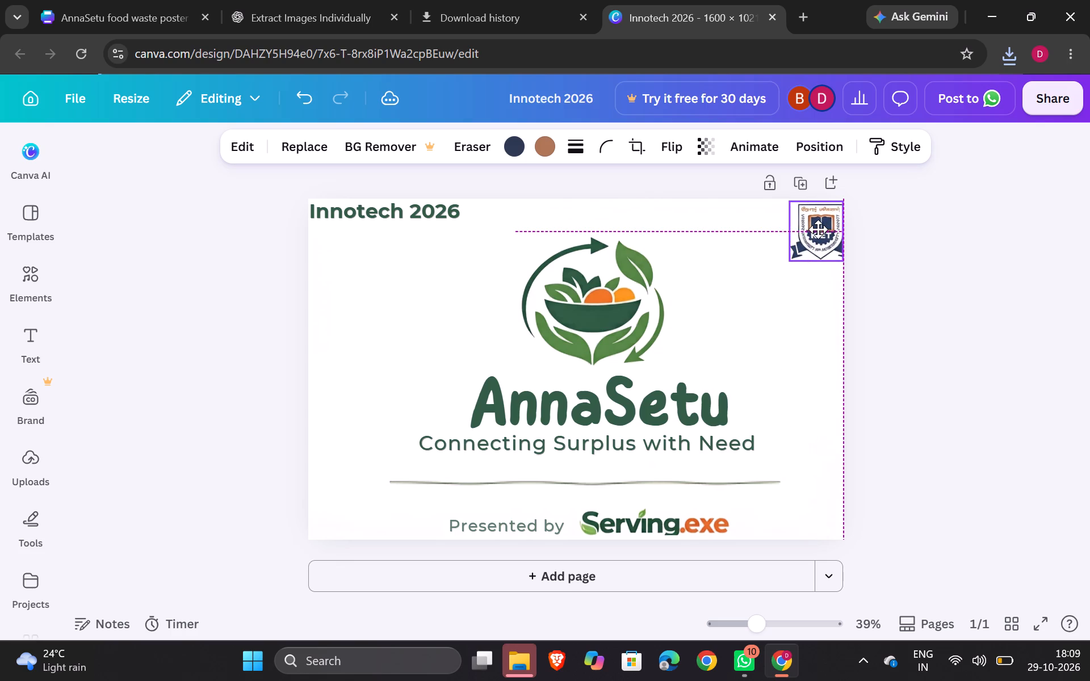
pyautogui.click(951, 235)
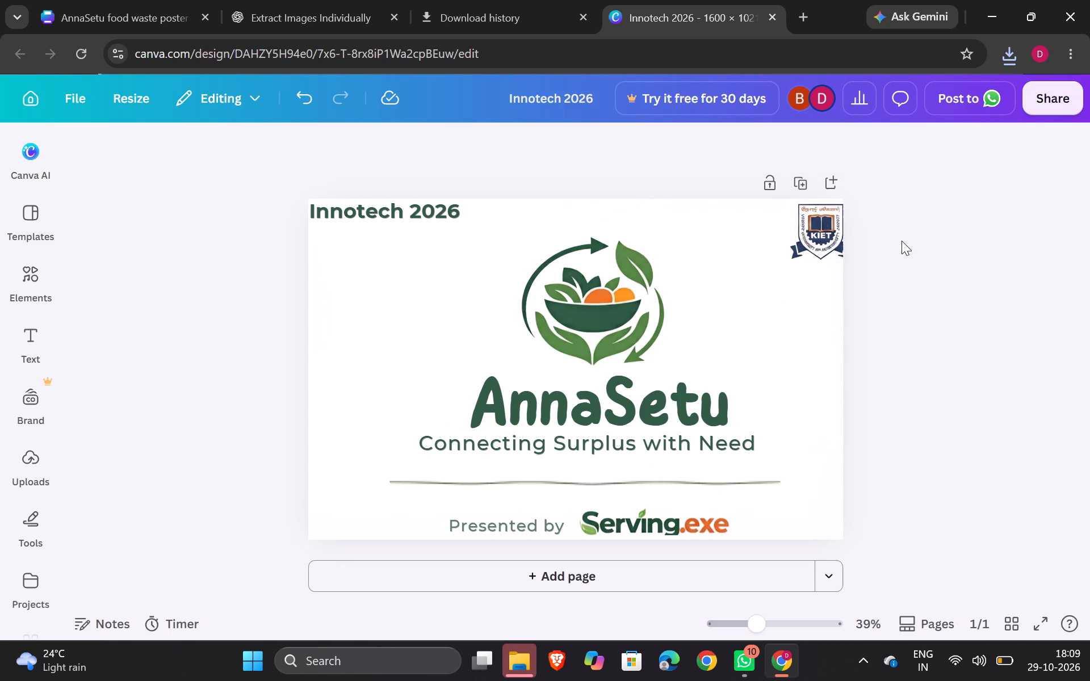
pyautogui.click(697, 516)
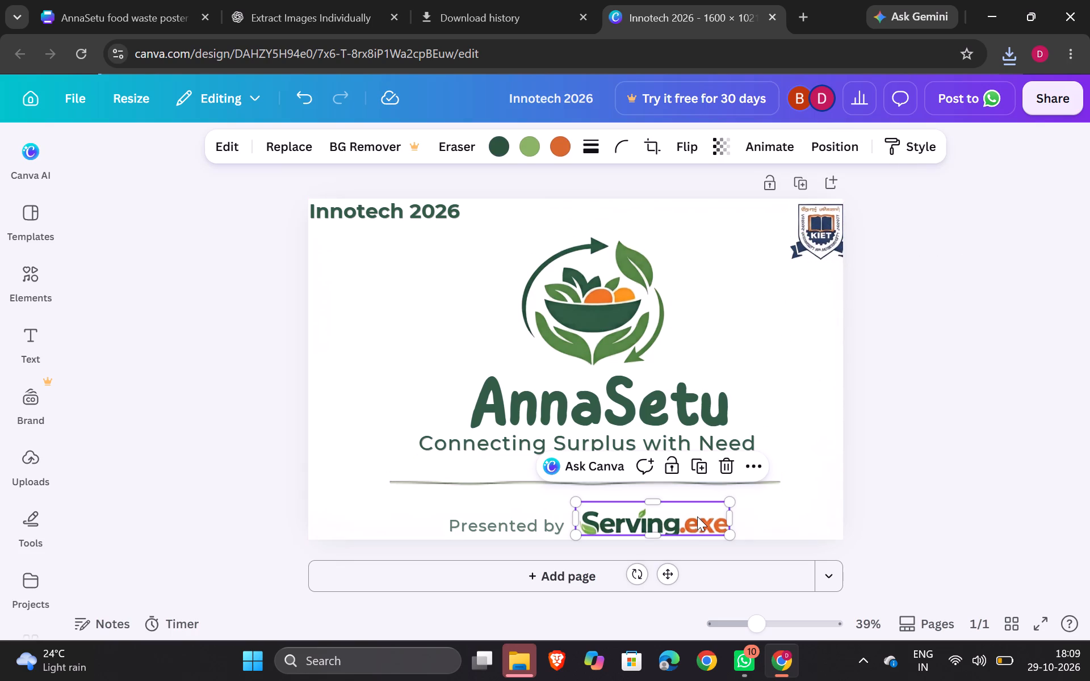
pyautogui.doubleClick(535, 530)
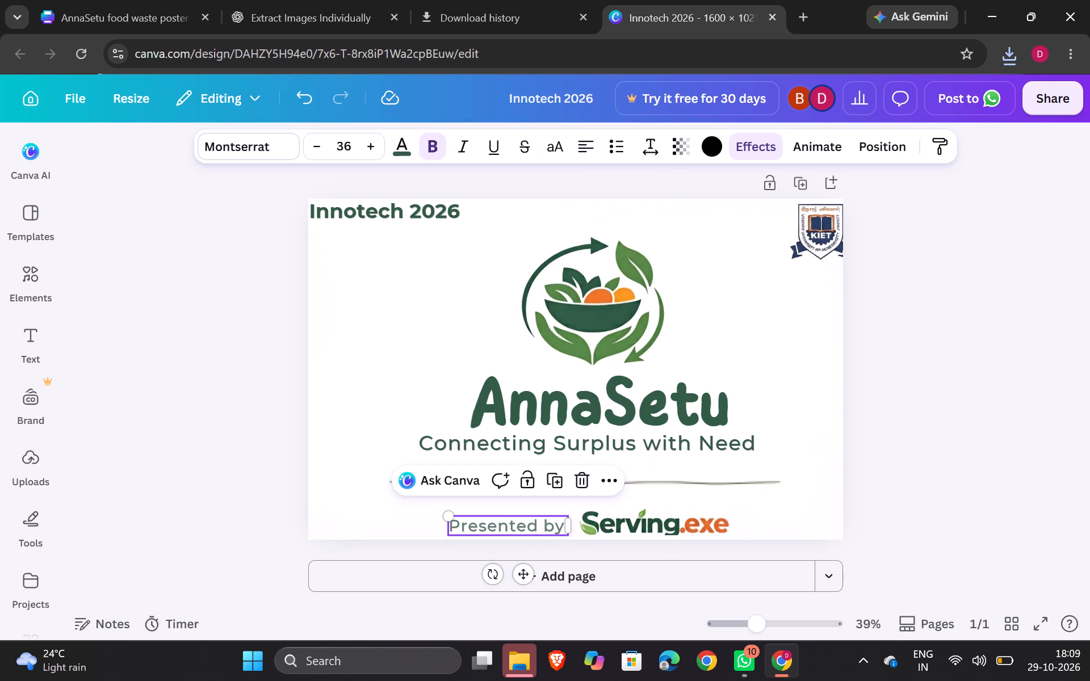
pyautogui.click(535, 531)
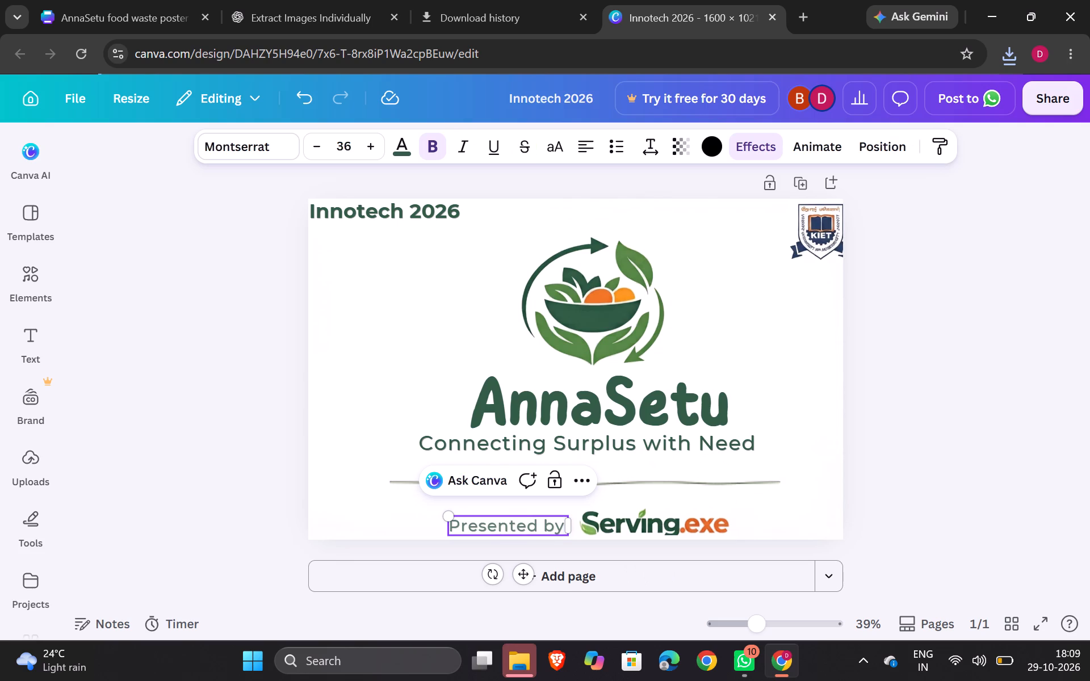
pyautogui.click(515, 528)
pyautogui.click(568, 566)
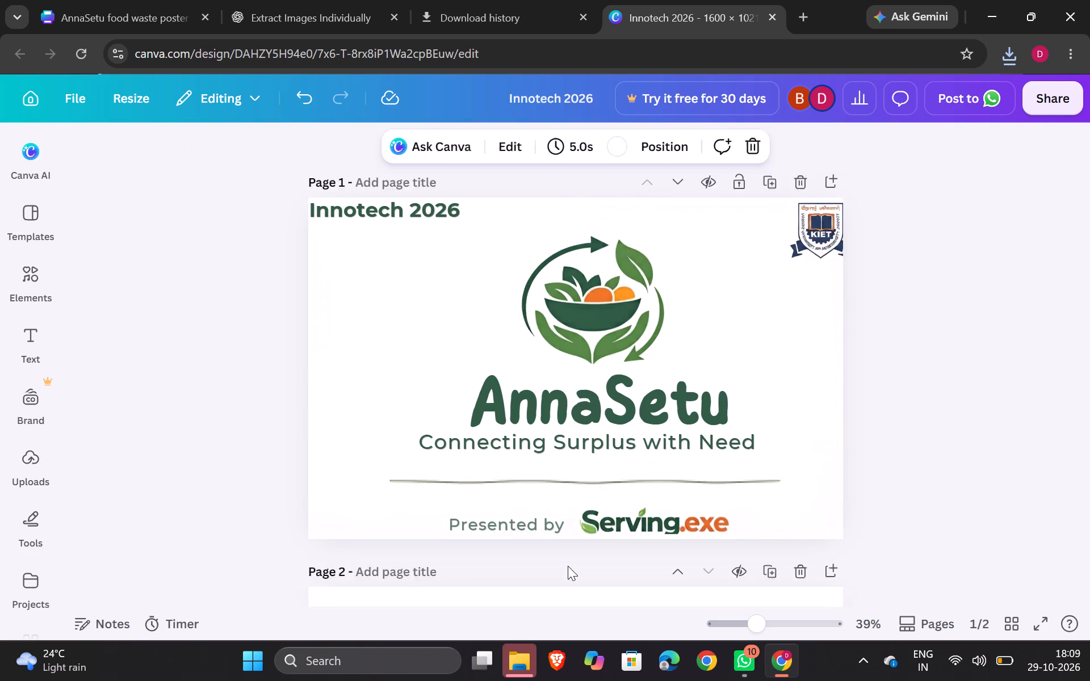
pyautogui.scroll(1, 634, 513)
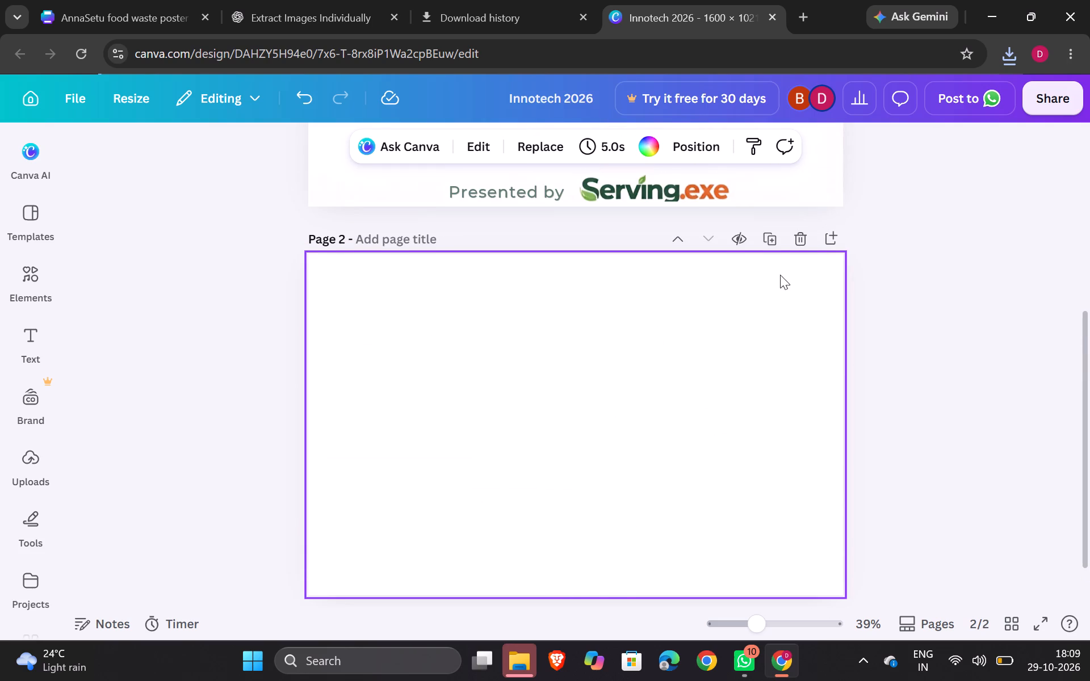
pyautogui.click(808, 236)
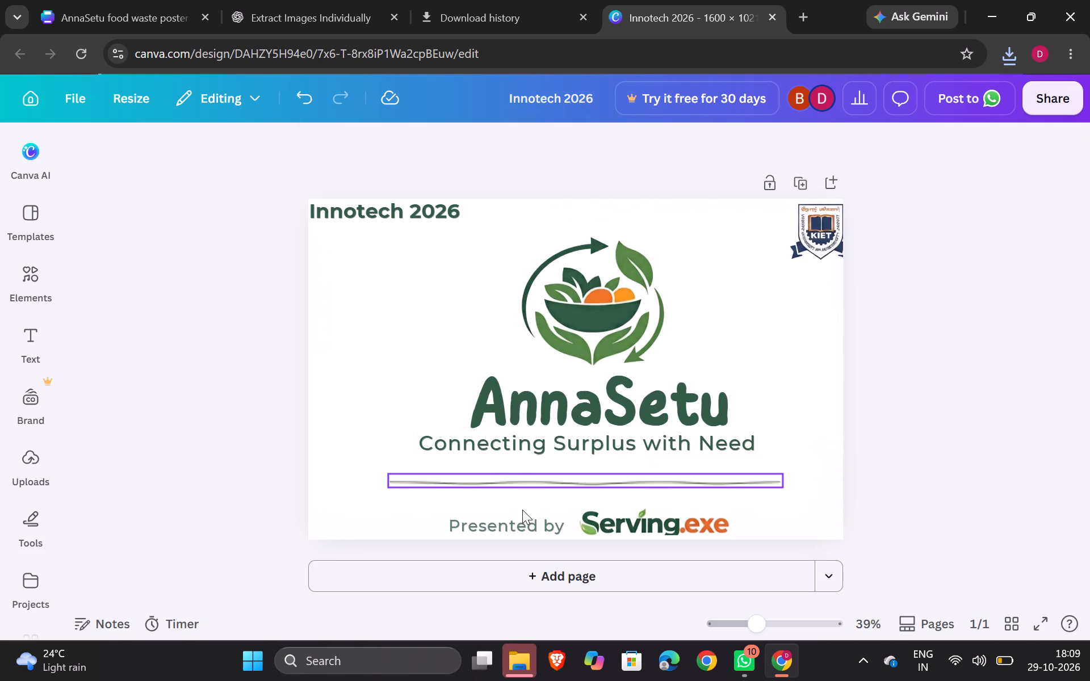
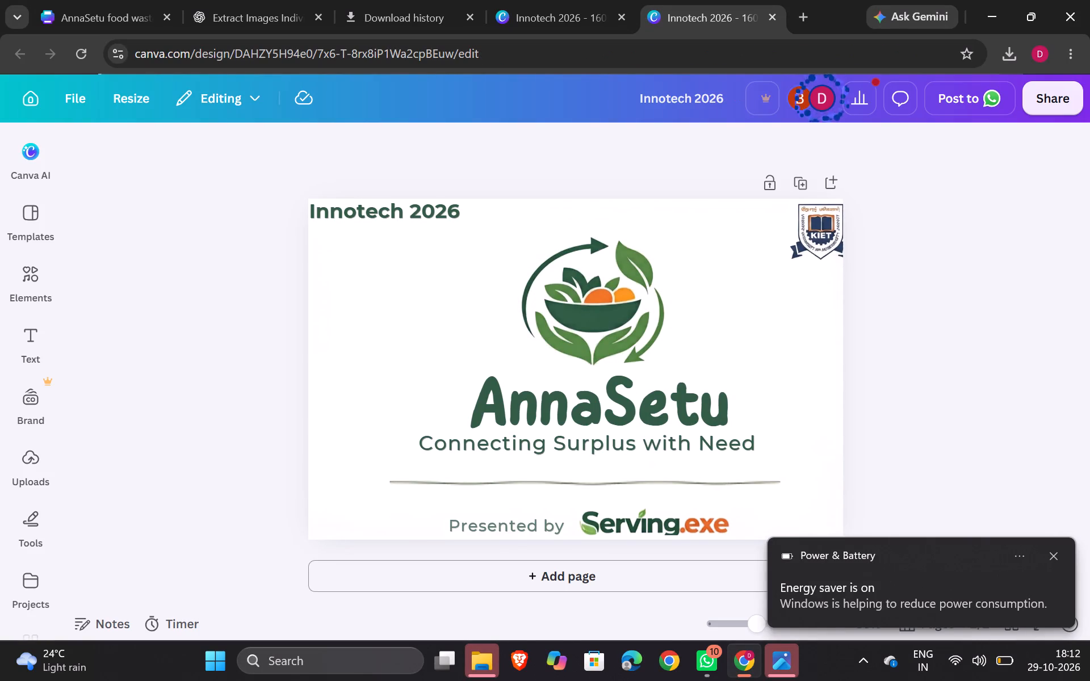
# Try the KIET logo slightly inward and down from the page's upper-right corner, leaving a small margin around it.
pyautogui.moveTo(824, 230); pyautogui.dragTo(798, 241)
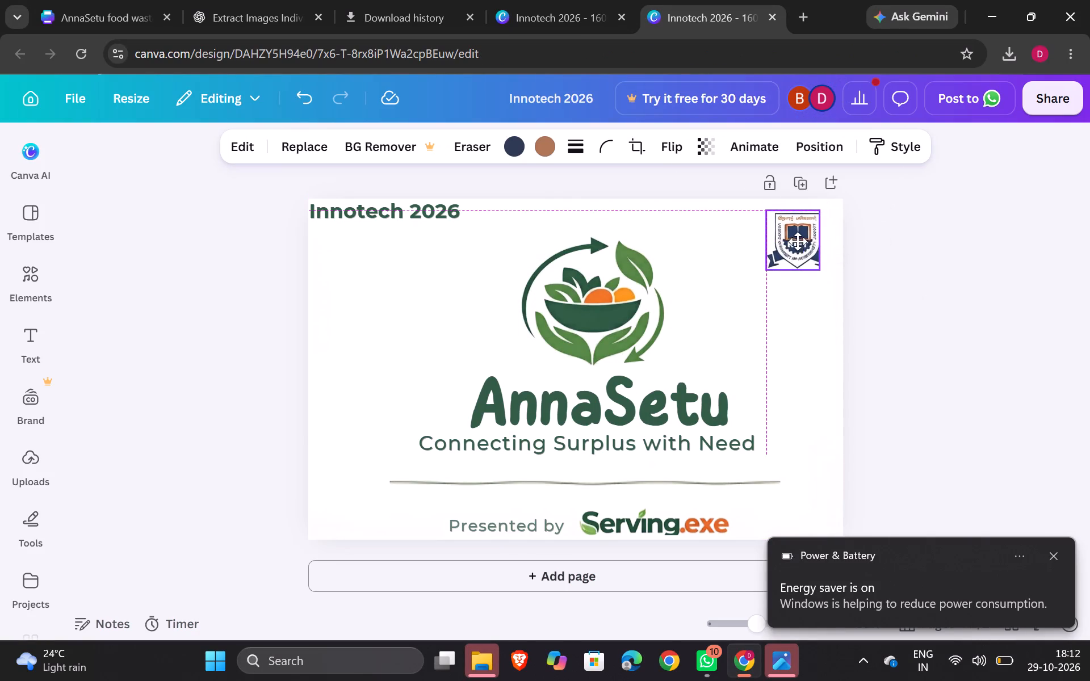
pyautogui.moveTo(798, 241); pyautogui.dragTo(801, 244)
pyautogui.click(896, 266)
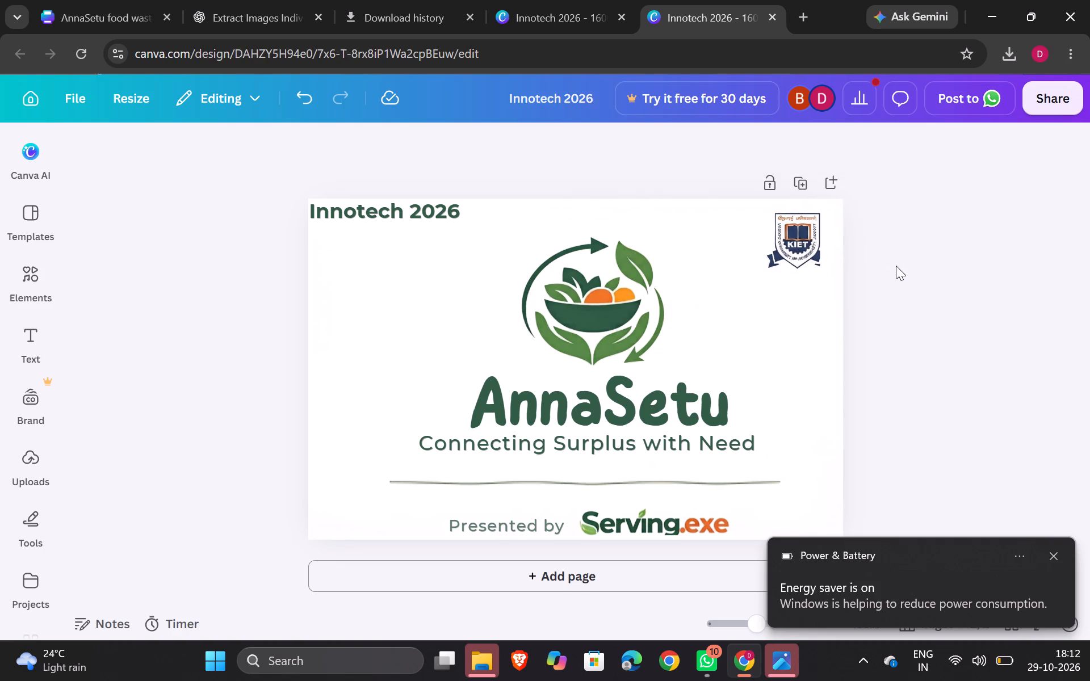
# Move the KIET logo back into the page's upper-right corner, flush with the page's top and right edges.
pyautogui.moveTo(811, 247); pyautogui.dragTo(837, 236)
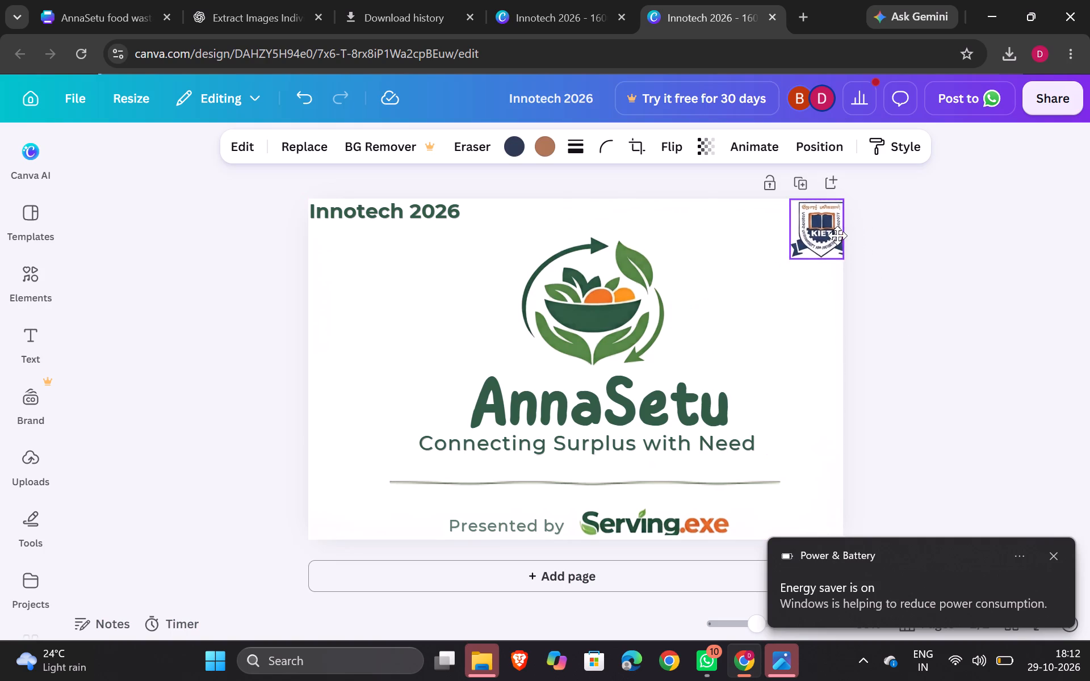
# Nudge the KIET logo up slightly in the title page's upper-right corner and deselect it.
pyautogui.moveTo(837, 236); pyautogui.dragTo(837, 234)
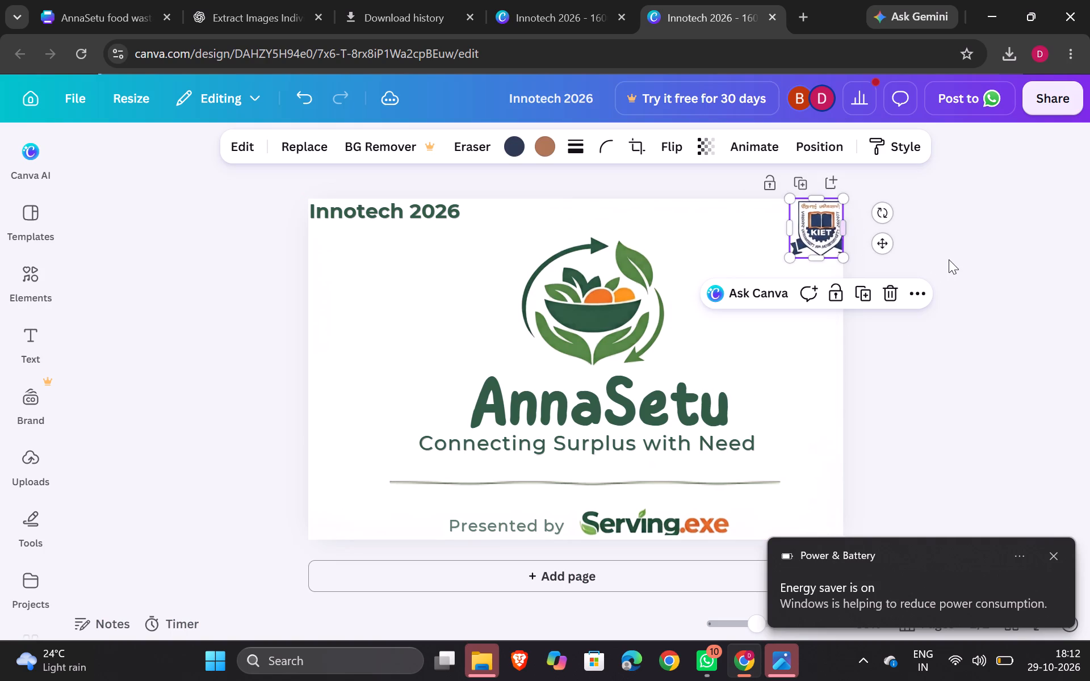
pyautogui.click(949, 259)
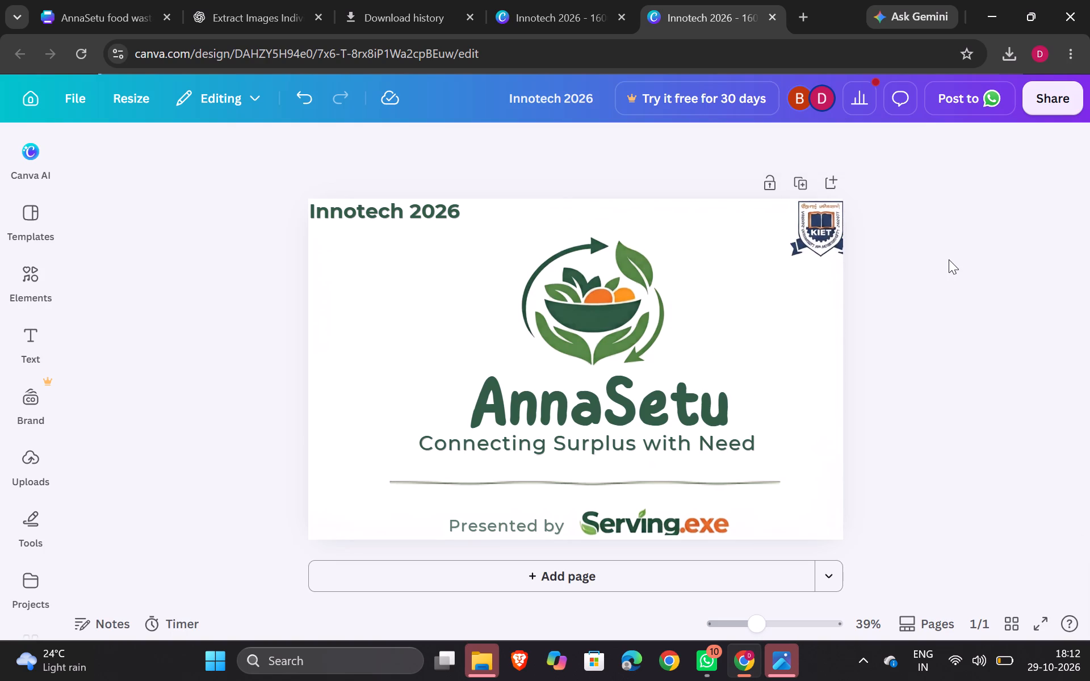
# Copy the AnnaSetu bowl-and-leaves logo onto a new blank page 2 and move it to the middle of that page.
pyautogui.click(643, 322)
pyautogui.hotkey('ctrl', 'c')
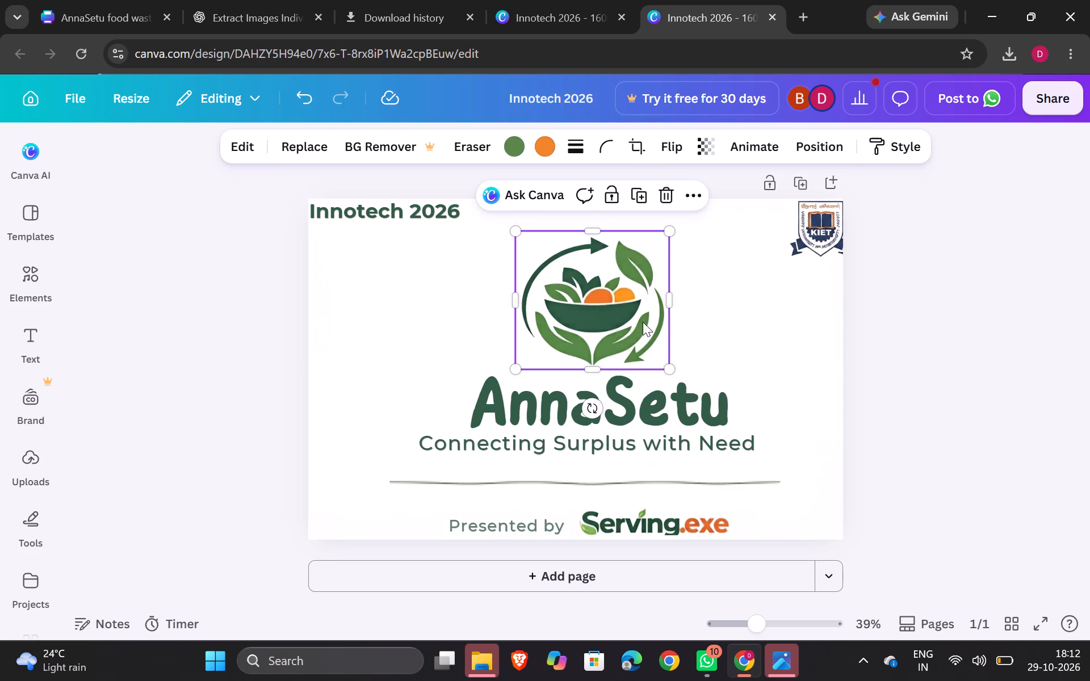
pyautogui.click(565, 578)
pyautogui.scroll(-1, 565, 578)
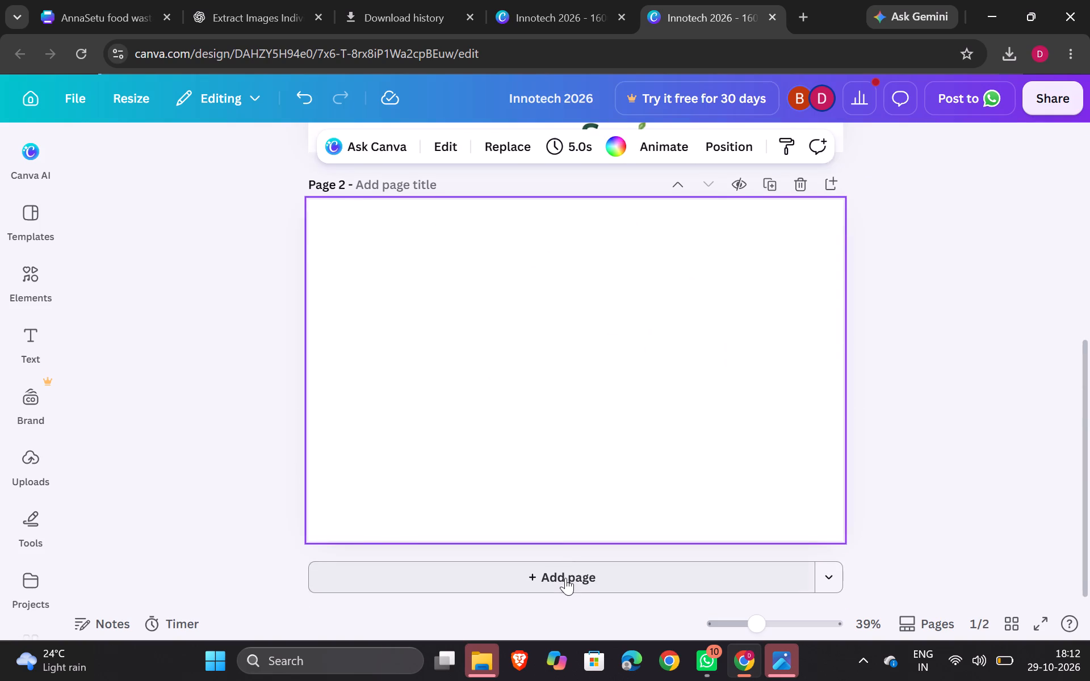
pyautogui.scroll(-1, 565, 578)
pyautogui.hotkey('ctrl', 'v')
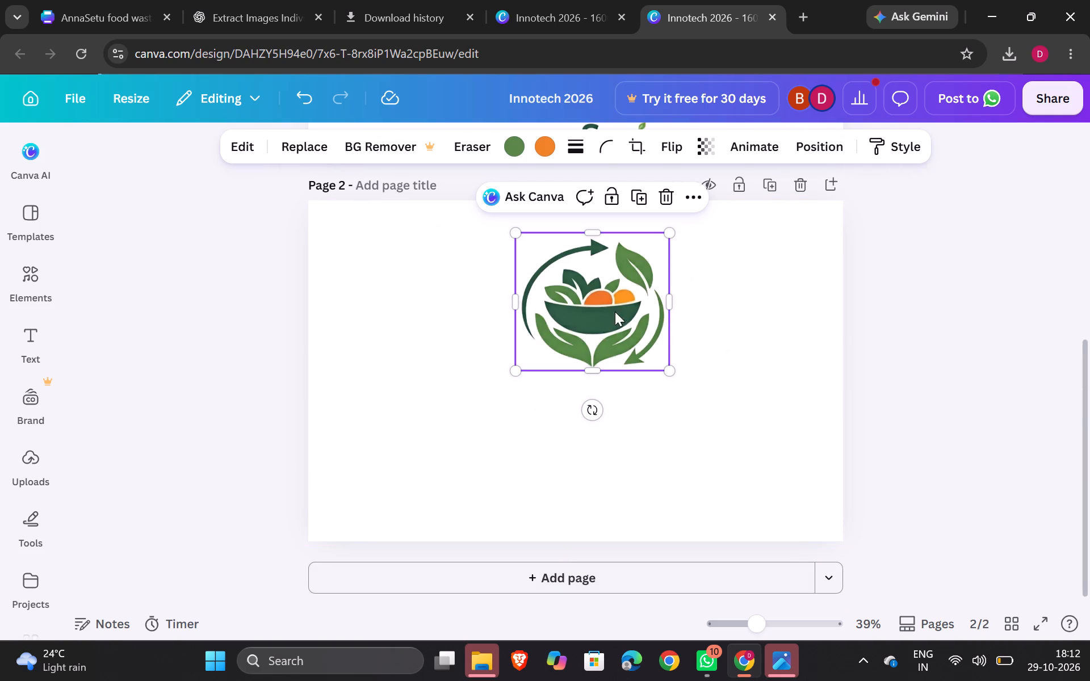
pyautogui.moveTo(601, 301); pyautogui.dragTo(588, 338)
pyautogui.click(995, 296)
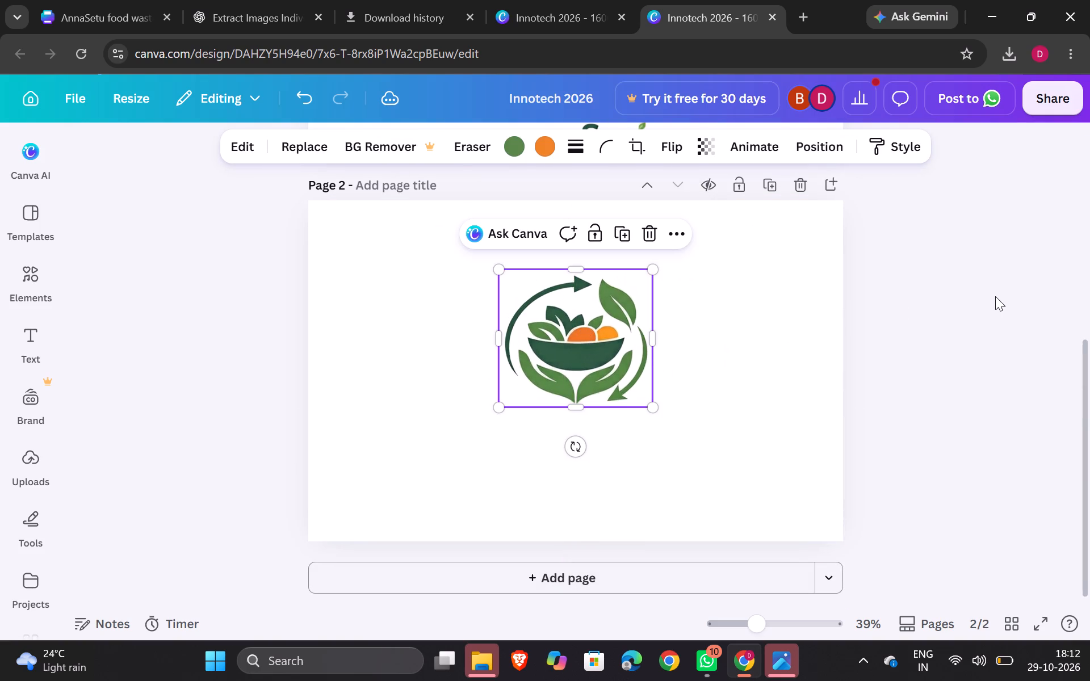
# Copy the Serving.exe logo from the title page onto a new blank page 3 and move it near the middle of that page.
pyautogui.scroll(3, 995, 296)
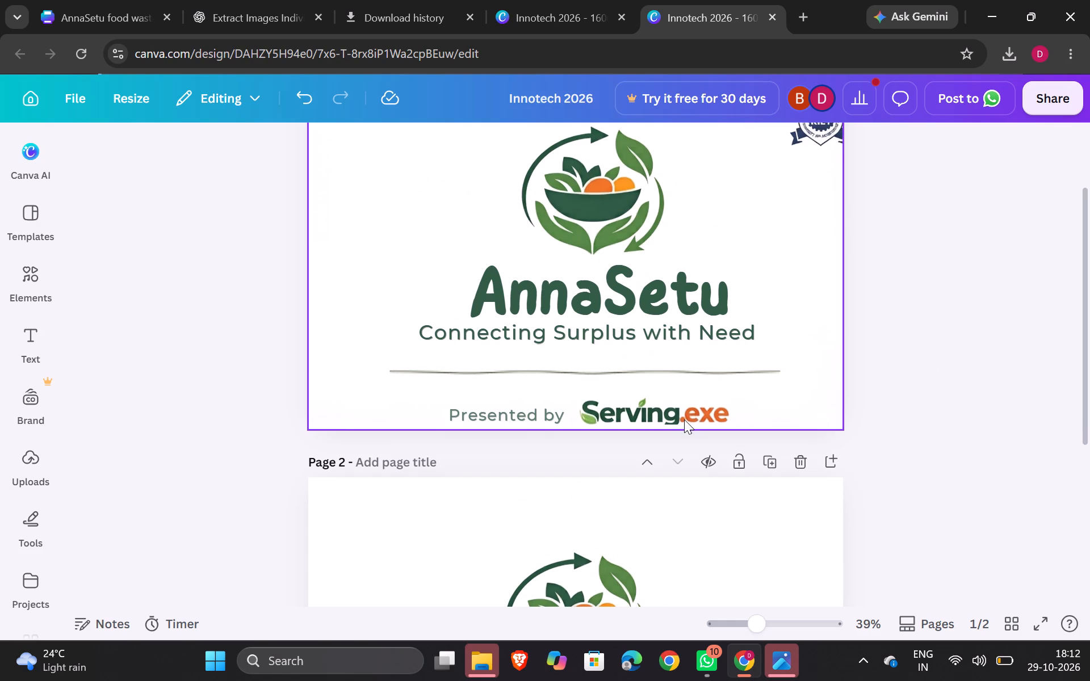
pyautogui.click(665, 414)
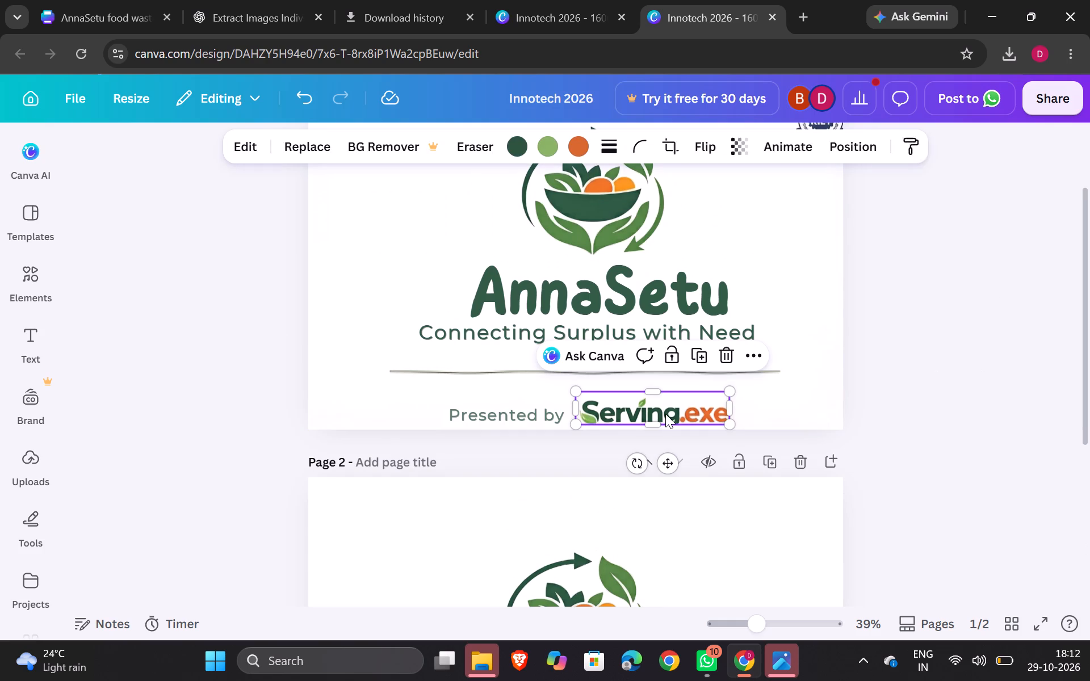
pyautogui.hotkey('ctrl', 'c')
pyautogui.scroll(-2, 665, 414)
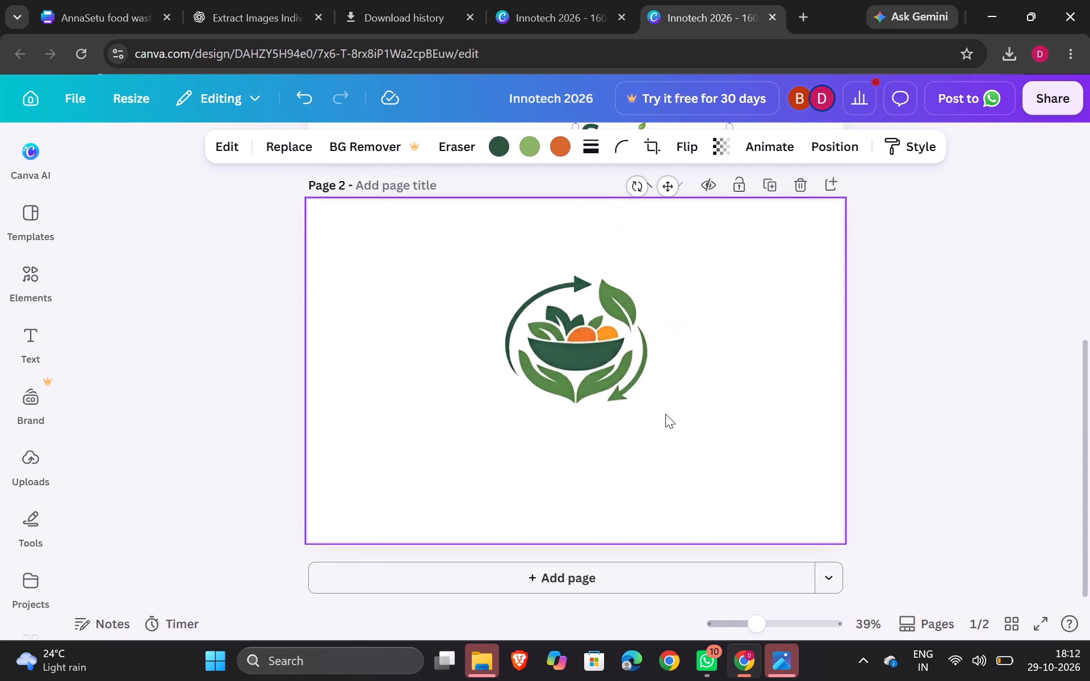
pyautogui.scroll(-2, 665, 414)
pyautogui.click(572, 583)
pyautogui.scroll(-1, 572, 583)
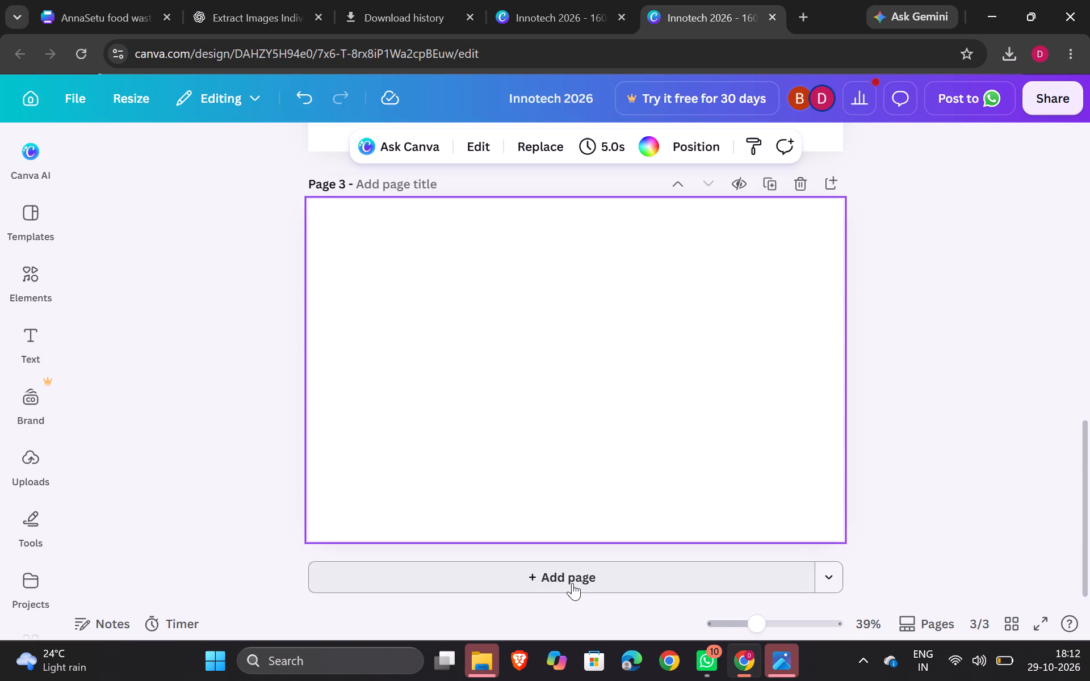
pyautogui.hotkey('ctrl', 'v')
pyautogui.moveTo(621, 516); pyautogui.dragTo(538, 340)
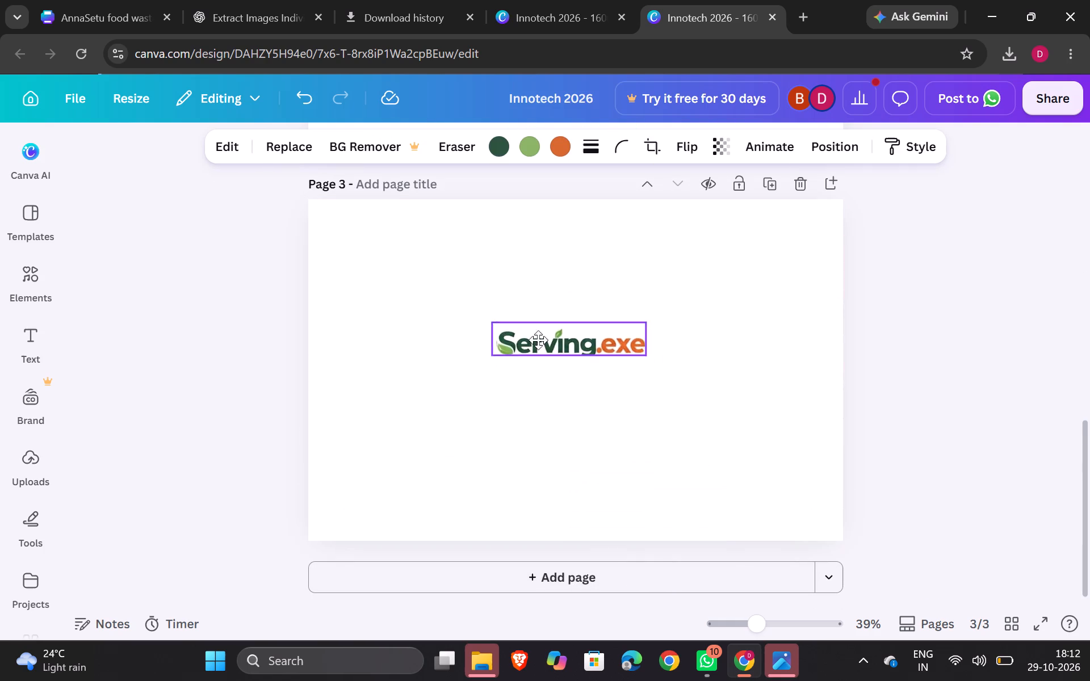
pyautogui.moveTo(538, 340); pyautogui.dragTo(550, 364)
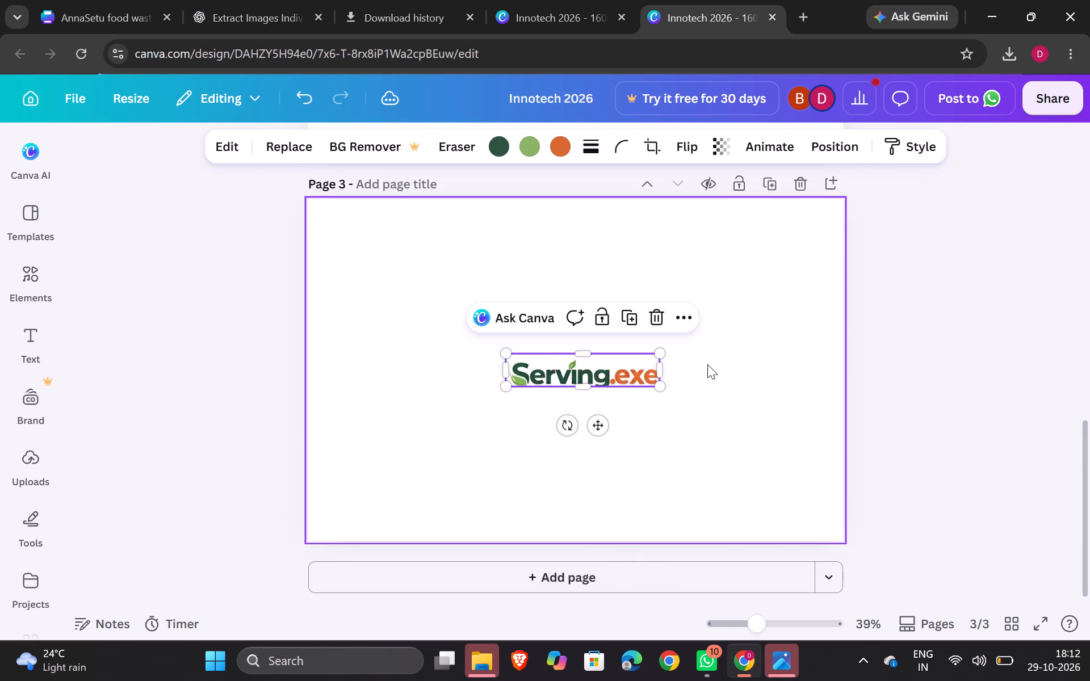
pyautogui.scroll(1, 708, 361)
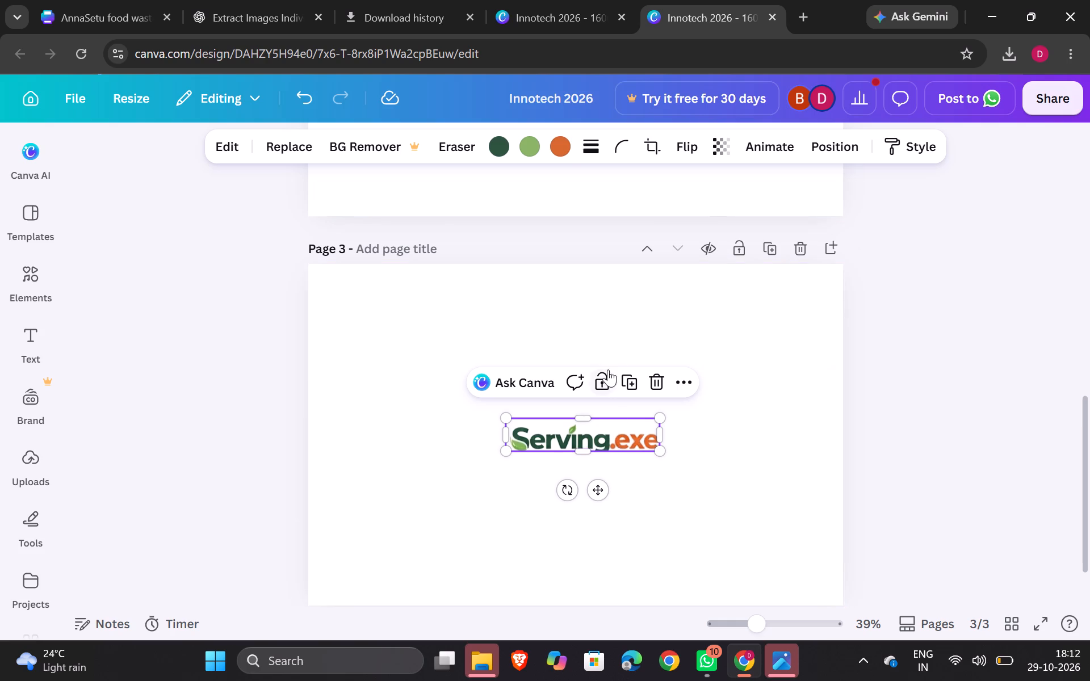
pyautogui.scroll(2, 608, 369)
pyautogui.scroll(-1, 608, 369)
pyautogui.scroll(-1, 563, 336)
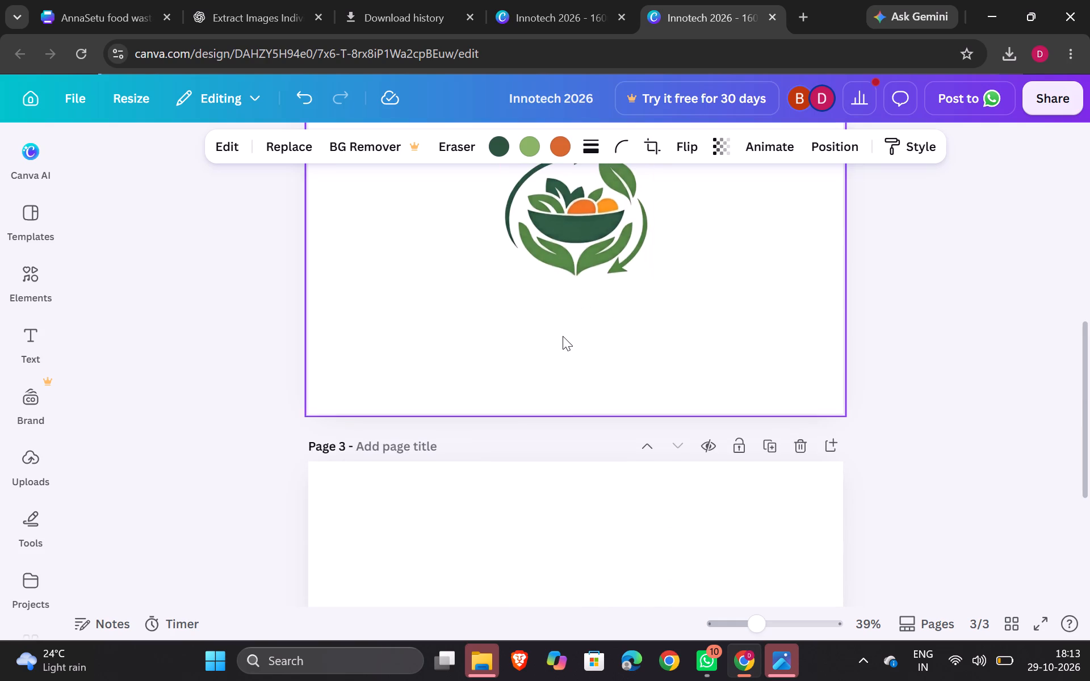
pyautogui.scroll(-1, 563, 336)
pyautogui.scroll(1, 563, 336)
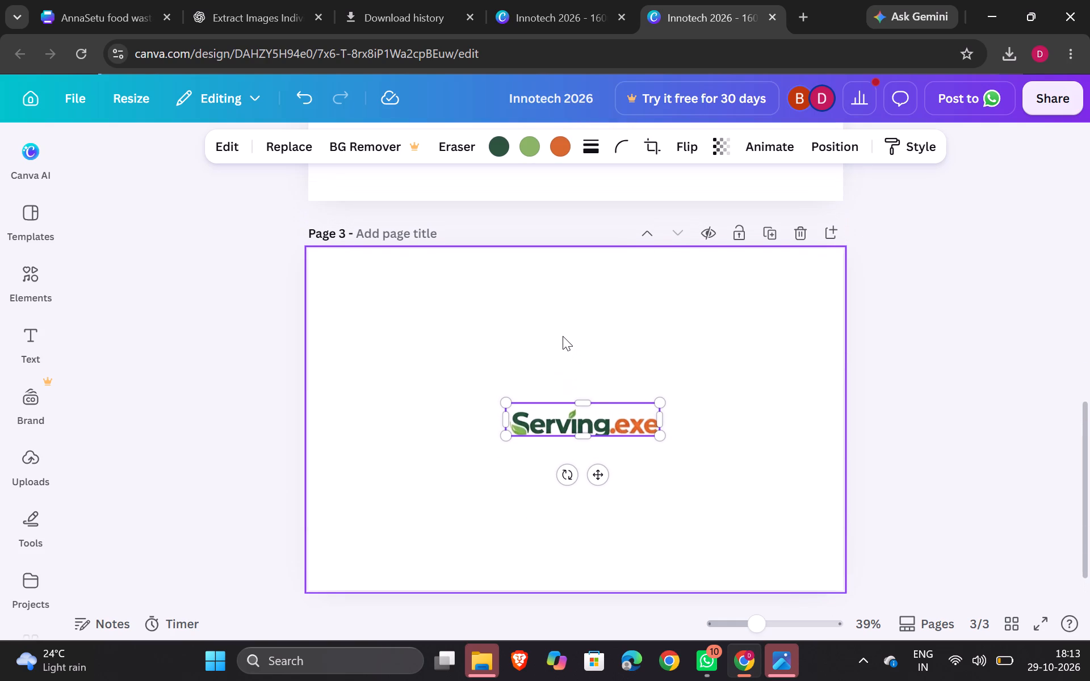
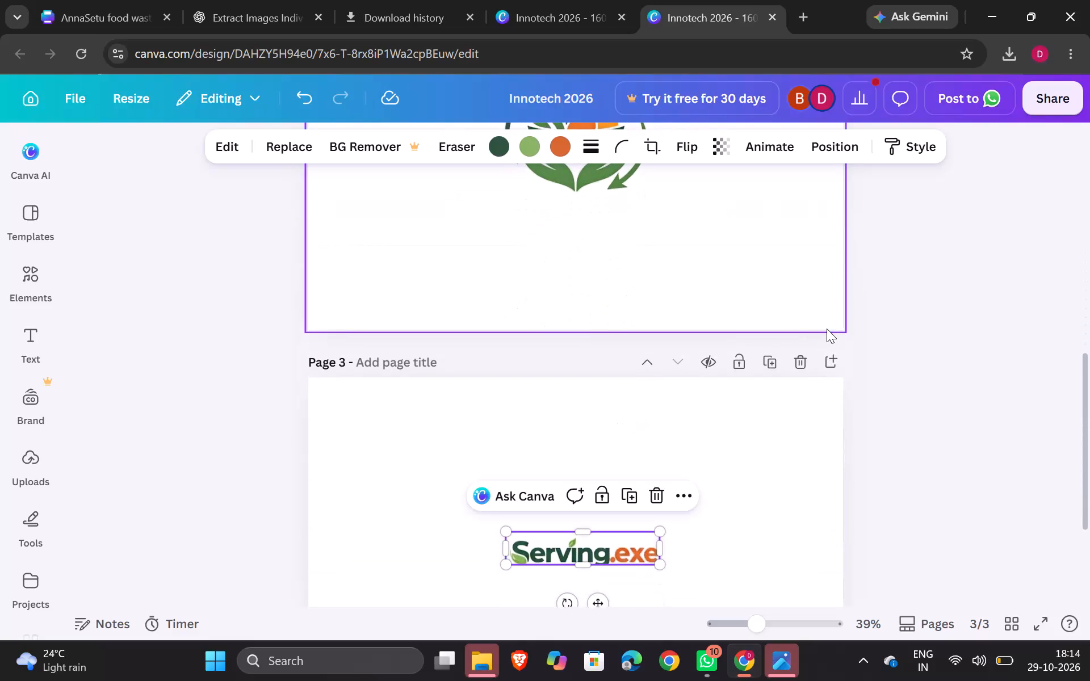
# Move the Serving.exe logo on page 3 to the page's lower-left area.
pyautogui.scroll(-2, 721, 340)
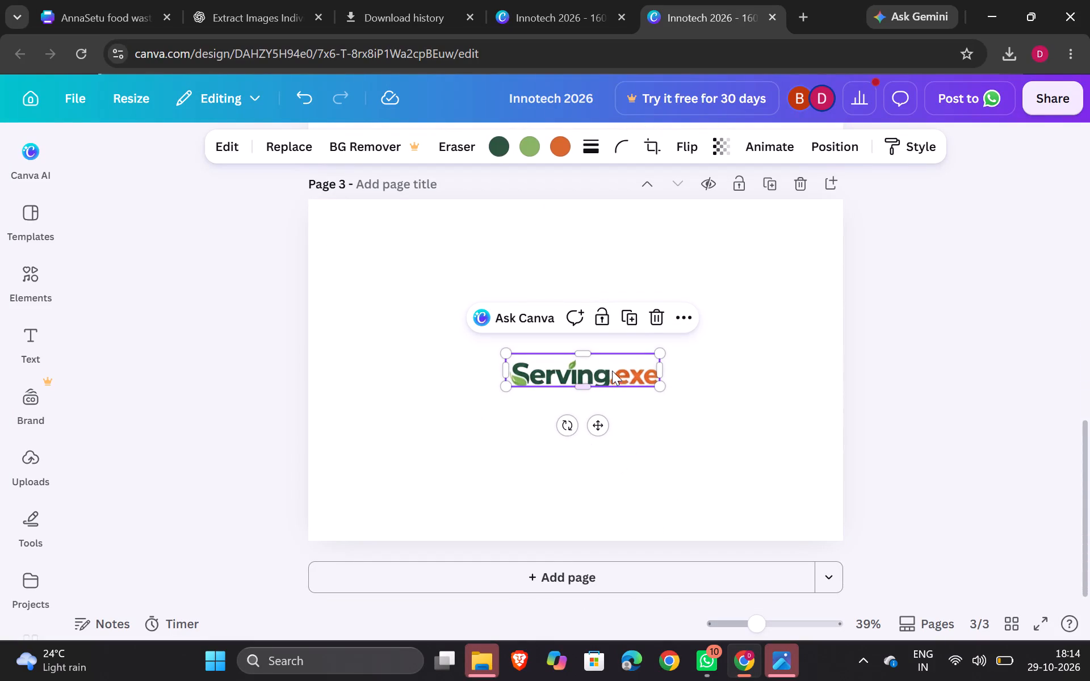
pyautogui.moveTo(612, 368); pyautogui.dragTo(448, 474)
# Move the AnnaSetu bowl-and-leaves logo from page 2 onto page 3, into its lower-right corner.
pyautogui.scroll(1, 569, 365)
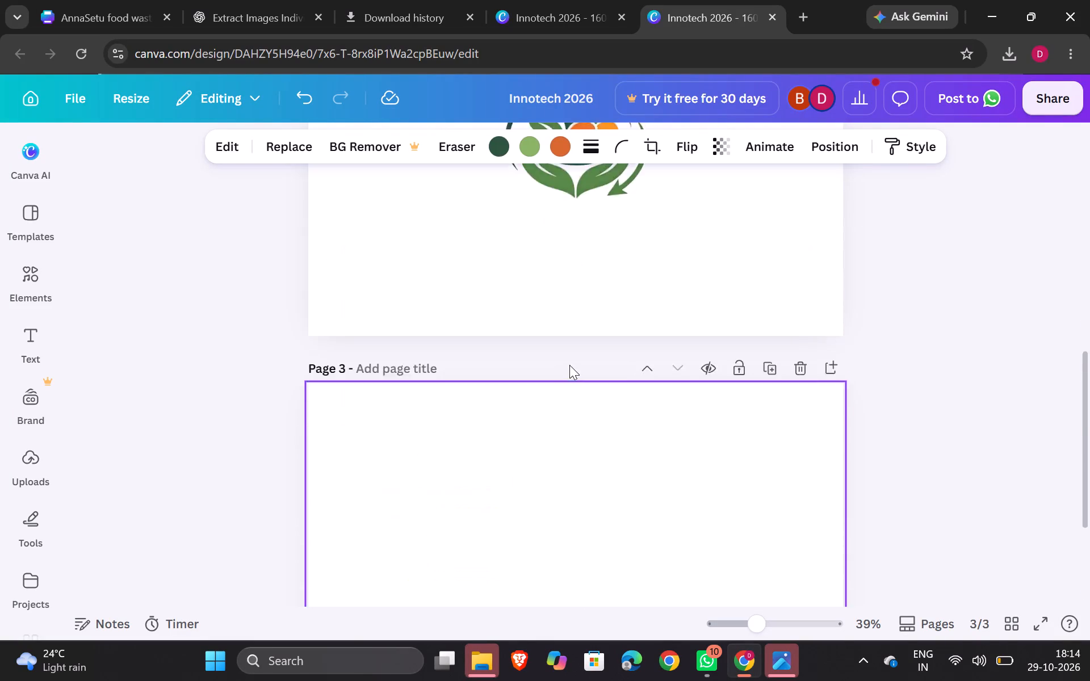
pyautogui.scroll(1, 569, 365)
pyautogui.moveTo(569, 335); pyautogui.dragTo(626, 657)
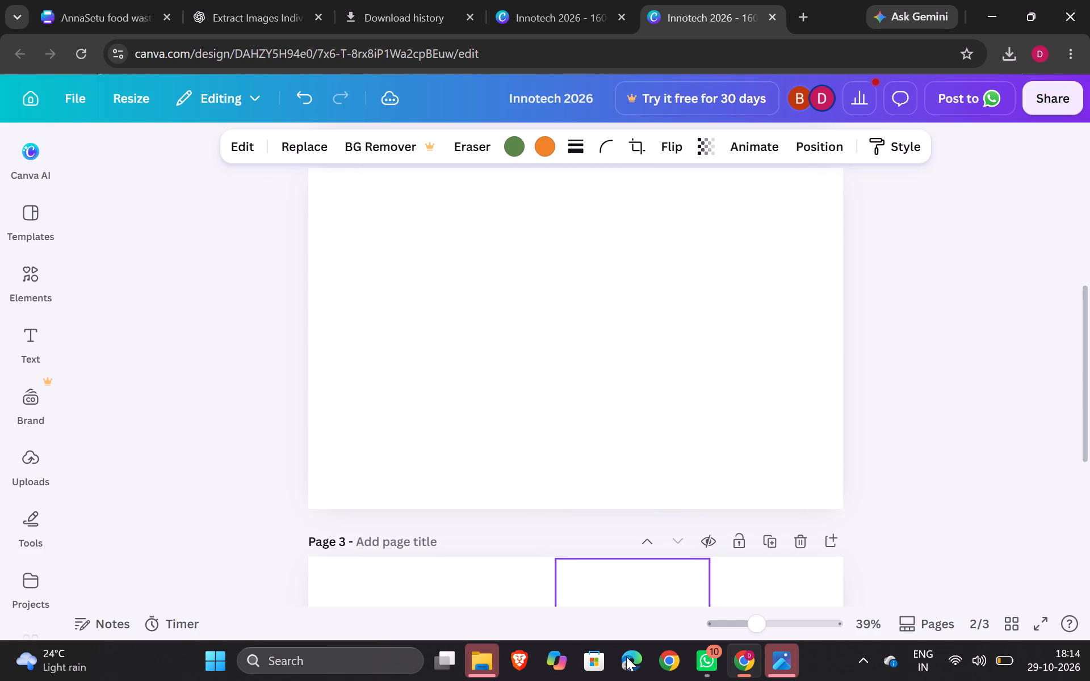
pyautogui.scroll(-3, 712, 468)
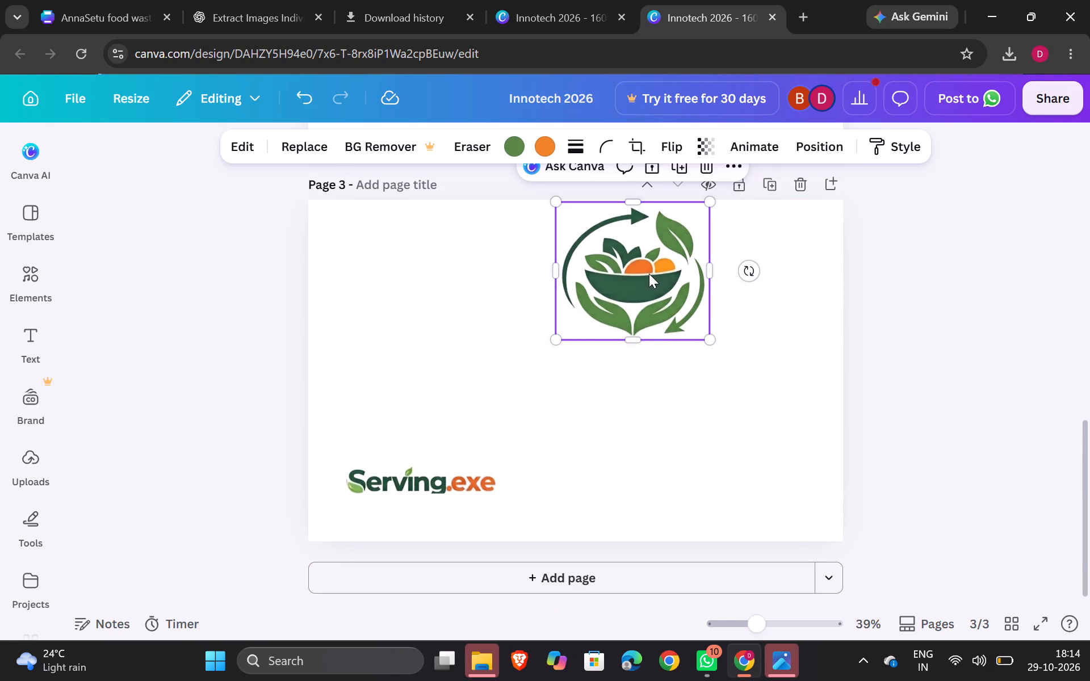
pyautogui.moveTo(649, 274); pyautogui.dragTo(748, 461)
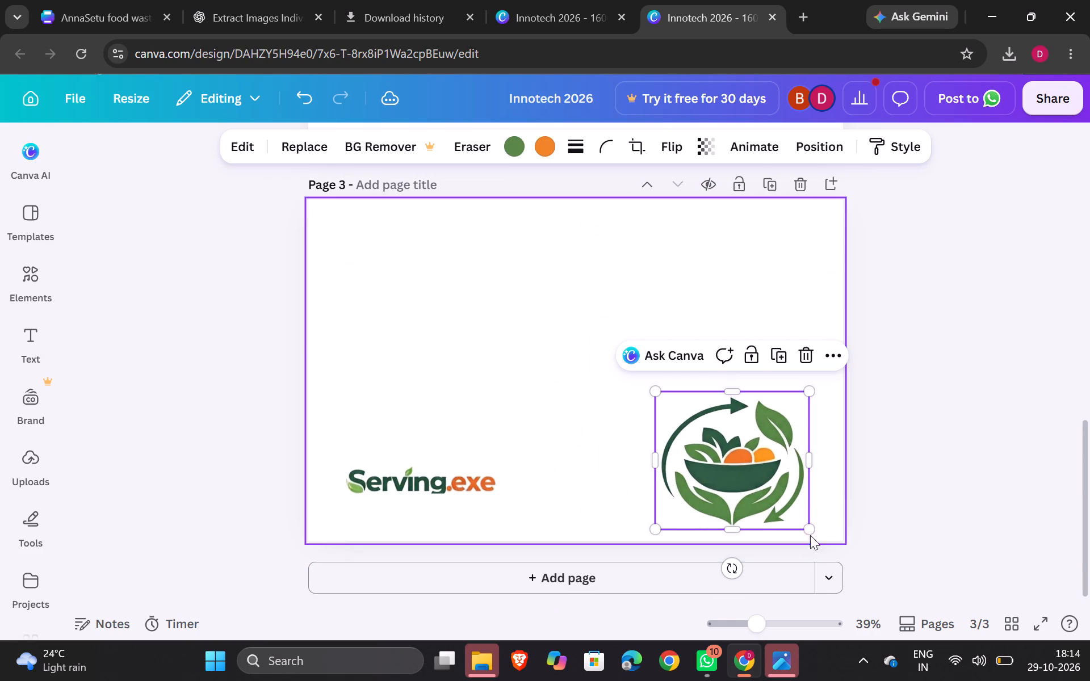
# Shrink the AnnaSetu logo on page 3 to about three quarters of its size, fine-tune its lower-right position, and deselect it.
pyautogui.moveTo(808, 530); pyautogui.dragTo(785, 509)
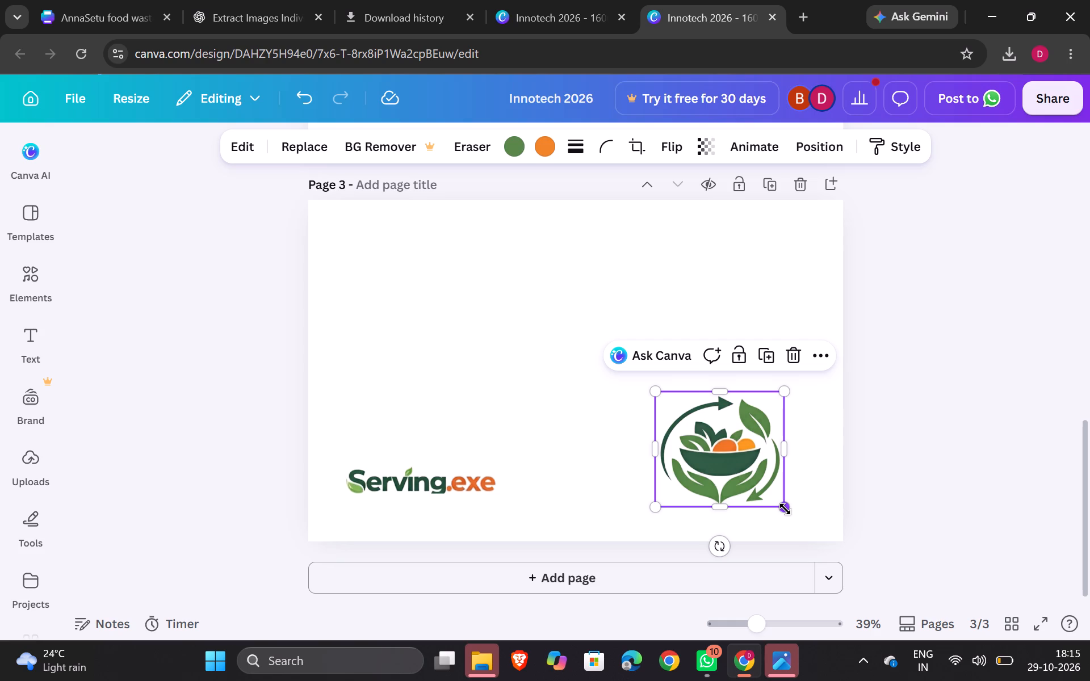
pyautogui.moveTo(785, 509); pyautogui.dragTo(771, 497)
pyautogui.click(719, 448)
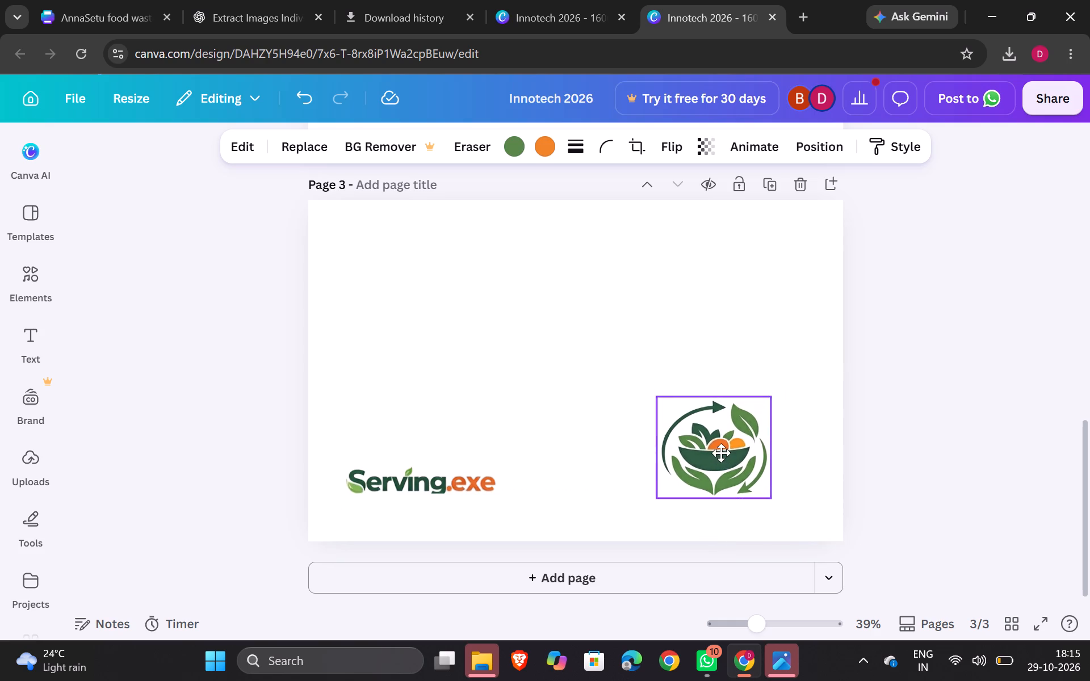
pyautogui.moveTo(720, 446); pyautogui.dragTo(720, 448)
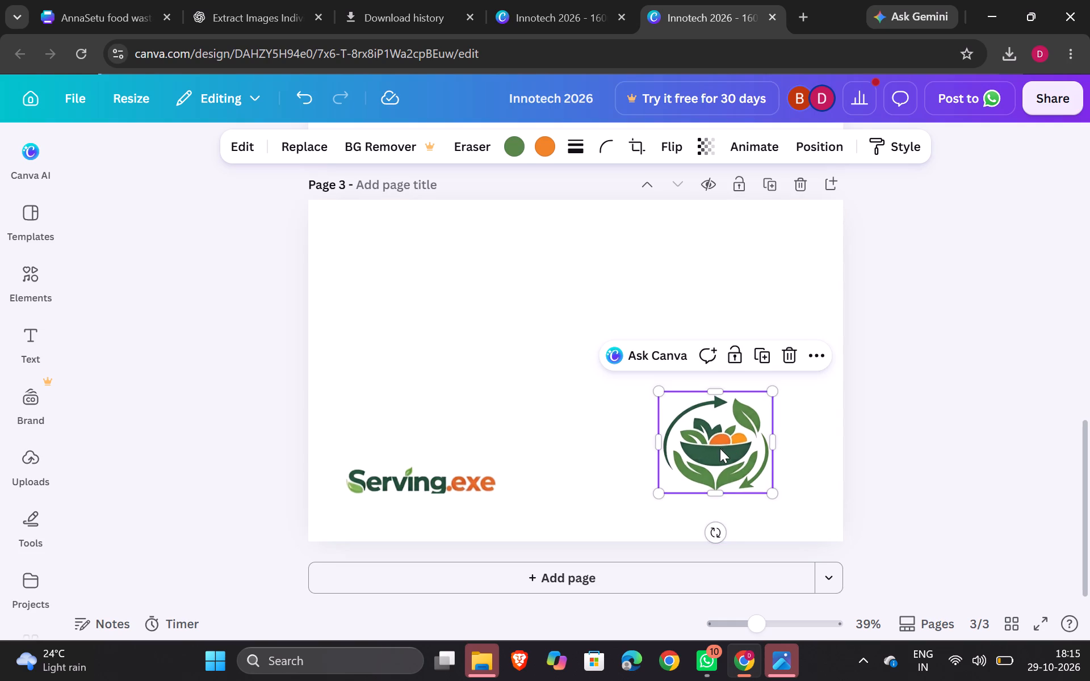
pyautogui.moveTo(720, 448); pyautogui.dragTo(721, 451)
pyautogui.click(908, 431)
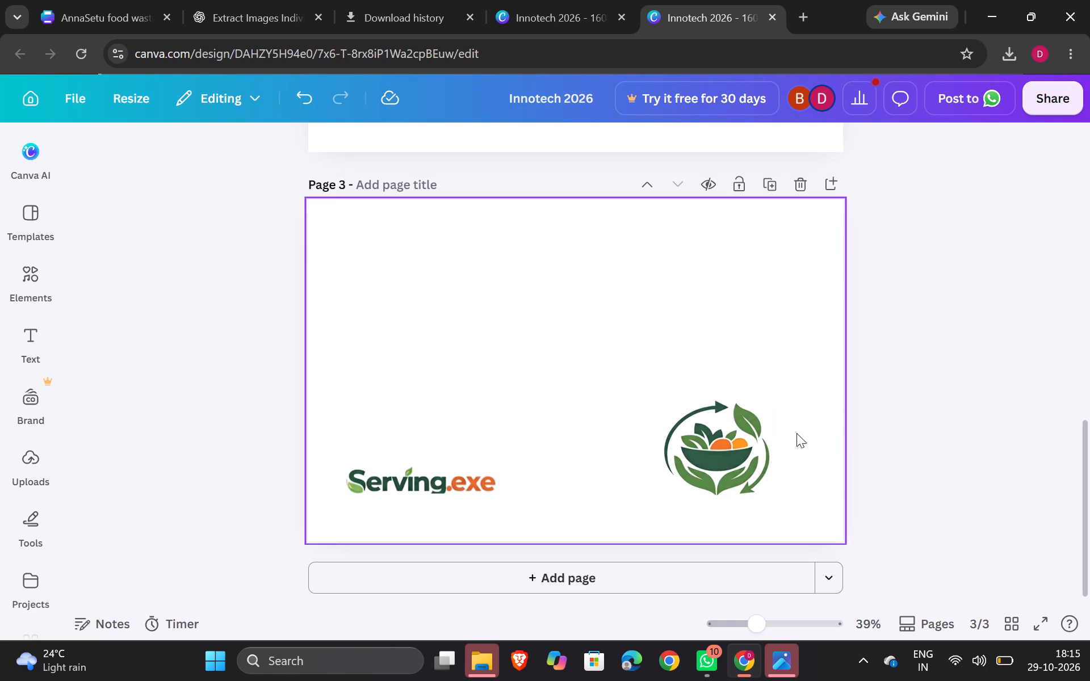
pyautogui.click(756, 442)
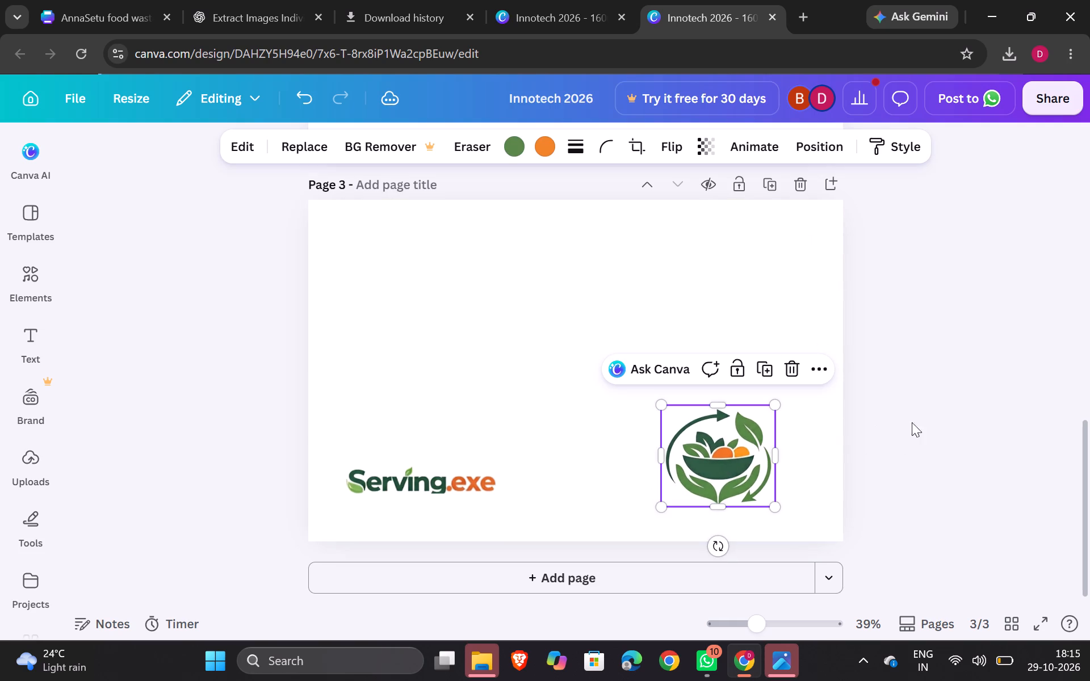
pyautogui.click(926, 421)
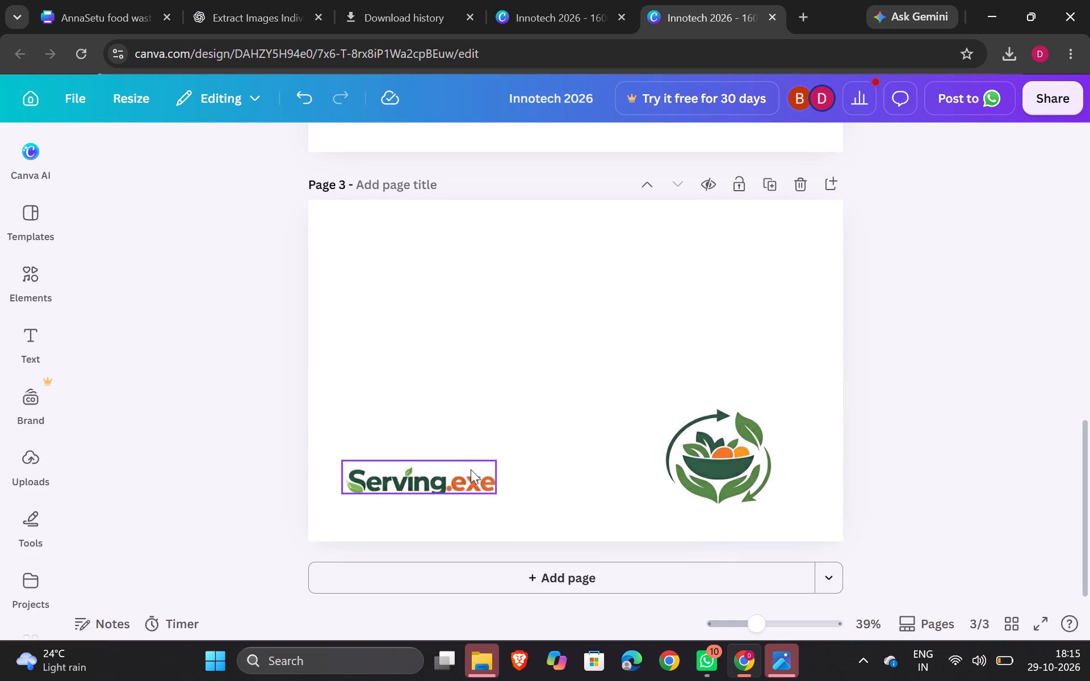
# Upload "Map Route to Community Center.png" and place it on page 3 above the two logos.
pyautogui.click(22, 474)
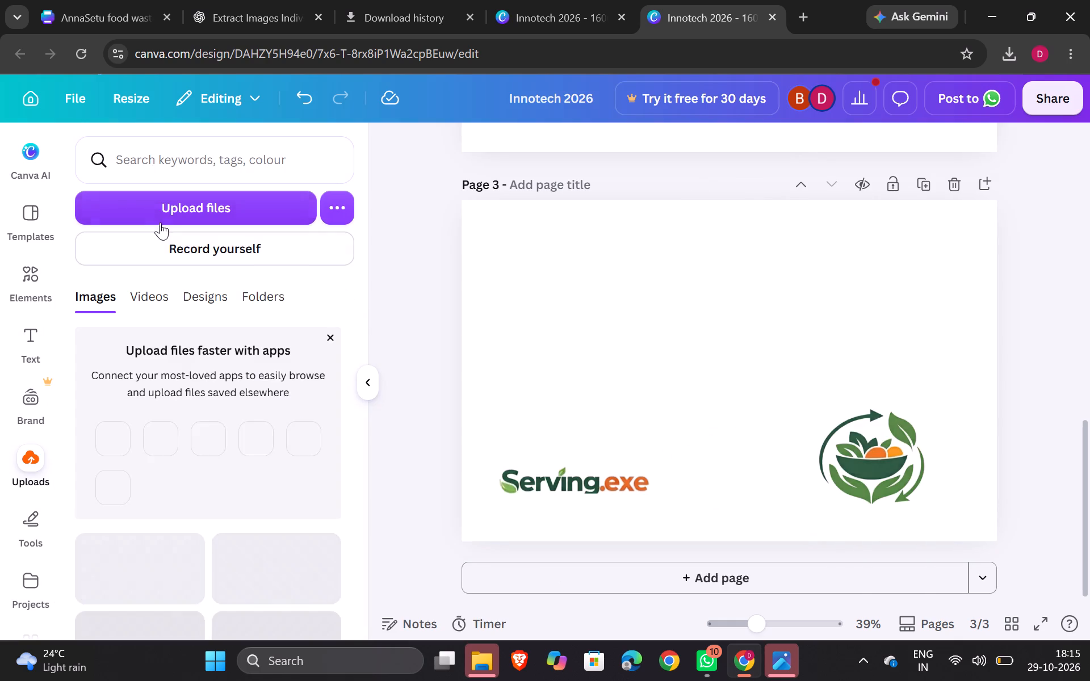
pyautogui.click(171, 213)
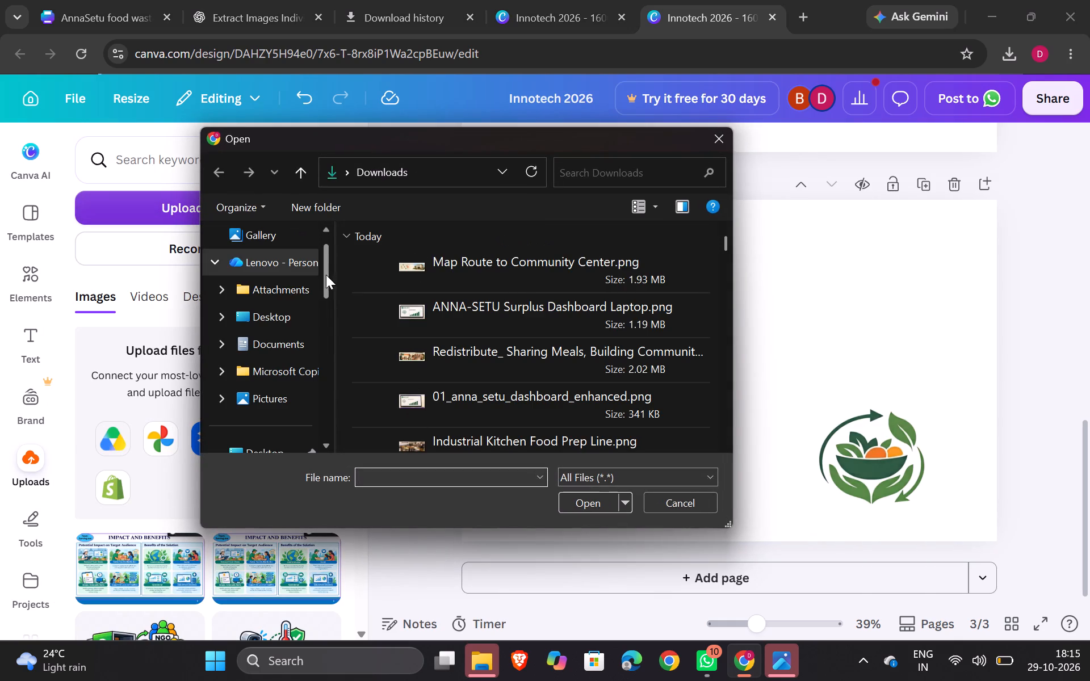
pyautogui.doubleClick(438, 275)
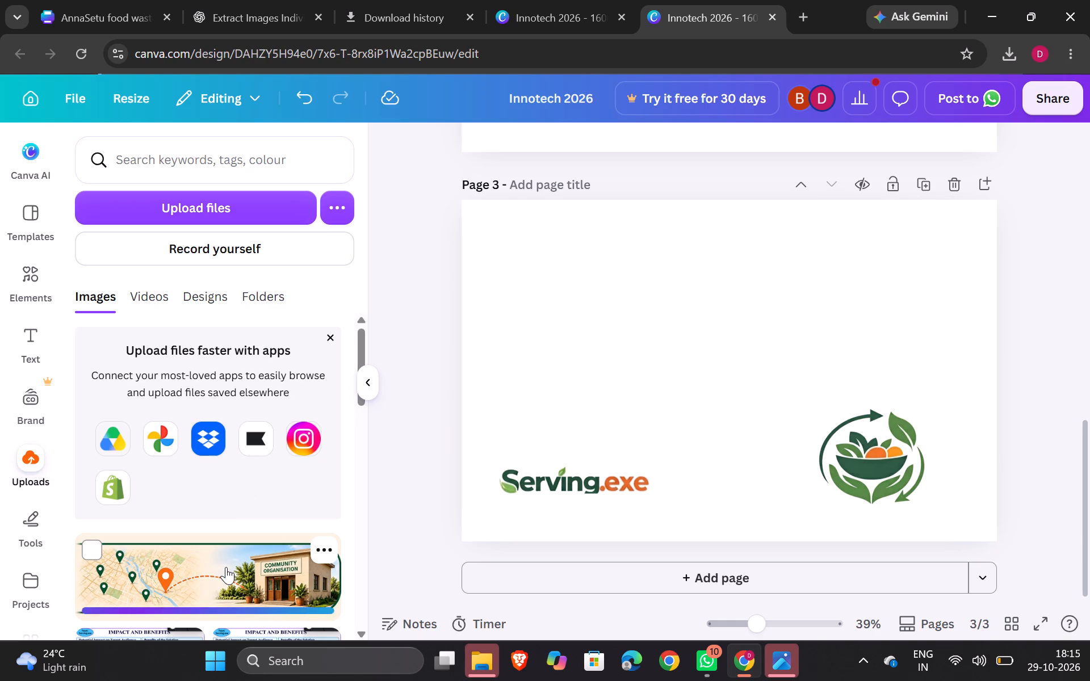
pyautogui.click(226, 567)
pyautogui.moveTo(668, 383); pyautogui.dragTo(660, 348)
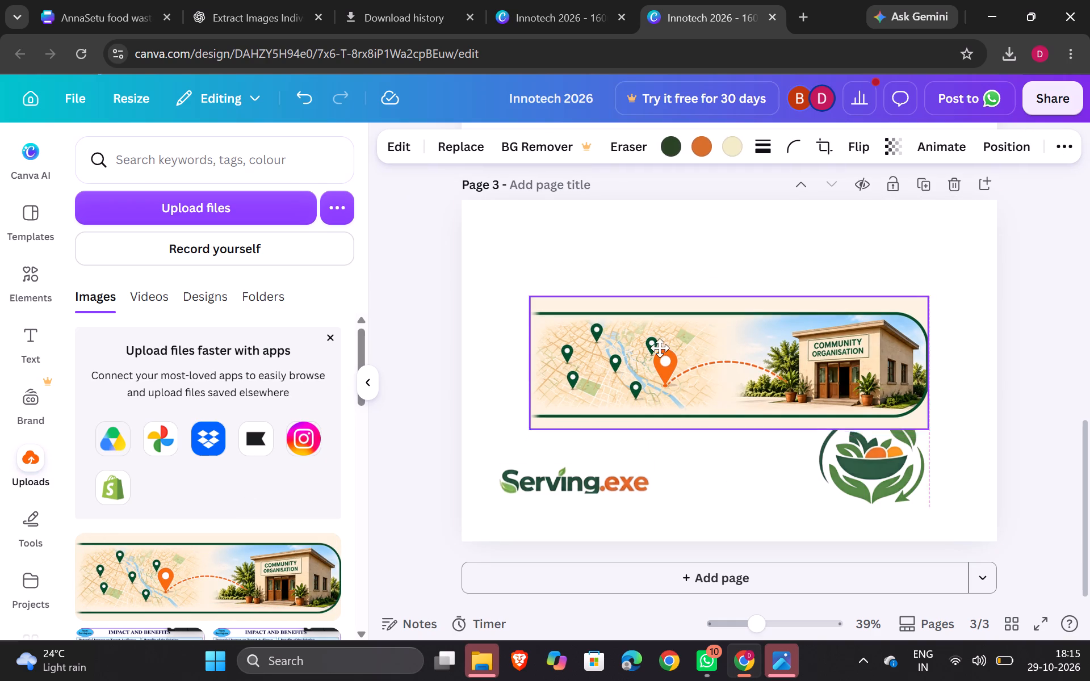
pyautogui.moveTo(660, 348); pyautogui.dragTo(659, 317)
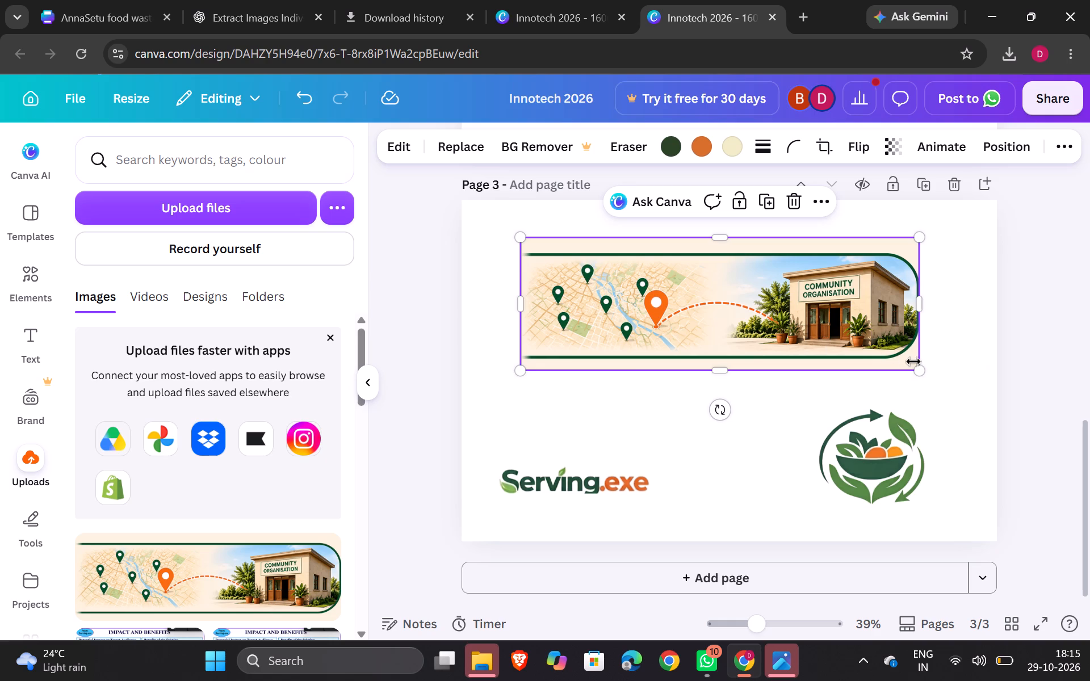
# Enlarge the map route banner to about 1,322 by 442 and centre it horizontally in the upper half of page 3.
pyautogui.click(915, 361)
pyautogui.moveTo(919, 371); pyautogui.dragTo(958, 401)
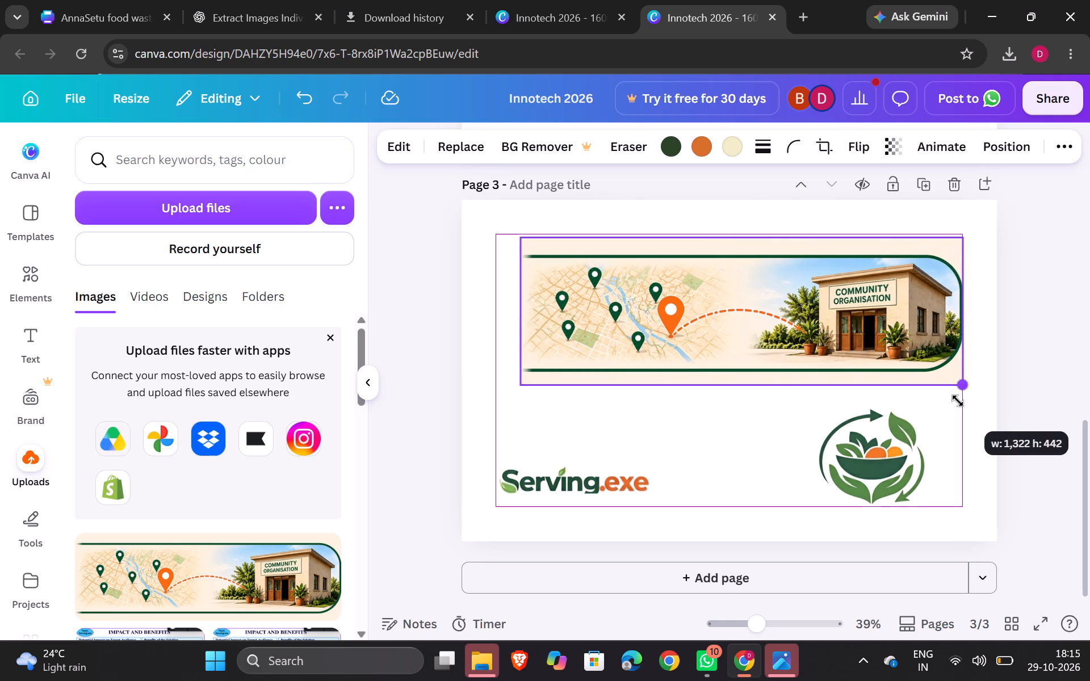
pyautogui.moveTo(958, 401); pyautogui.dragTo(957, 401)
pyautogui.moveTo(817, 314); pyautogui.dragTo(809, 316)
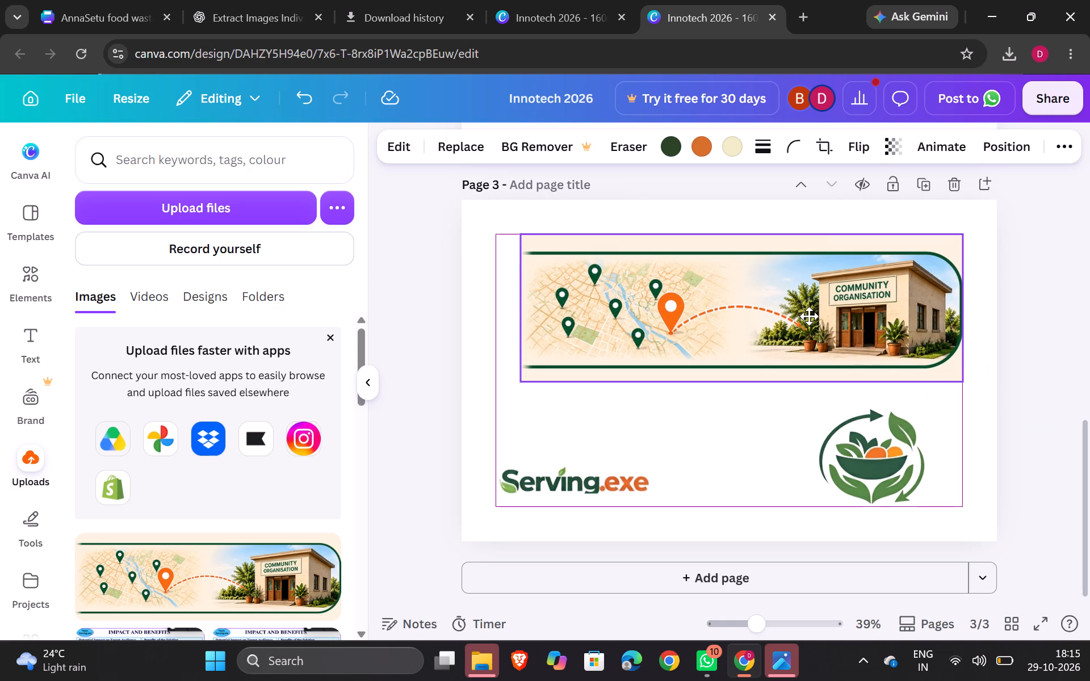
pyautogui.moveTo(809, 316); pyautogui.dragTo(801, 313)
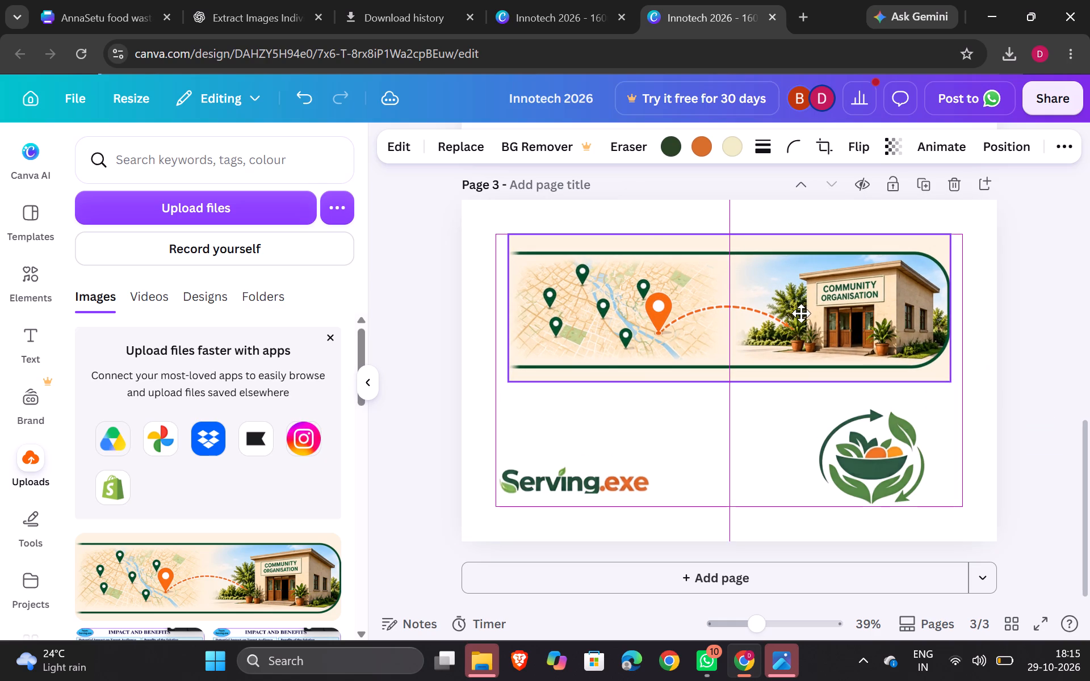
pyautogui.moveTo(801, 313); pyautogui.dragTo(802, 316)
pyautogui.moveTo(802, 316); pyautogui.dragTo(803, 314)
# Set page 3's background to the light cream photo colour taken from the map route image.
pyautogui.click(972, 314)
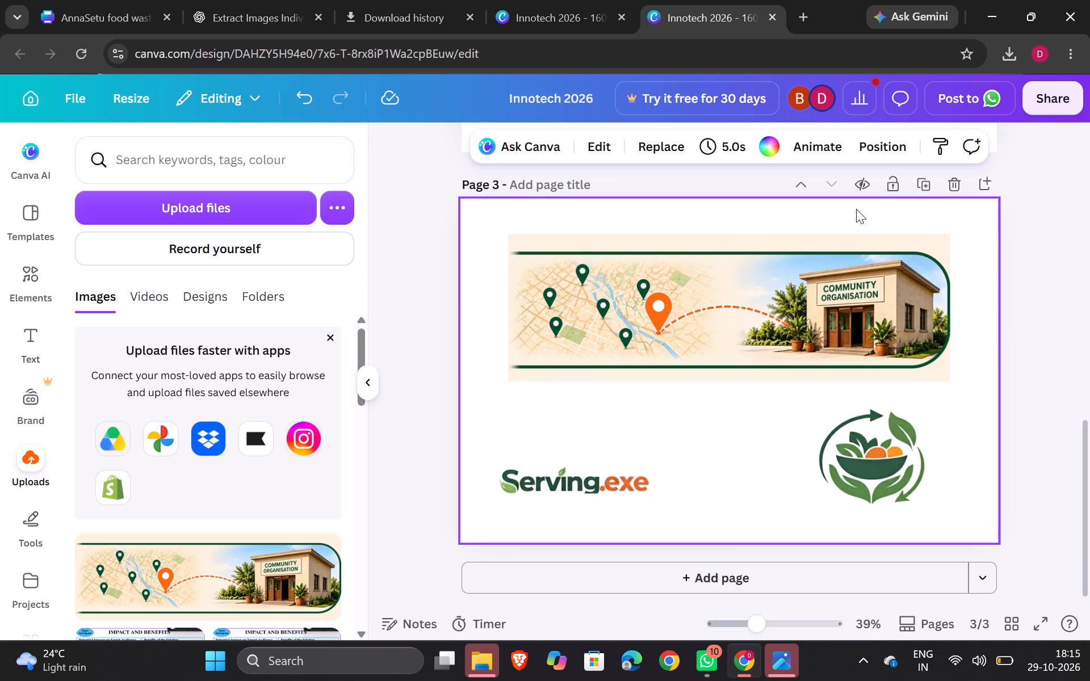
pyautogui.click(764, 148)
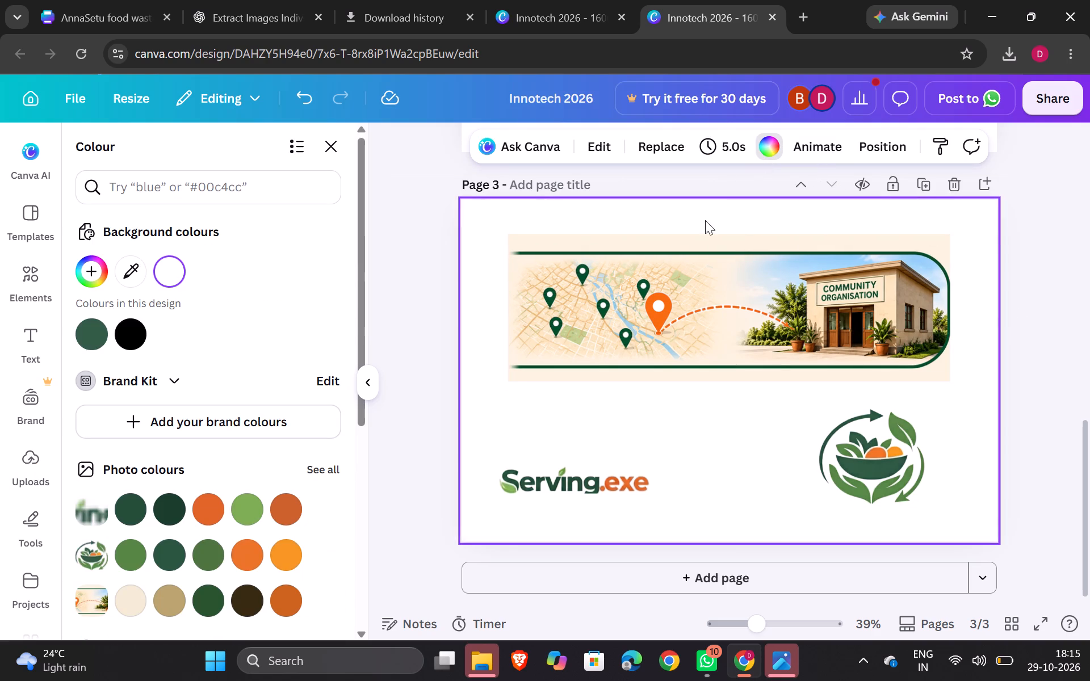
pyautogui.hscroll(-1, 280, 503)
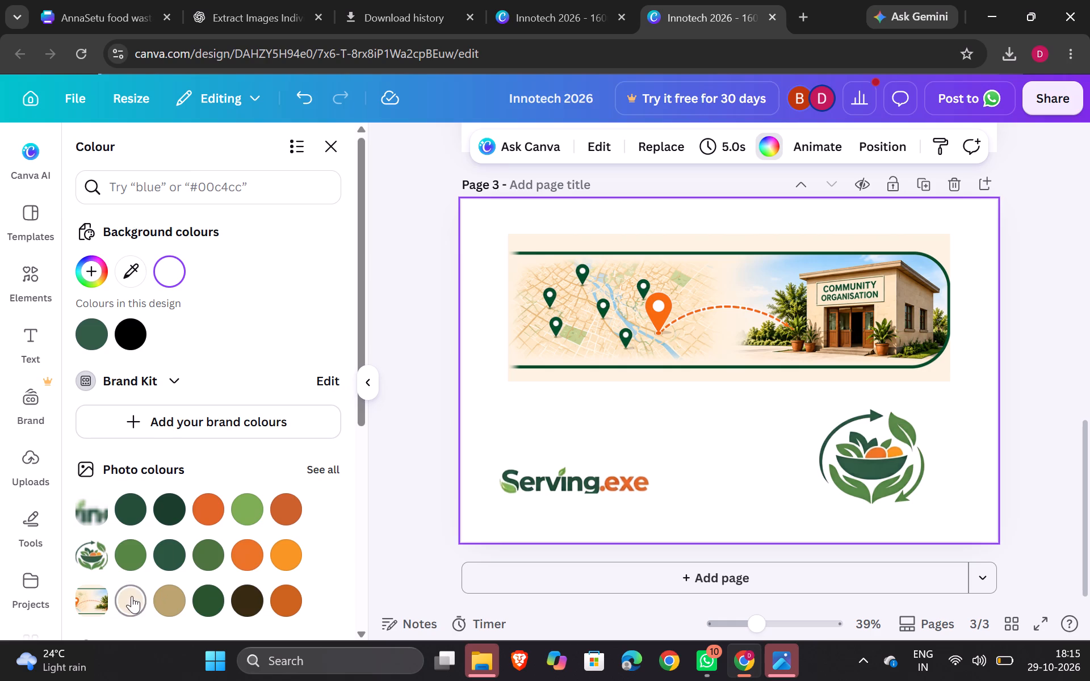
pyautogui.click(132, 596)
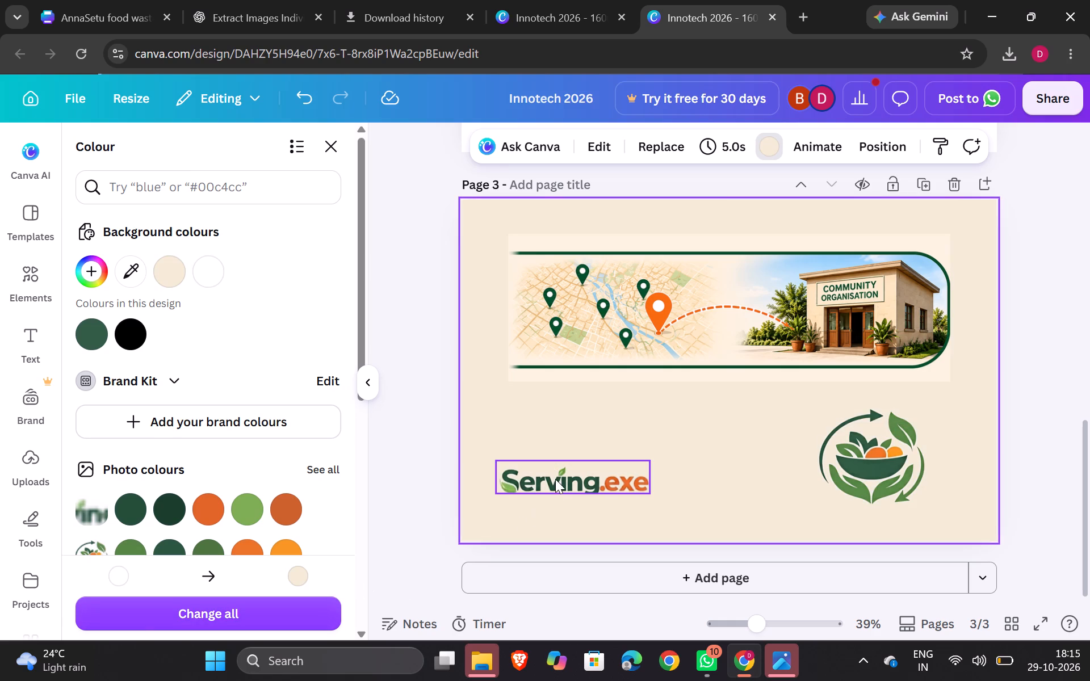
# Nudge the Serving.exe logo on page 3 up slightly and deselect it.
pyautogui.click(559, 478)
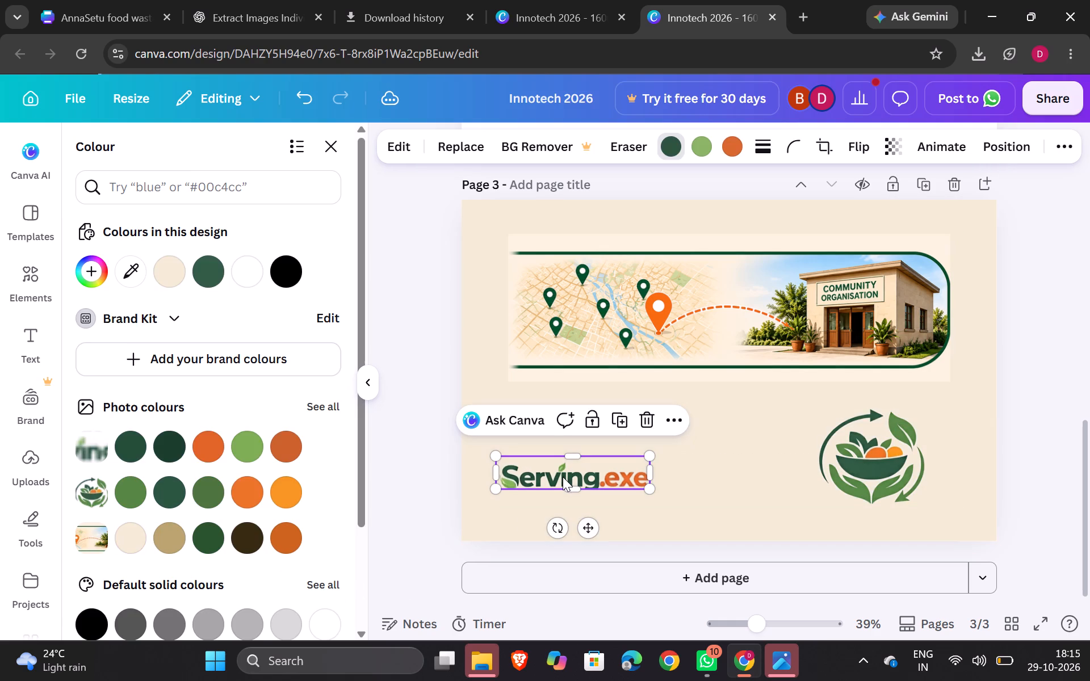
pyautogui.click(422, 331)
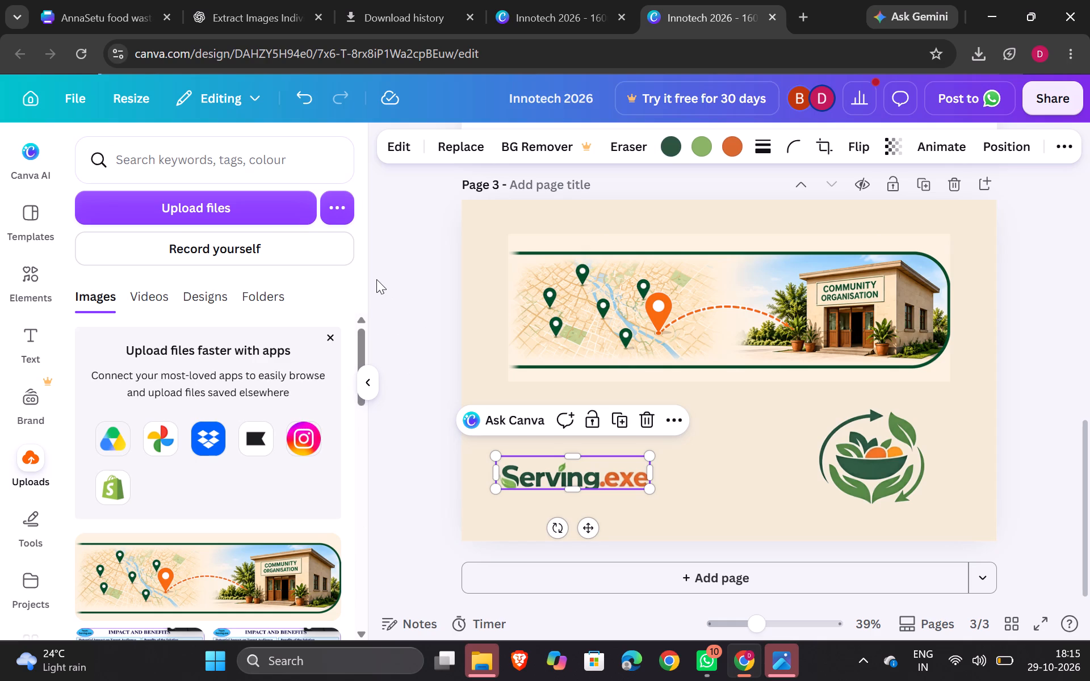
pyautogui.click(376, 279)
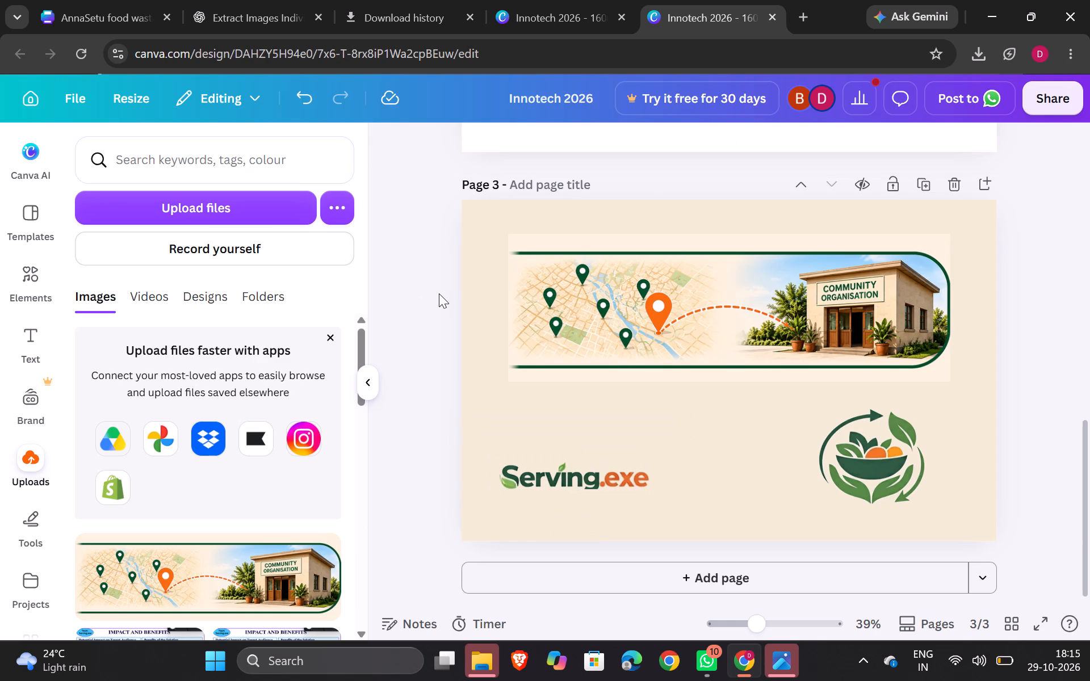
# Shift the AnnaSetu logo on page 3 rightward so its edge lines up with the banner's right edge.
pyautogui.moveTo(881, 470); pyautogui.dragTo(905, 474)
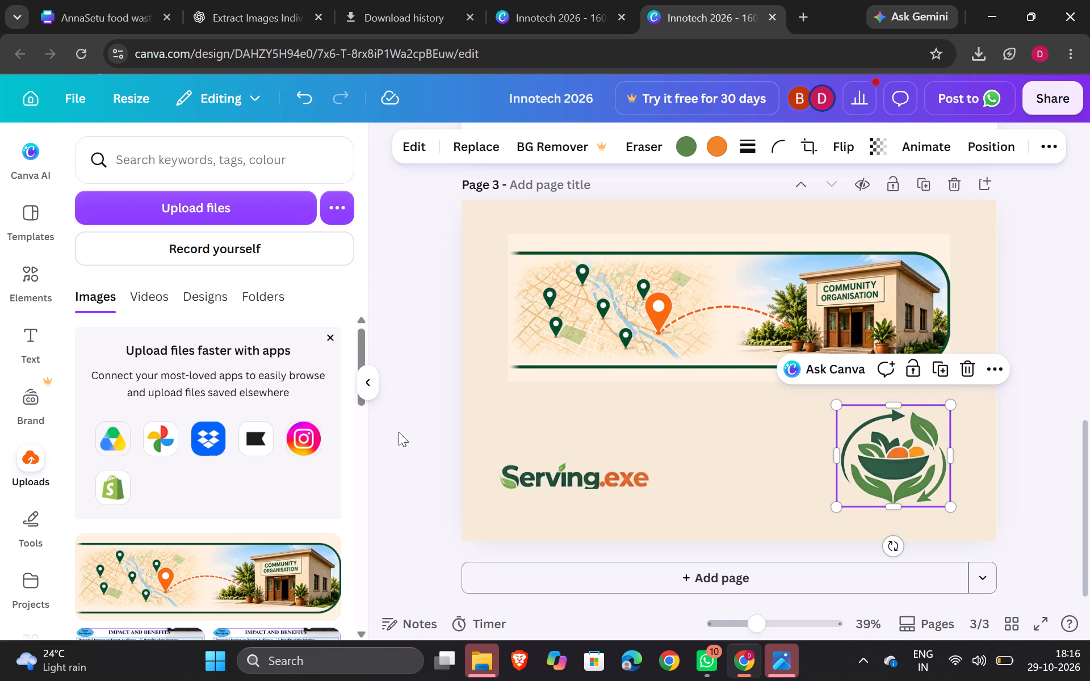
# Enlarge the map route banner to nearly the full width of page 3 and recentre it horizontally.
pyautogui.click(653, 323)
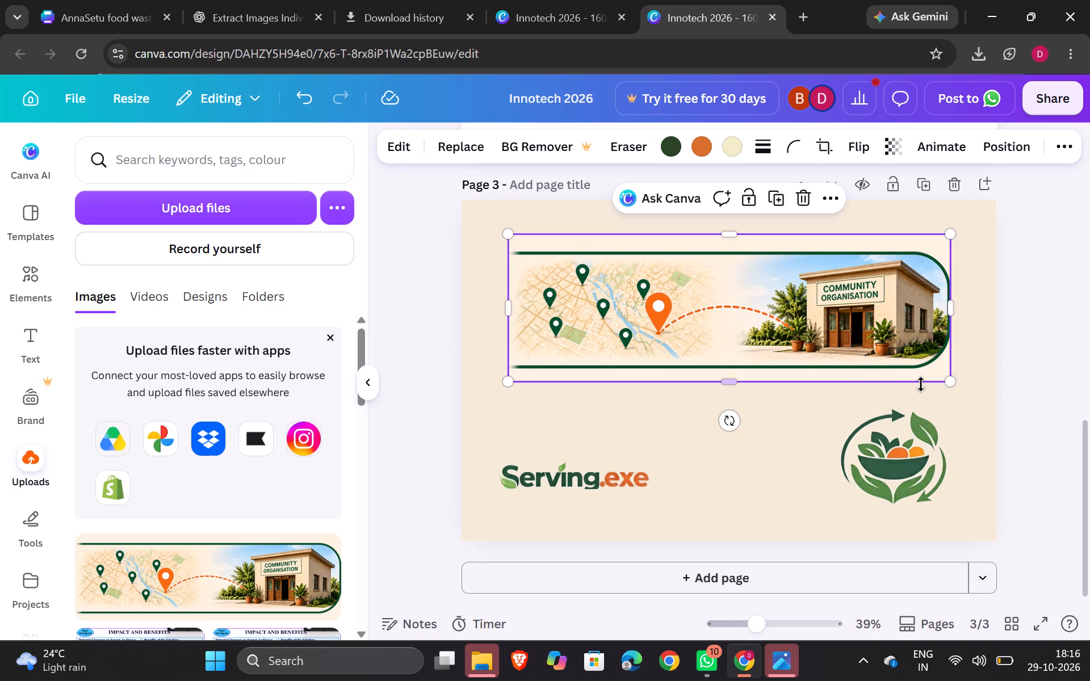
pyautogui.moveTo(950, 384); pyautogui.dragTo(1017, 444)
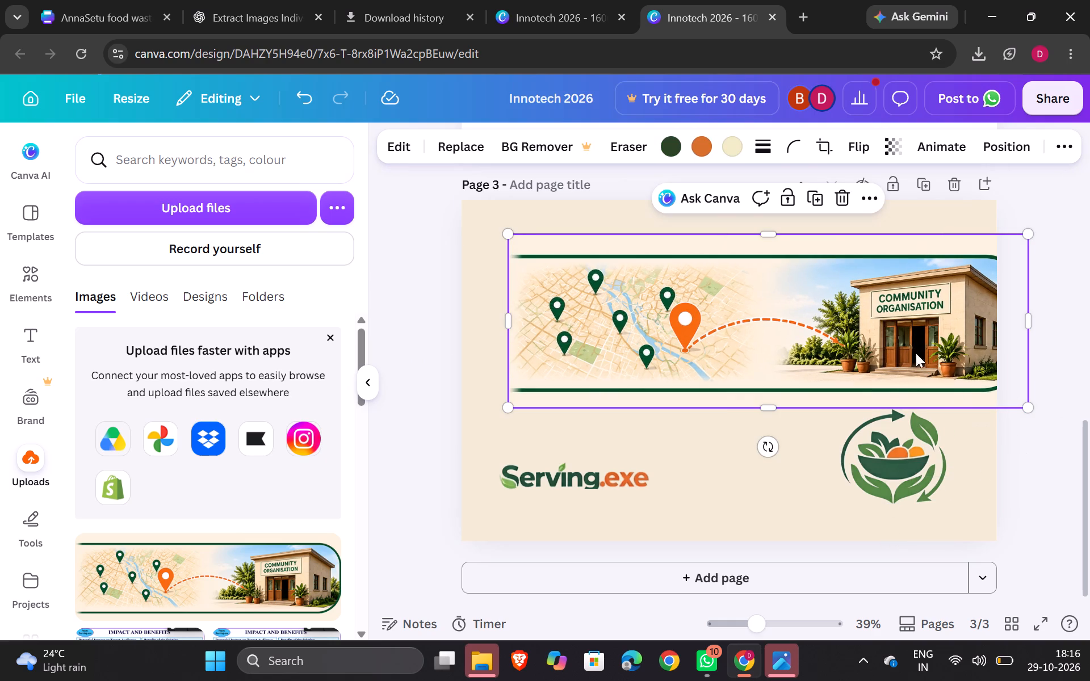
pyautogui.moveTo(885, 332); pyautogui.dragTo(849, 322)
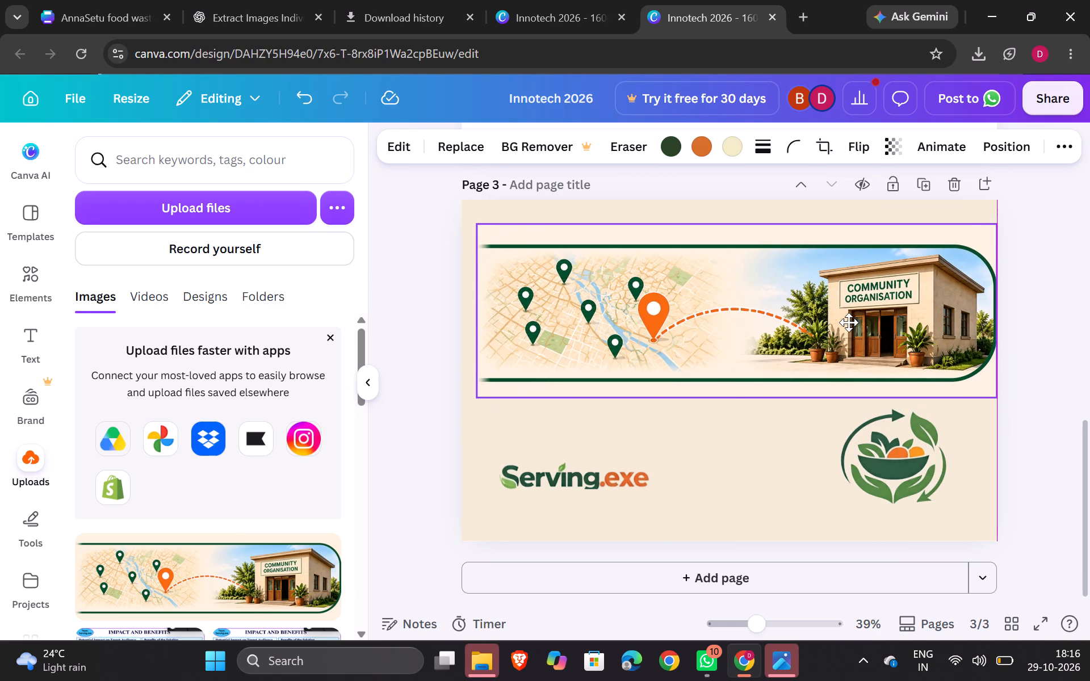
pyautogui.moveTo(849, 322); pyautogui.dragTo(847, 324)
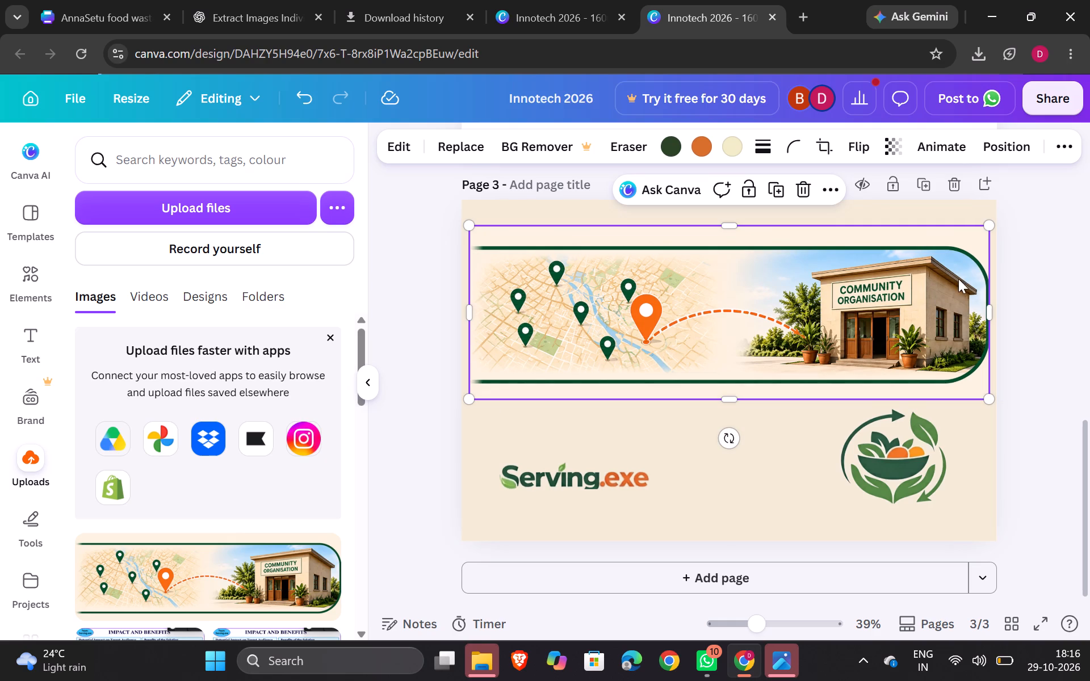
# Move the AnnaSetu logo further down and right, level with the Serving.exe logo in page 3's lower-right corner.
pyautogui.moveTo(911, 437); pyautogui.dragTo(940, 456)
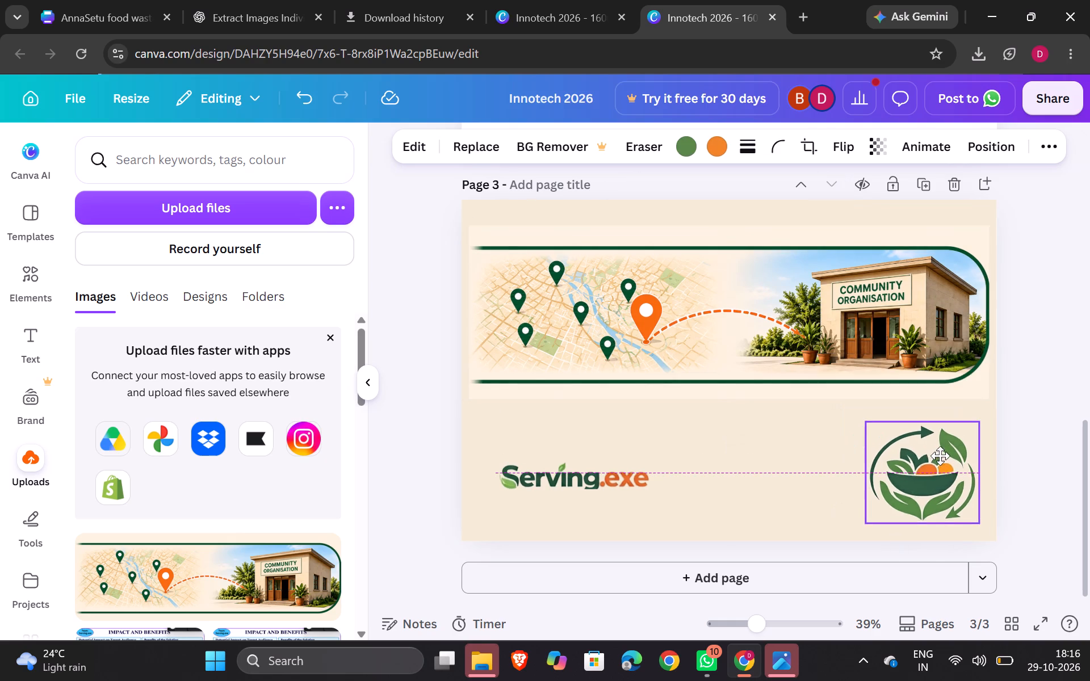
pyautogui.moveTo(940, 456); pyautogui.dragTo(941, 456)
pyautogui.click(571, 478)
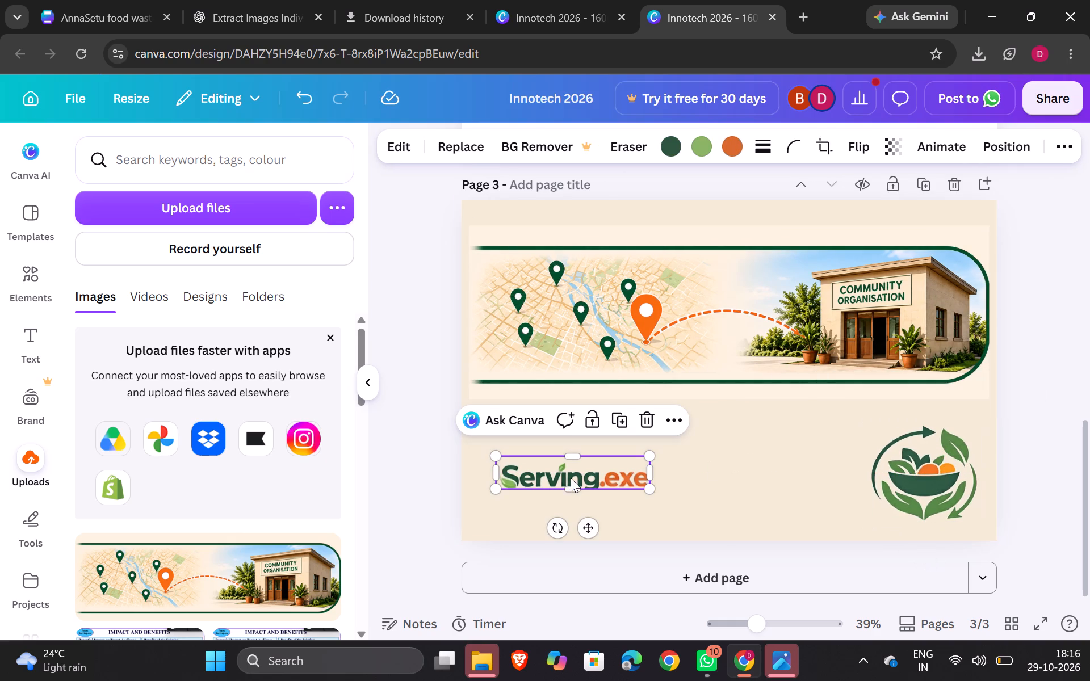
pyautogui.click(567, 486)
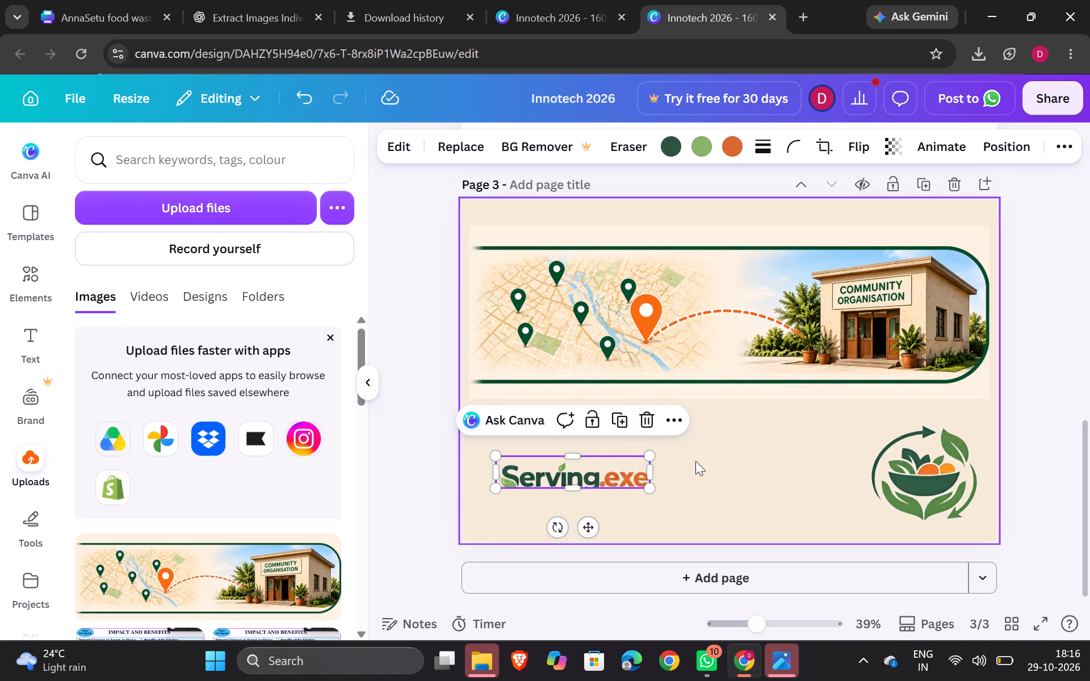
# Move the map route banner on page 3 slightly up and left until its left edge meets the page's left edge.
pyautogui.click(714, 330)
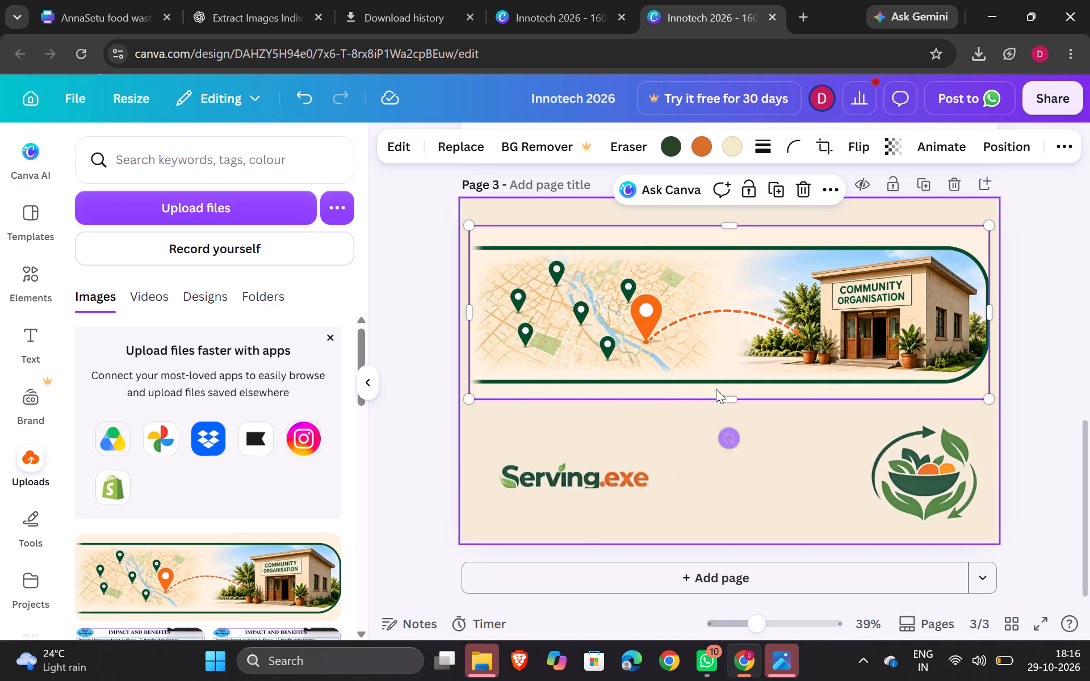
pyautogui.moveTo(707, 322); pyautogui.dragTo(701, 310)
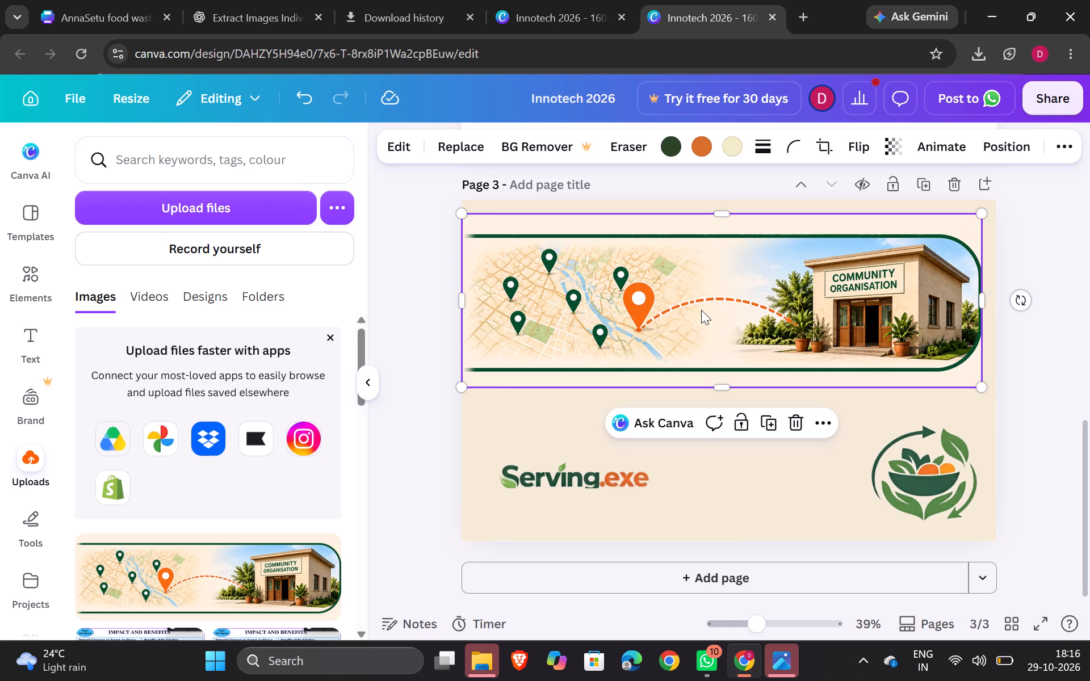
# Review page 1 of the Innotech 2026 design, then its first two pages in the other open copy.
pyautogui.scroll(5, 701, 310)
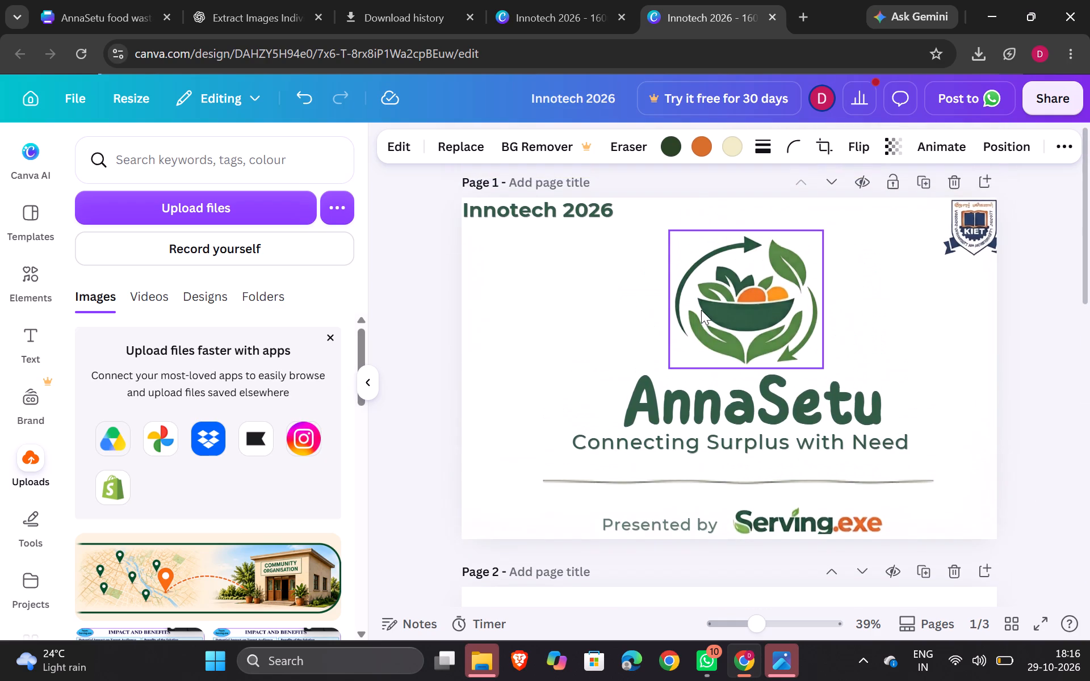
pyautogui.scroll(1, 701, 310)
pyautogui.click(588, 13)
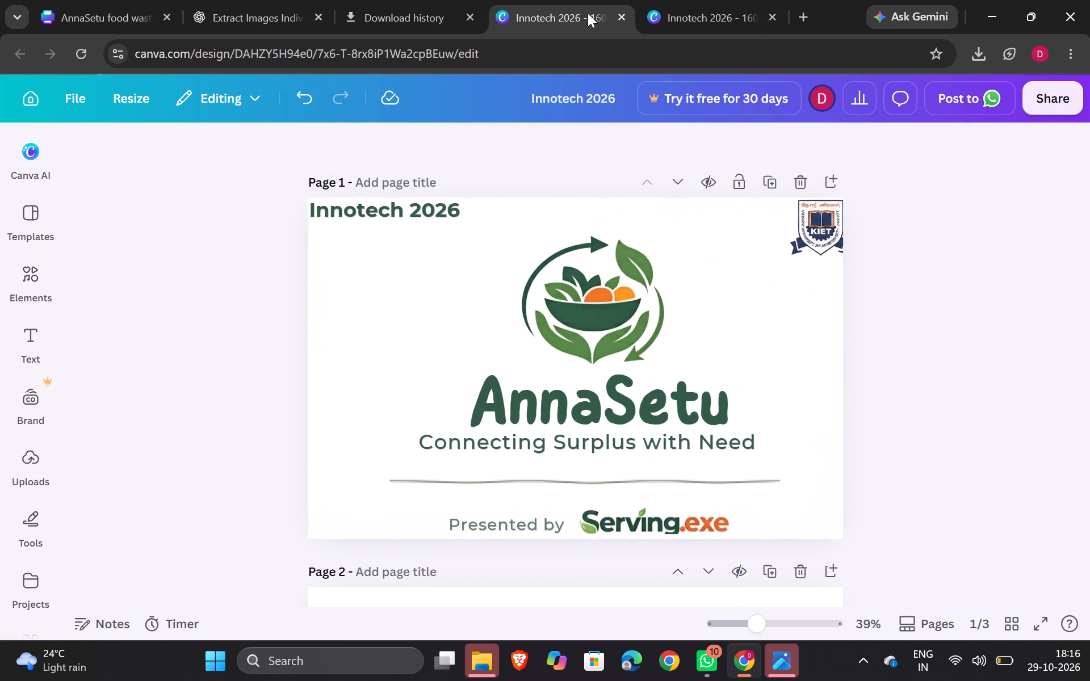
pyautogui.scroll(1, 555, 342)
pyautogui.scroll(-1, 555, 342)
pyautogui.scroll(1, 555, 342)
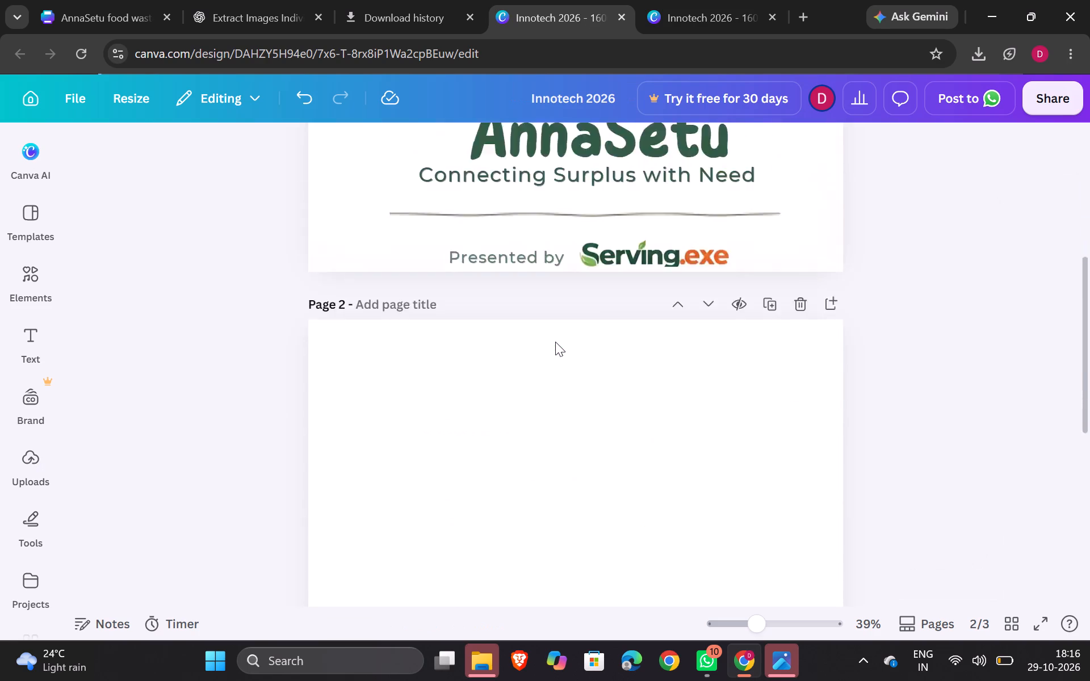
pyautogui.scroll(1, 555, 342)
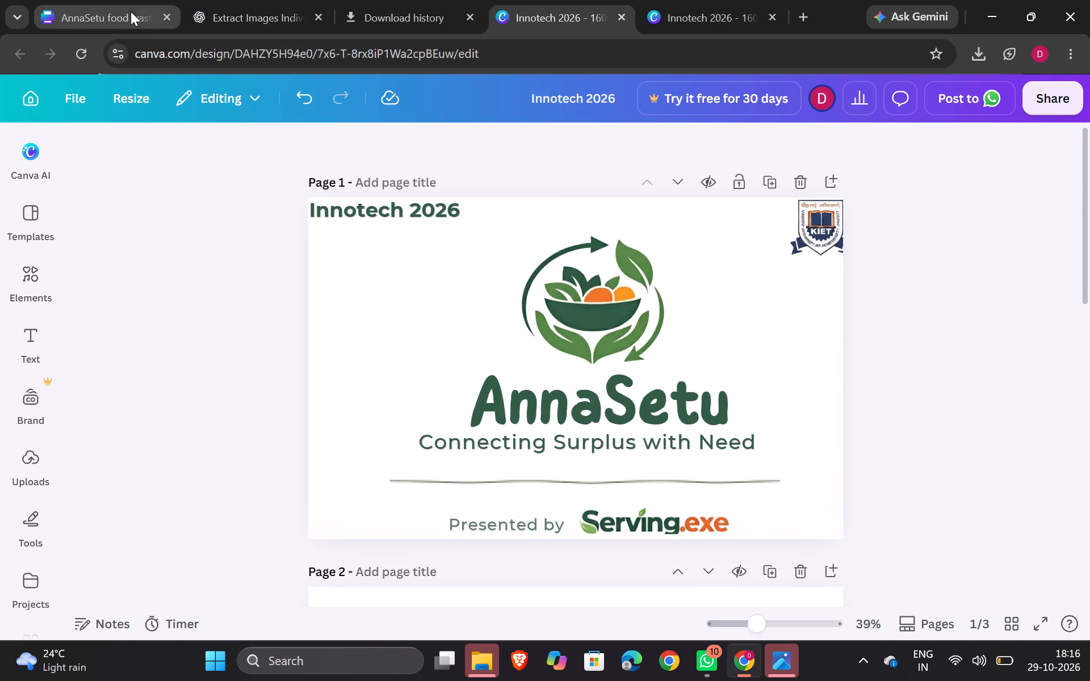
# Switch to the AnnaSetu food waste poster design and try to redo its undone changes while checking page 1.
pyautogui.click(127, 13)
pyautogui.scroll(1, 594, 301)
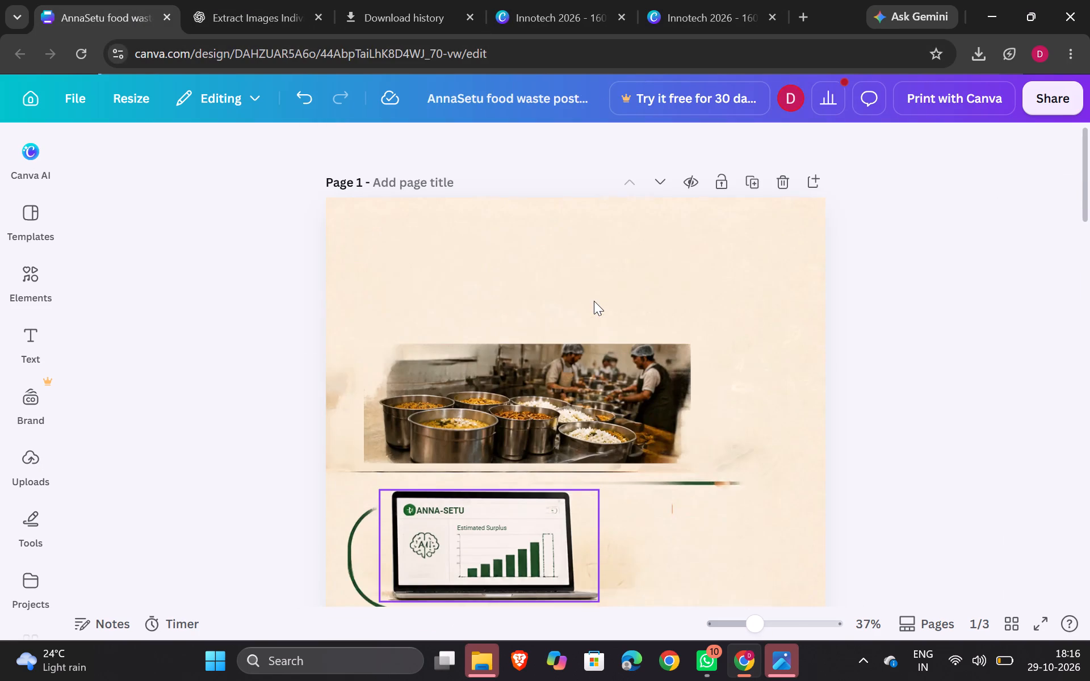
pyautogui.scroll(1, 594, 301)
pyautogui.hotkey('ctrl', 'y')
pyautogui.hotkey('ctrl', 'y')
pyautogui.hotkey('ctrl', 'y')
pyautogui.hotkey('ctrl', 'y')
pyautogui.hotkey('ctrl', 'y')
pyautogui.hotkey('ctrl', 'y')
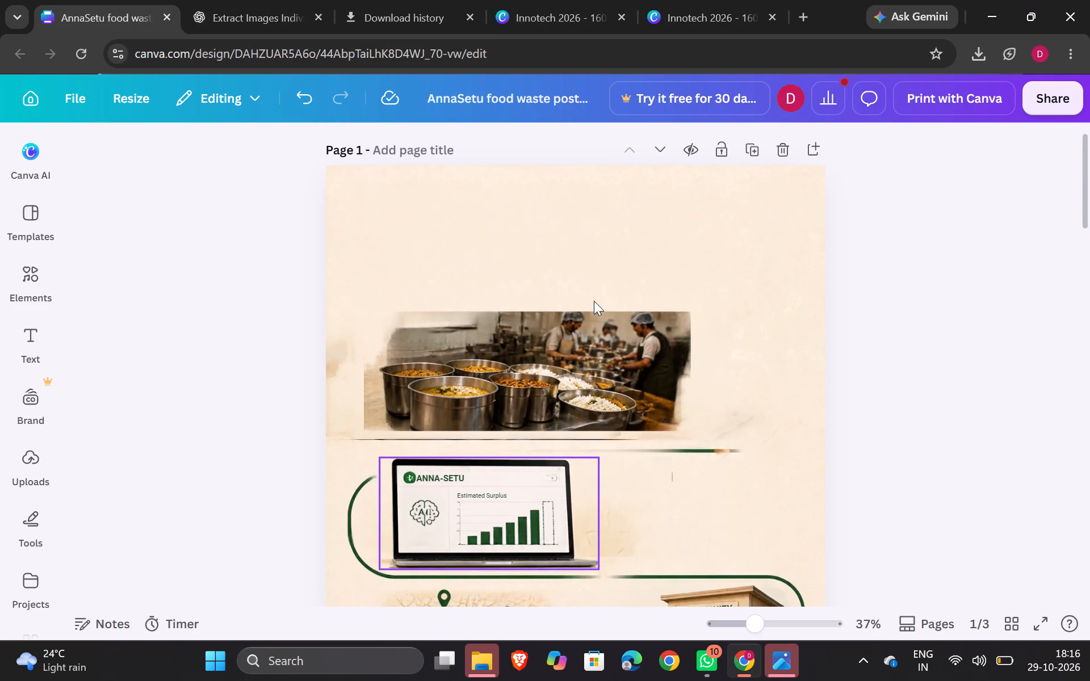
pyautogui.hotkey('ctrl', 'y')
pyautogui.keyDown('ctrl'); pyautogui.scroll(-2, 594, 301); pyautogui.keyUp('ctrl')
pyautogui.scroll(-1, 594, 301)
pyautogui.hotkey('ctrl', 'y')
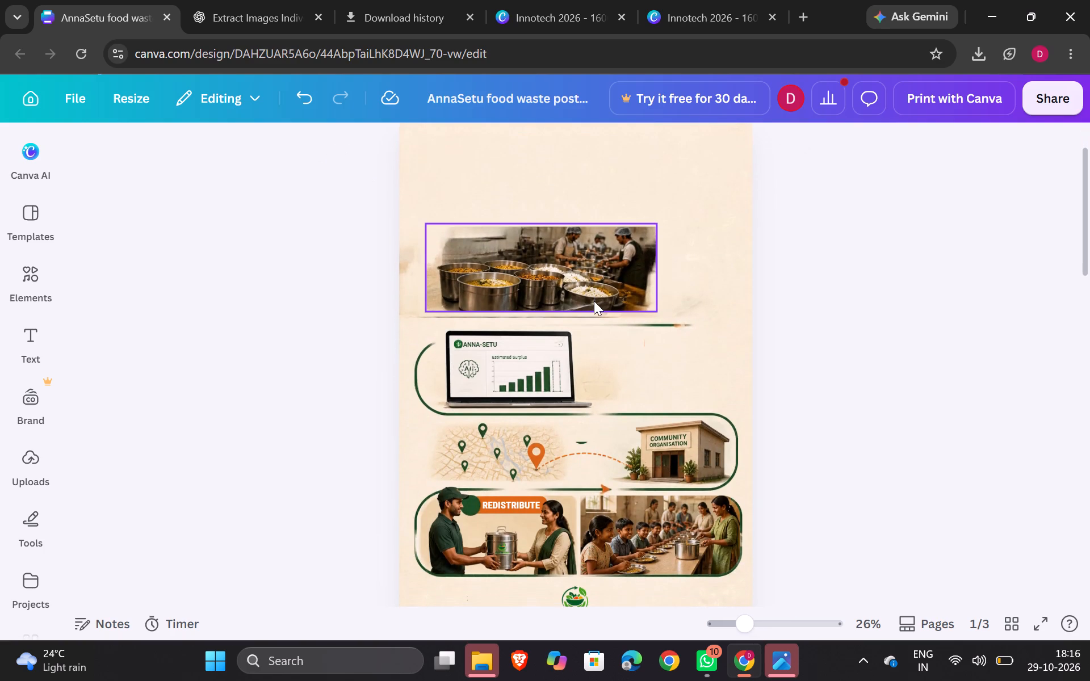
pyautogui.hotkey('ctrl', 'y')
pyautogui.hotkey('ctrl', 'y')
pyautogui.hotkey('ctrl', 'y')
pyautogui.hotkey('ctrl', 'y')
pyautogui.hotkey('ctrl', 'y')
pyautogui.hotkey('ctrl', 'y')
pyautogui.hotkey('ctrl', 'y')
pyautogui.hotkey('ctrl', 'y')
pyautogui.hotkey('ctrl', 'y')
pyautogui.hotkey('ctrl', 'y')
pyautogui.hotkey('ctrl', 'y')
# Look over pages 2 and 3 of the AnnaSetu food waste poster.
pyautogui.scroll(-2, 594, 301)
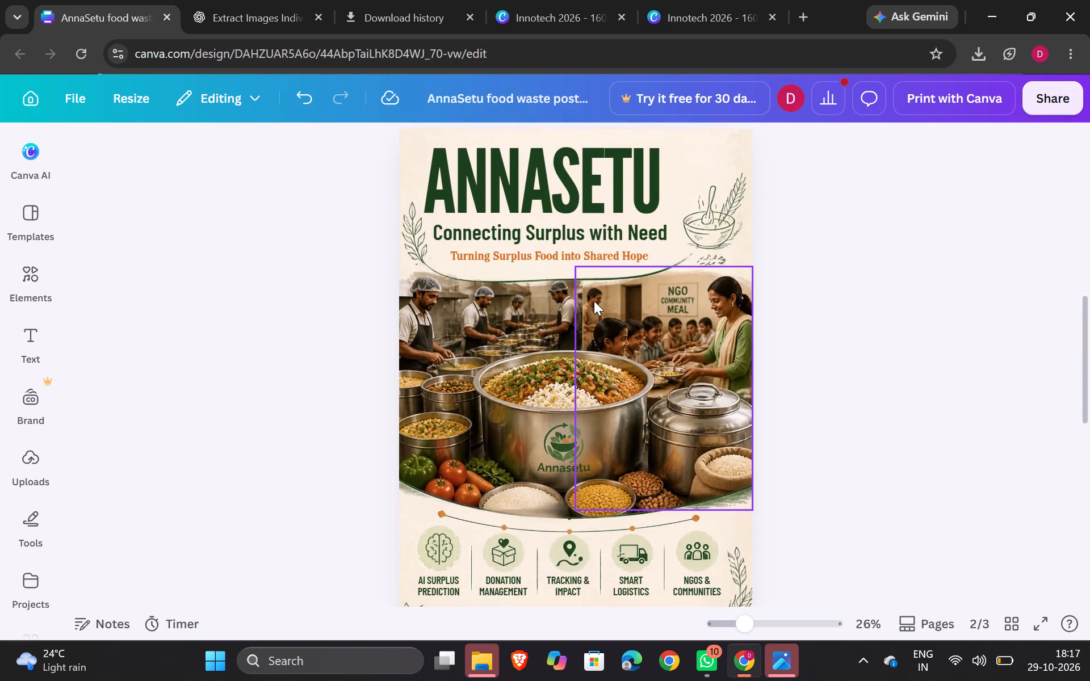
pyautogui.scroll(-3, 594, 301)
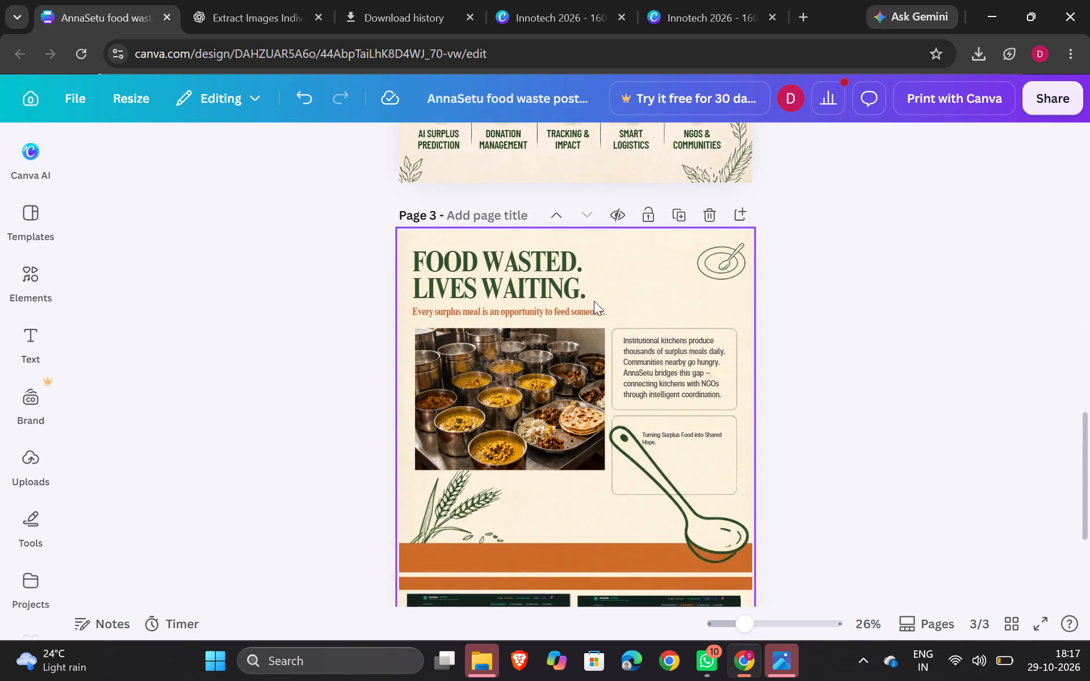
pyautogui.scroll(-2, 594, 301)
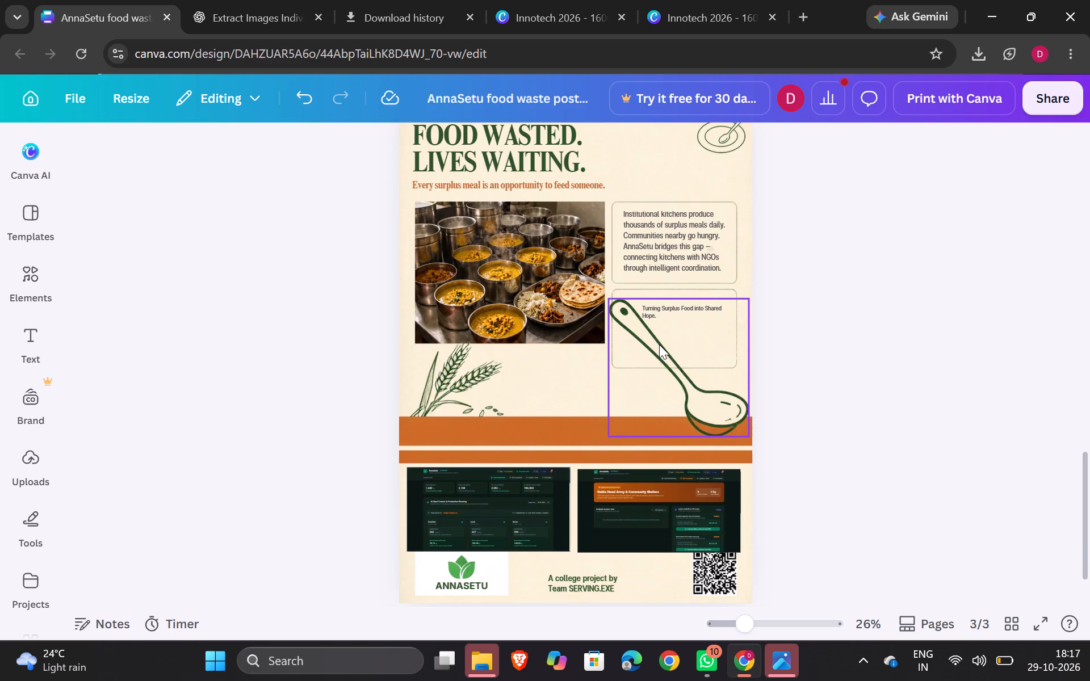
# Look over the spoon graphic and bottom section on page 3 of the AnnaSetu food waste poster, plus its earlier pages.
pyautogui.click(659, 344)
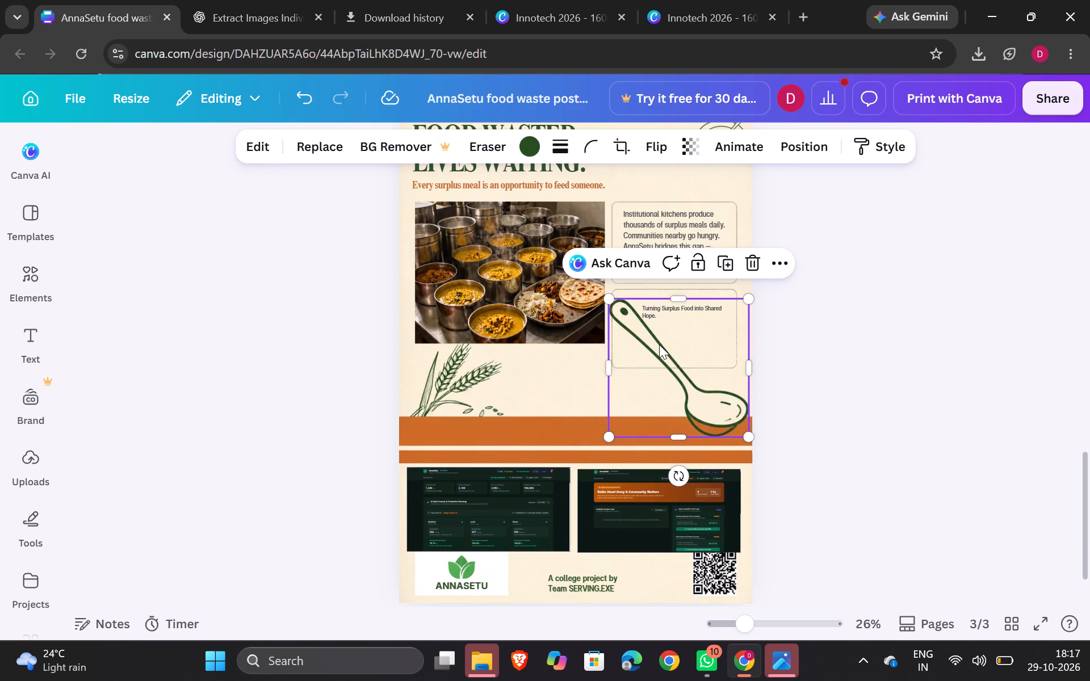
pyautogui.scroll(-1, 836, 408)
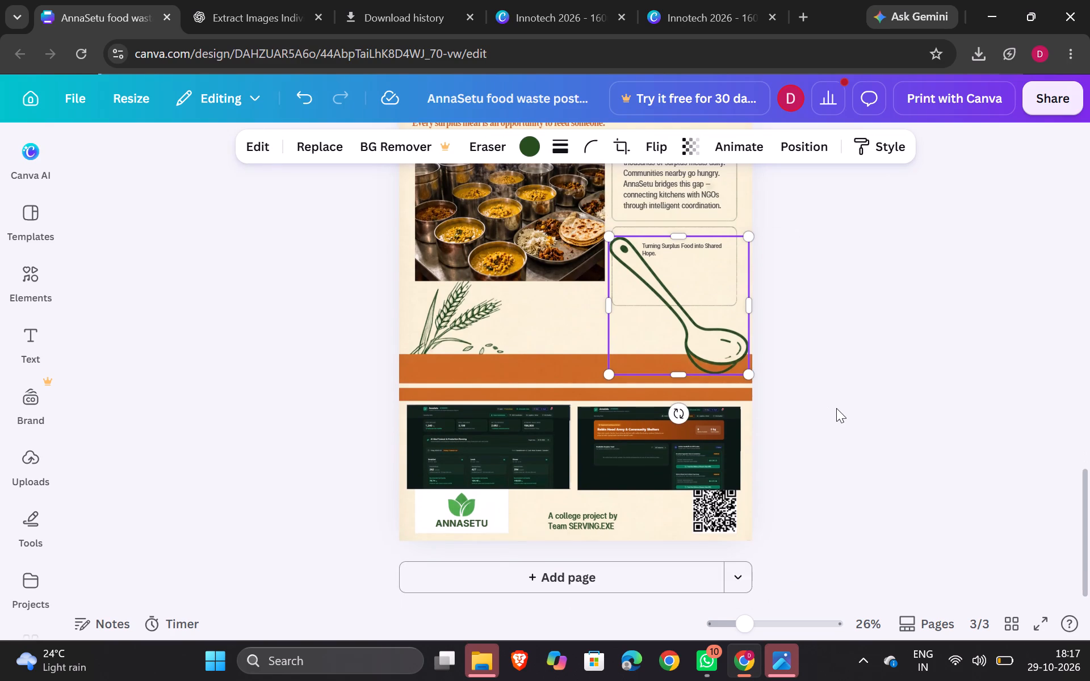
pyautogui.scroll(-1, 836, 408)
pyautogui.scroll(-1, 779, 431)
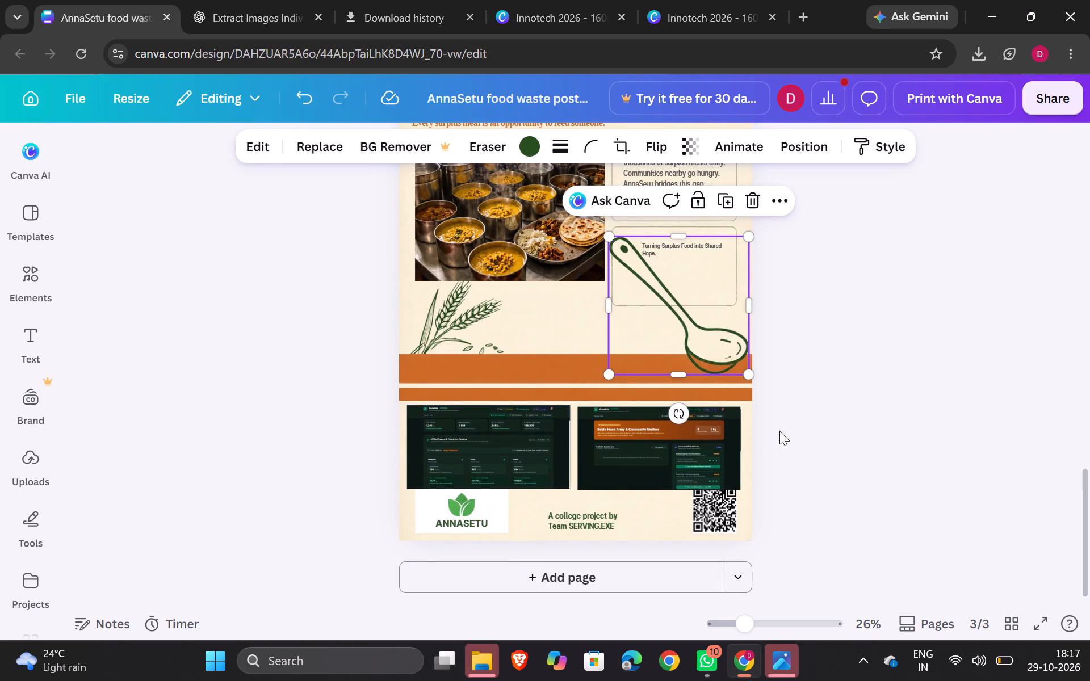
pyautogui.scroll(8, 779, 431)
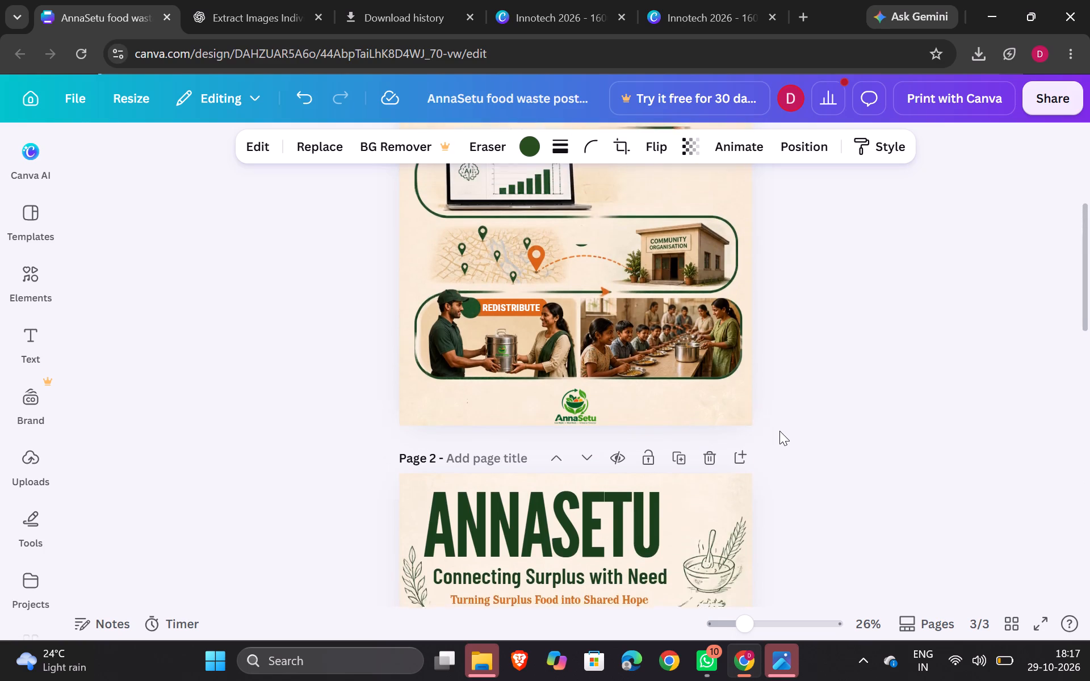
# Switch to the Innotech 2026 design with the map route banner and copy the KIET logo from page 1 for use on page 3.
pyautogui.click(655, 25)
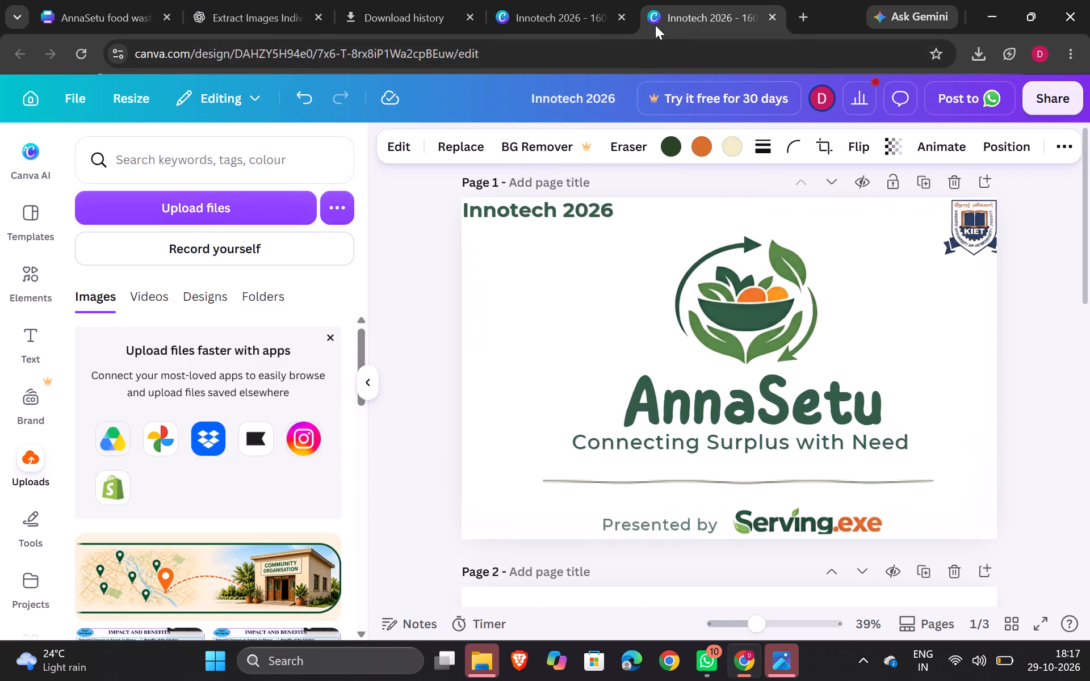
pyautogui.scroll(-3, 655, 343)
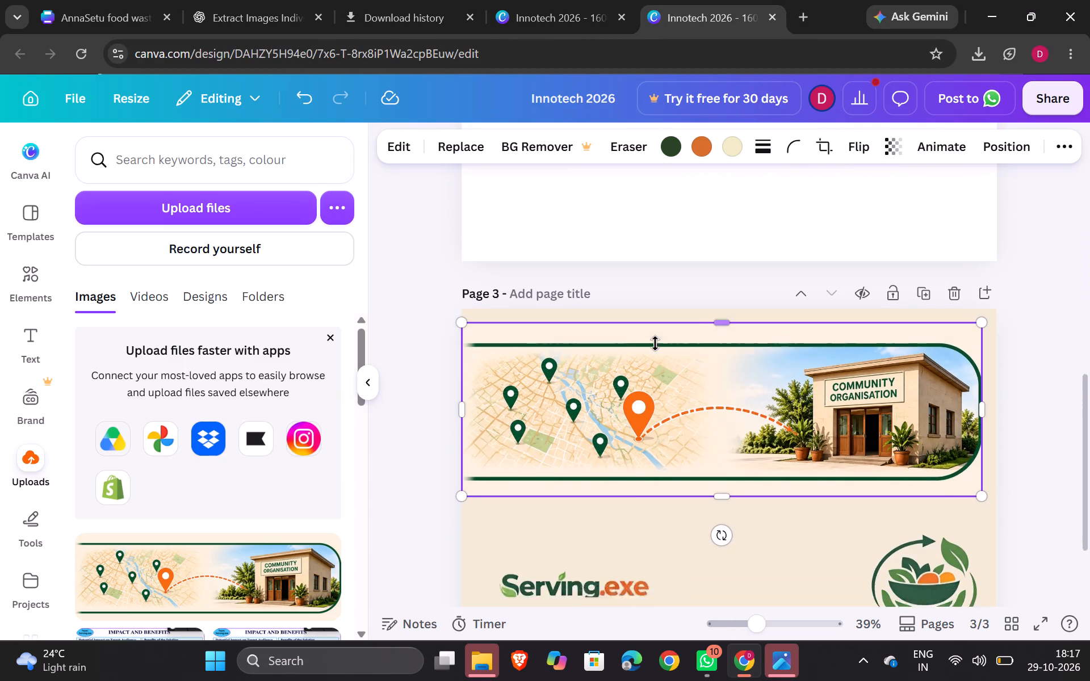
pyautogui.scroll(-3, 655, 343)
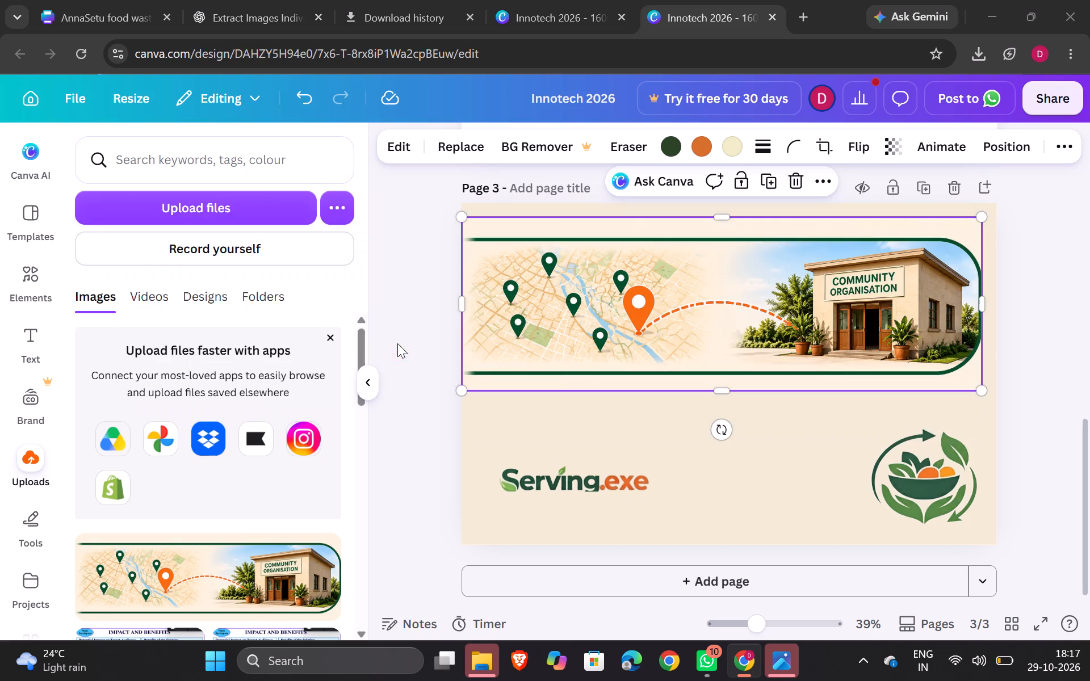
pyautogui.scroll(5, 592, 382)
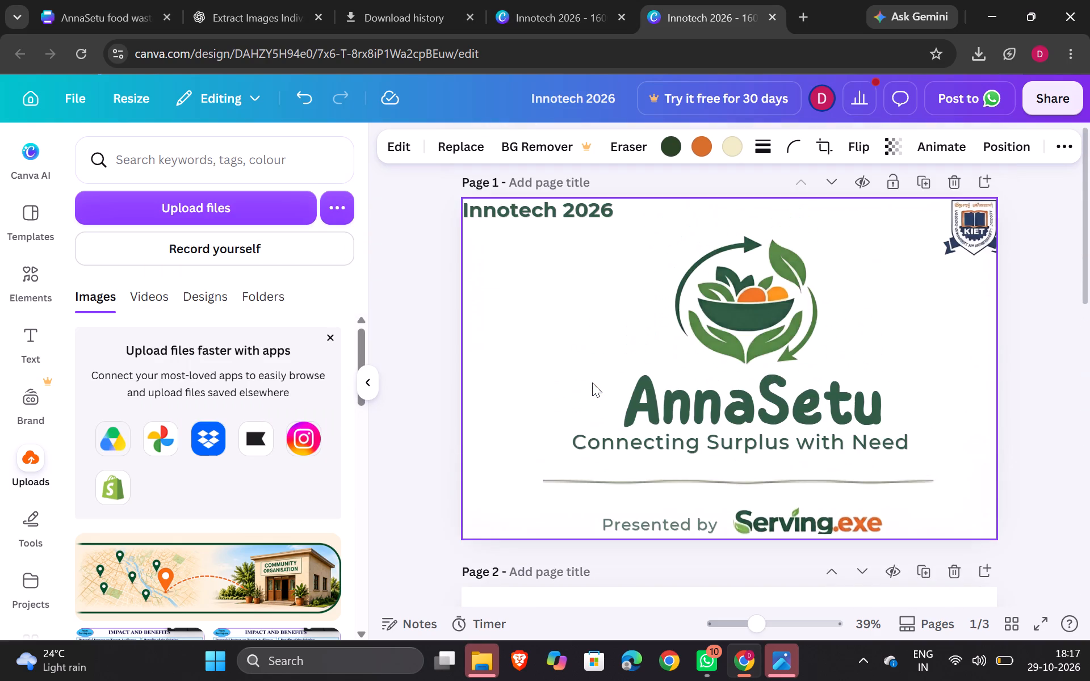
pyautogui.click(958, 242)
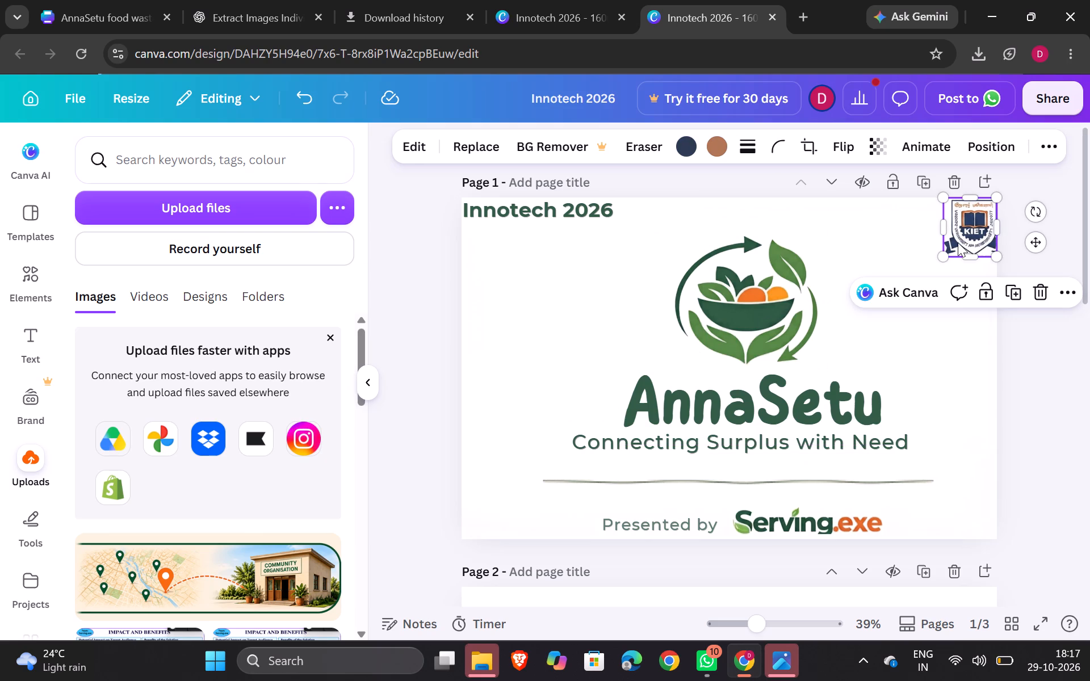
pyautogui.hotkey('ctrl', 'c')
pyautogui.scroll(-2, 958, 242)
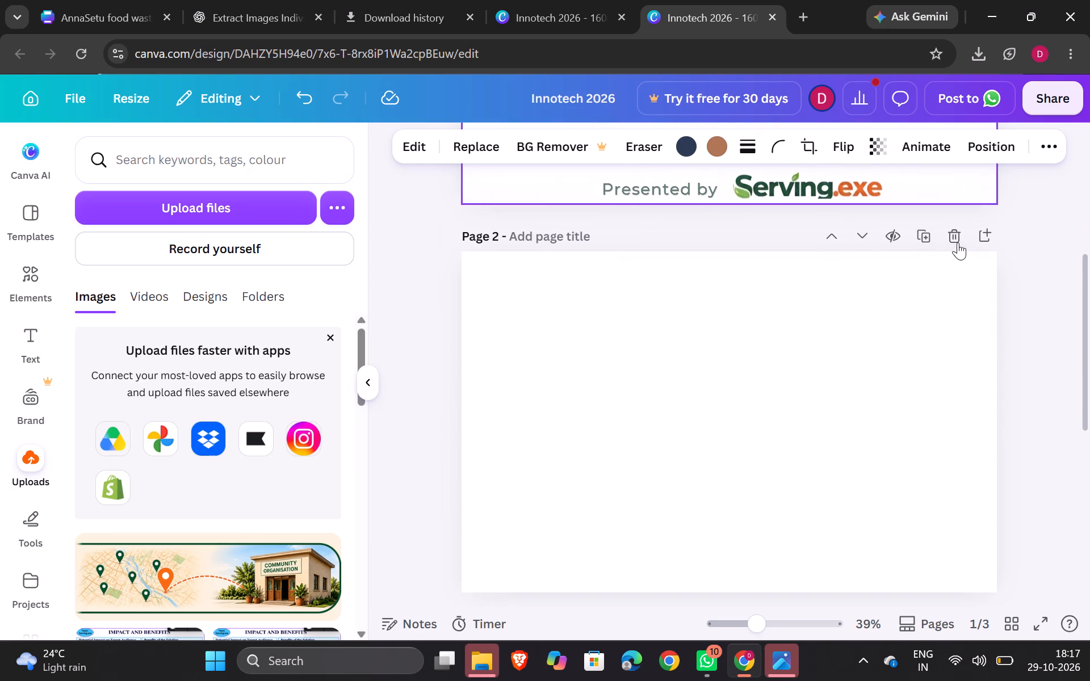
pyautogui.scroll(-3, 958, 242)
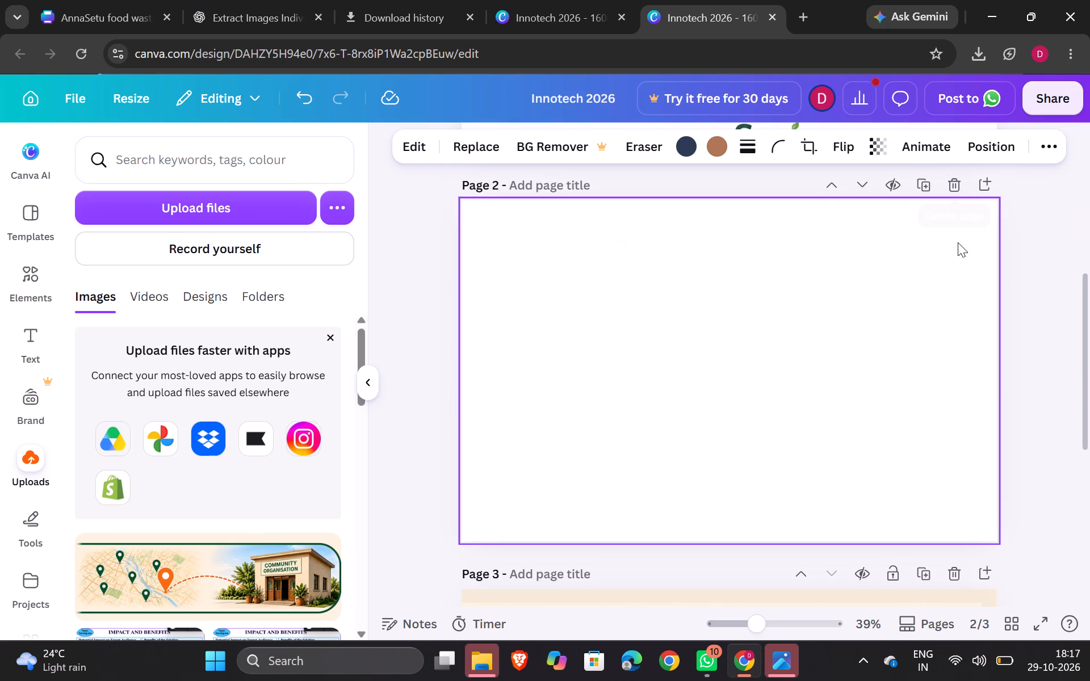
pyautogui.scroll(-4, 958, 242)
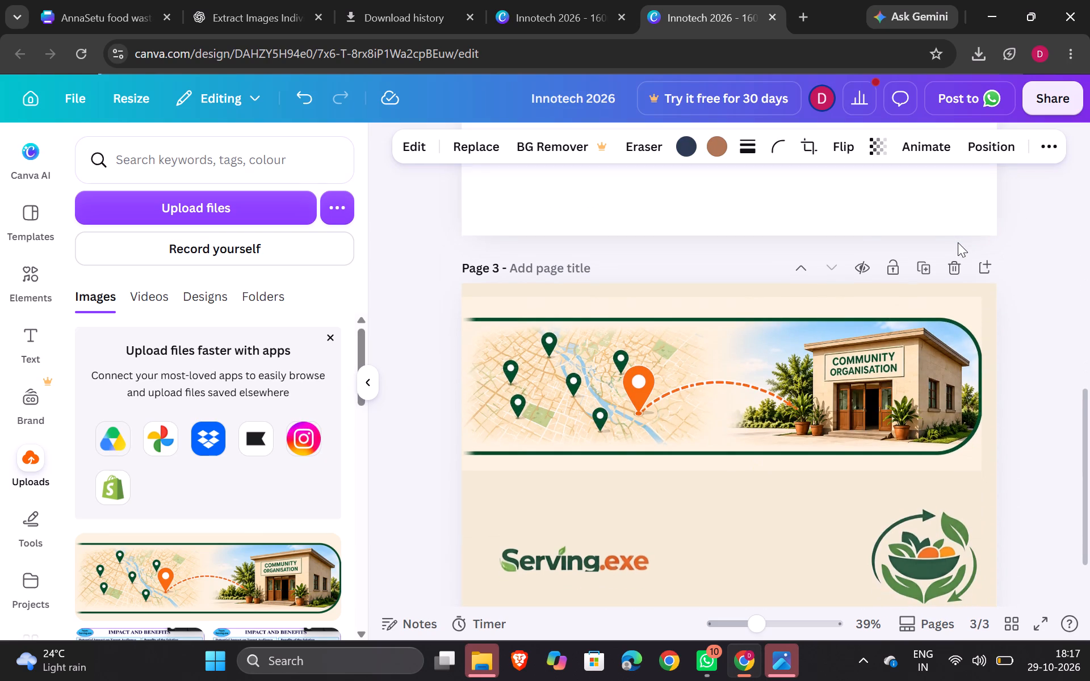
# Paste the KIET logo onto page 3 of Innotech 2026 and place it just below the banner, between the Serving.exe and AnnaSetu logos.
pyautogui.click(816, 518)
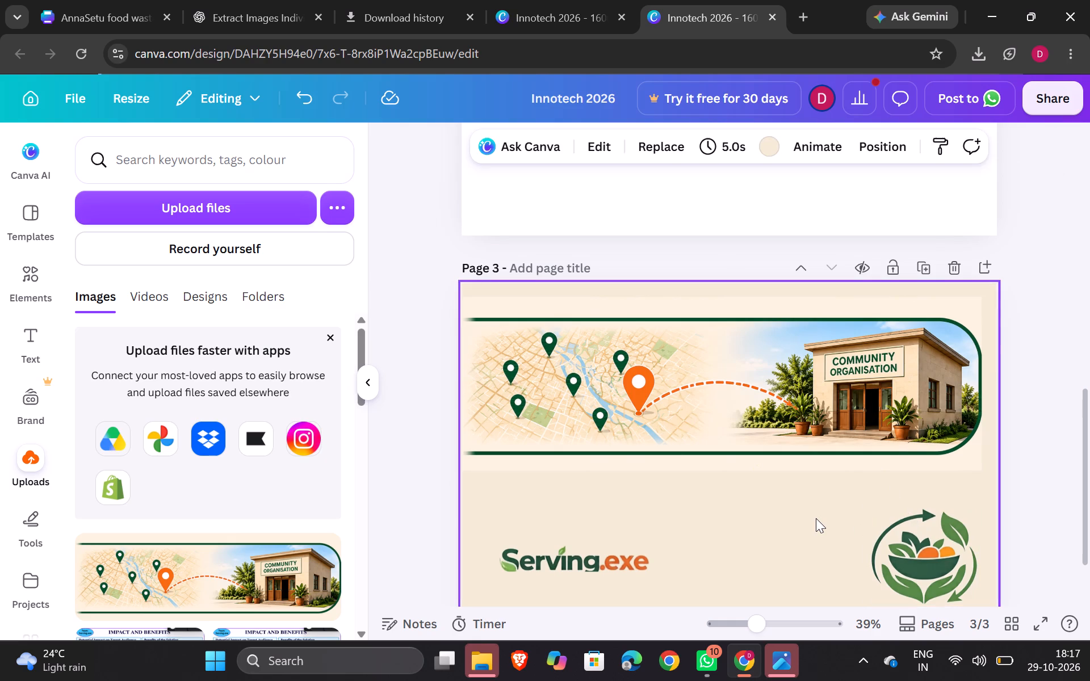
pyautogui.hotkey('ctrl', 'v')
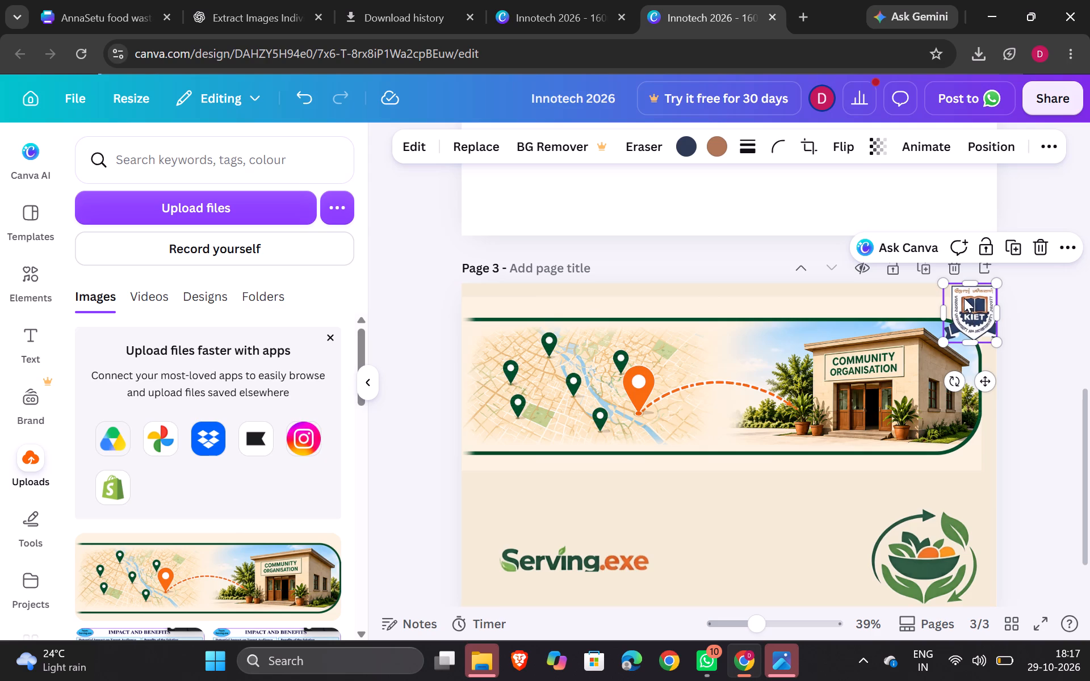
pyautogui.moveTo(963, 299); pyautogui.dragTo(705, 364)
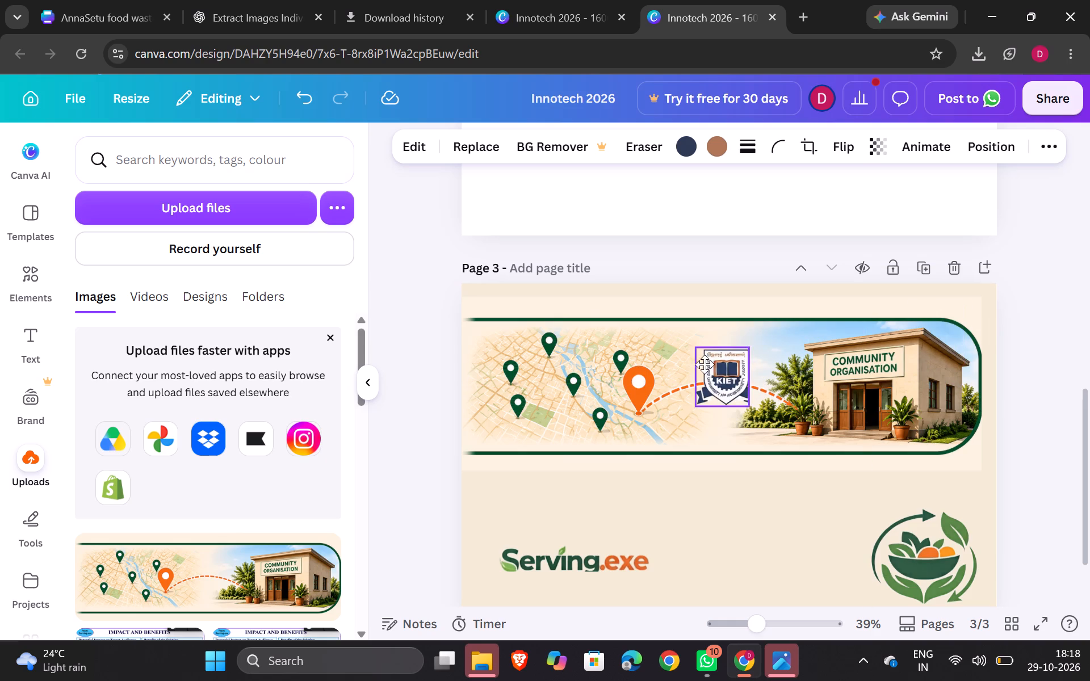
pyautogui.moveTo(705, 364); pyautogui.dragTo(677, 336)
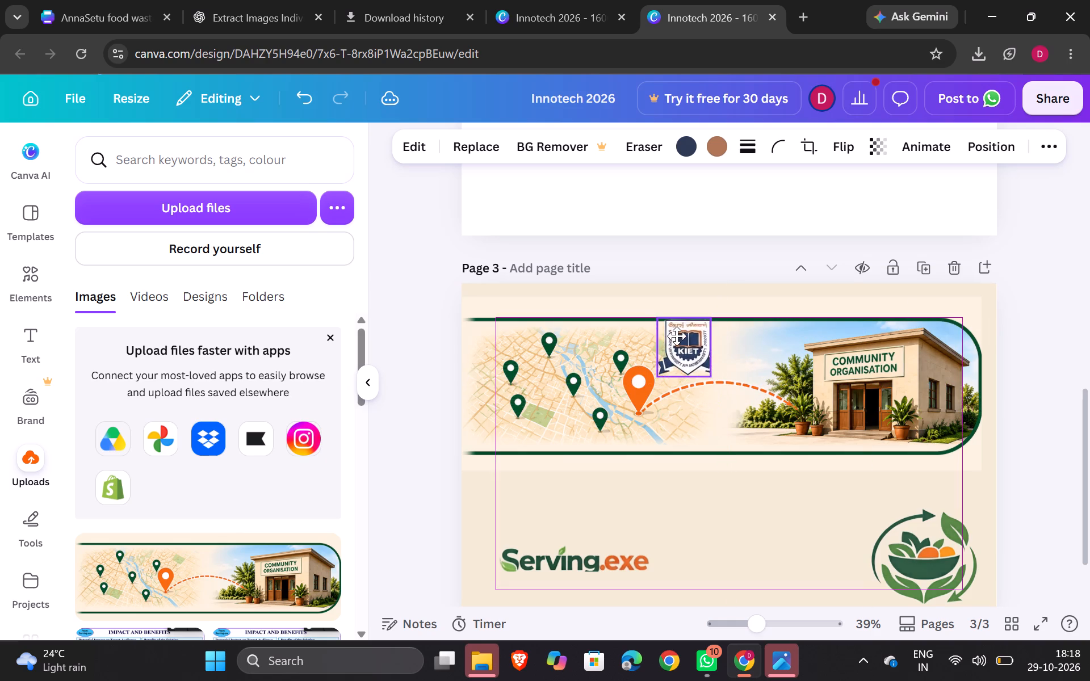
pyautogui.moveTo(677, 336); pyautogui.dragTo(693, 476)
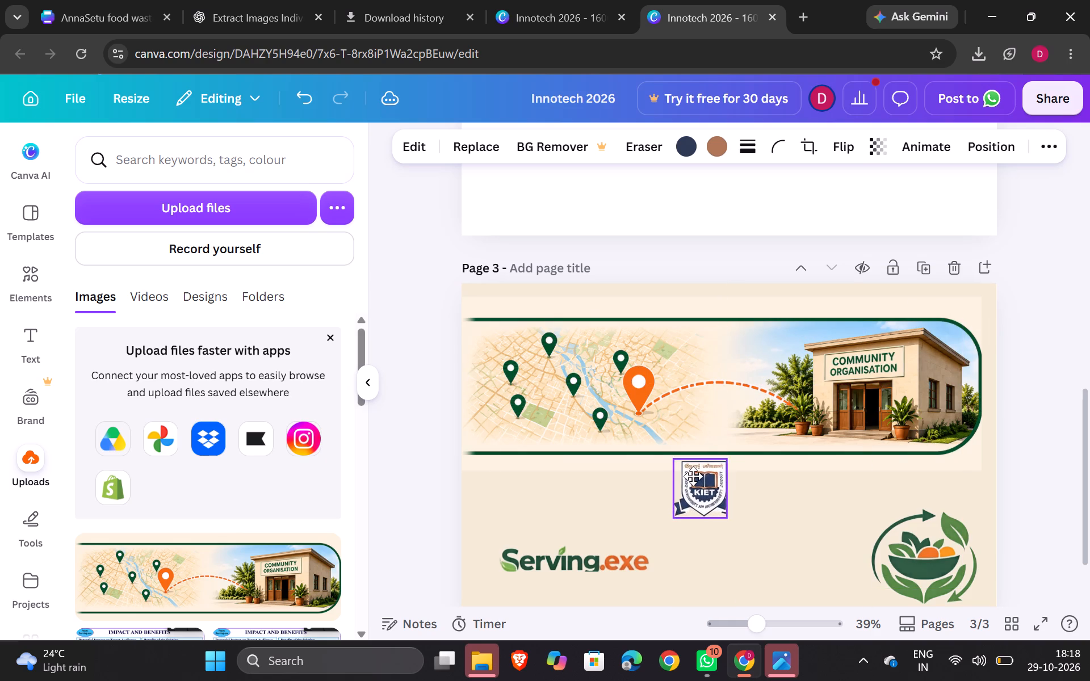
pyautogui.moveTo(693, 476); pyautogui.dragTo(701, 484)
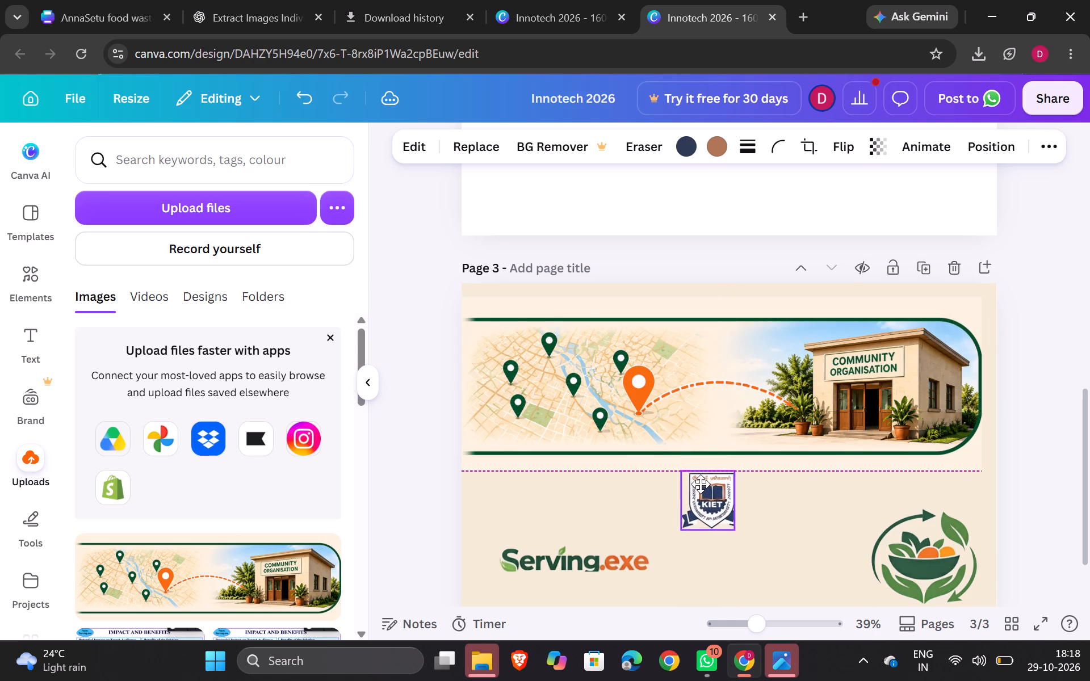
pyautogui.moveTo(701, 484); pyautogui.dragTo(705, 484)
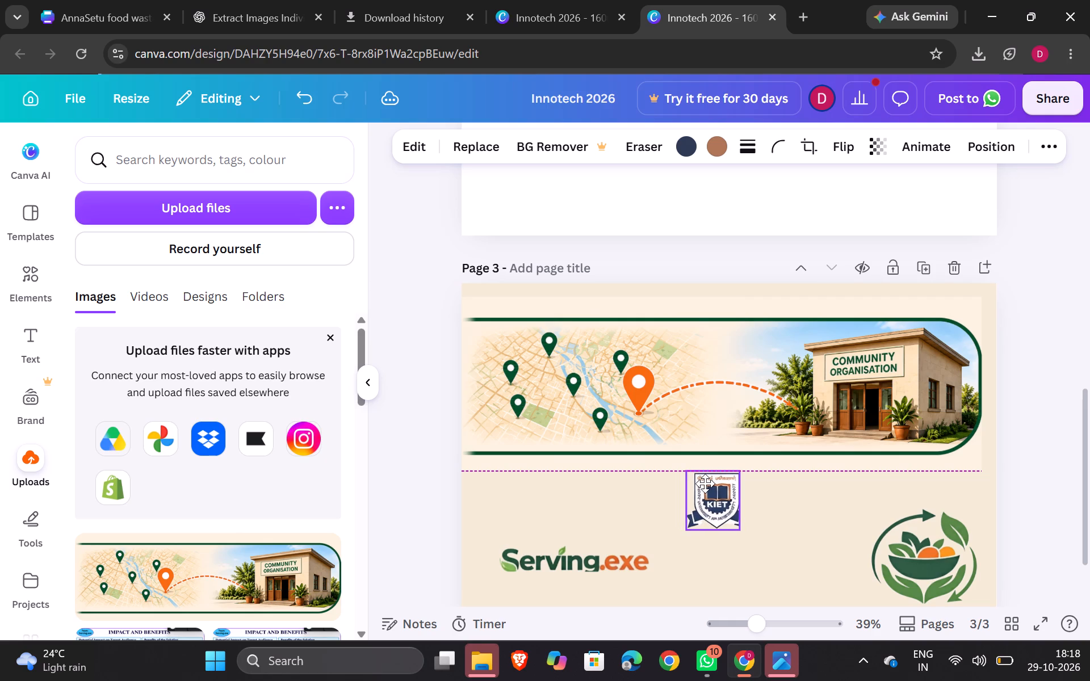
pyautogui.moveTo(705, 484); pyautogui.dragTo(704, 489)
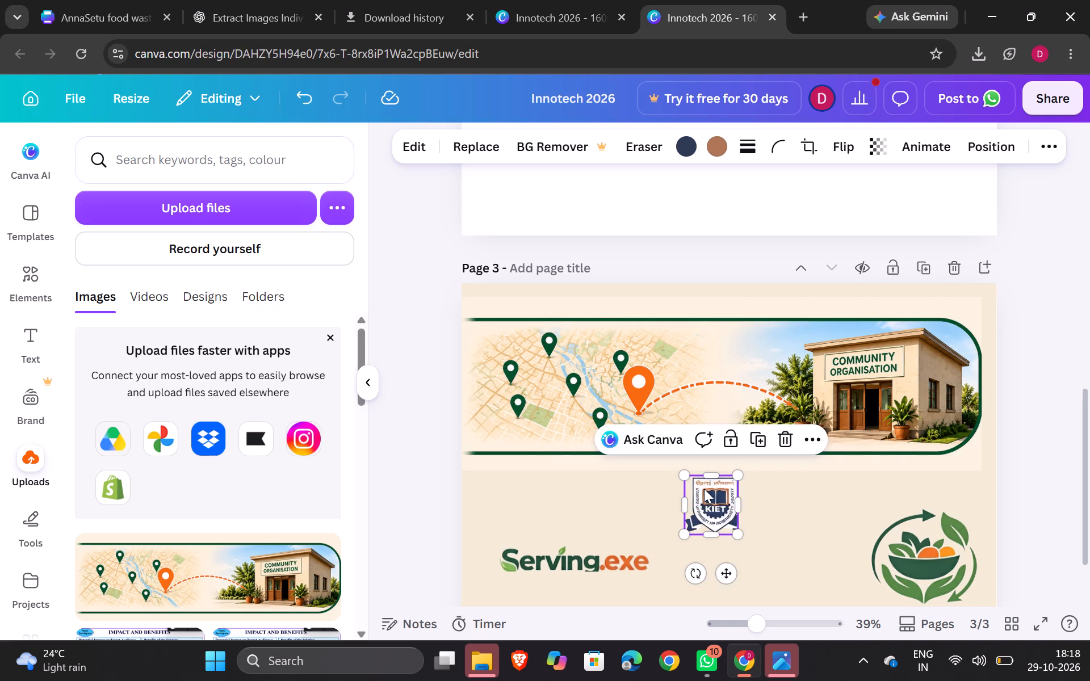
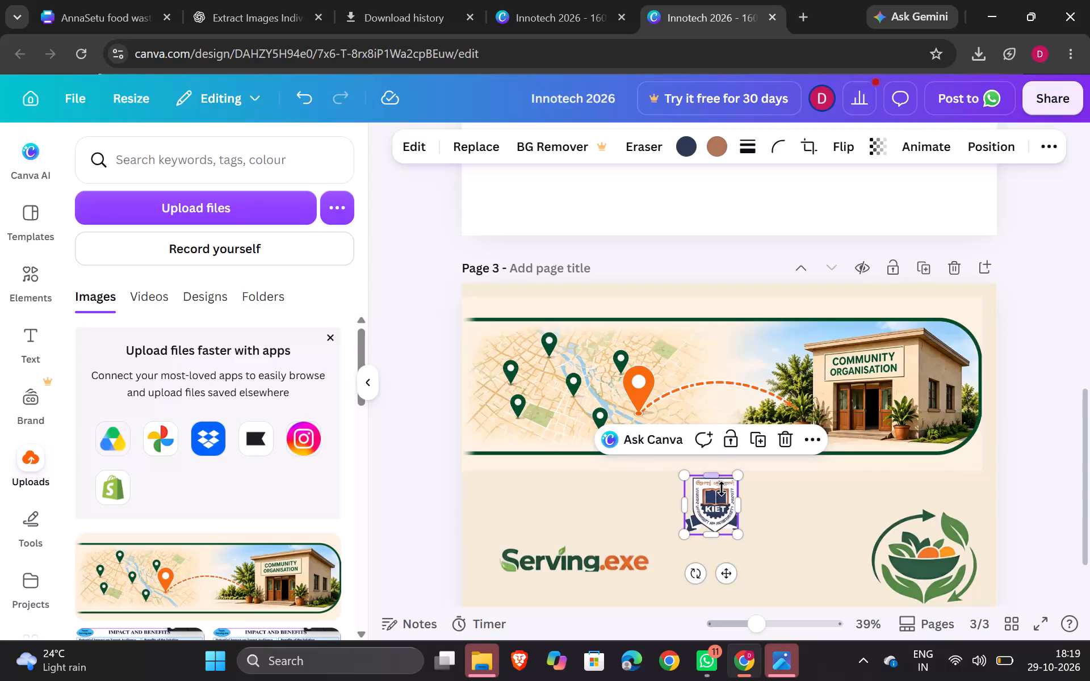
# Upload the "Redistribute_ Sharing Meals" image from the Downloads folder to the design's uploads.
pyautogui.scroll(-1, 717, 503)
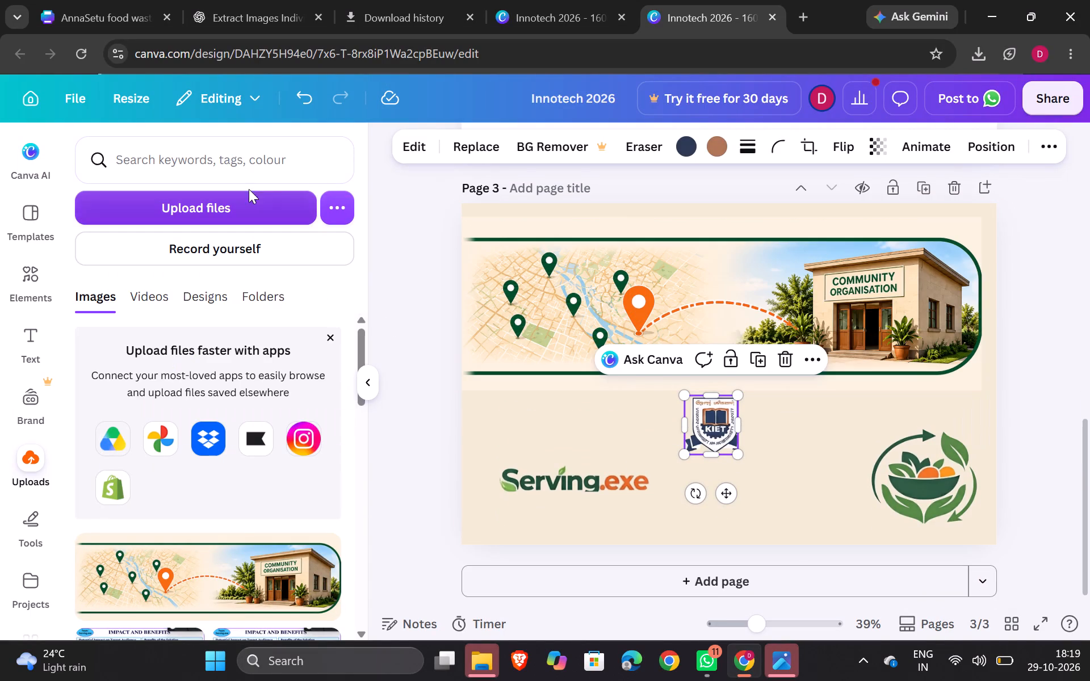
pyautogui.click(242, 208)
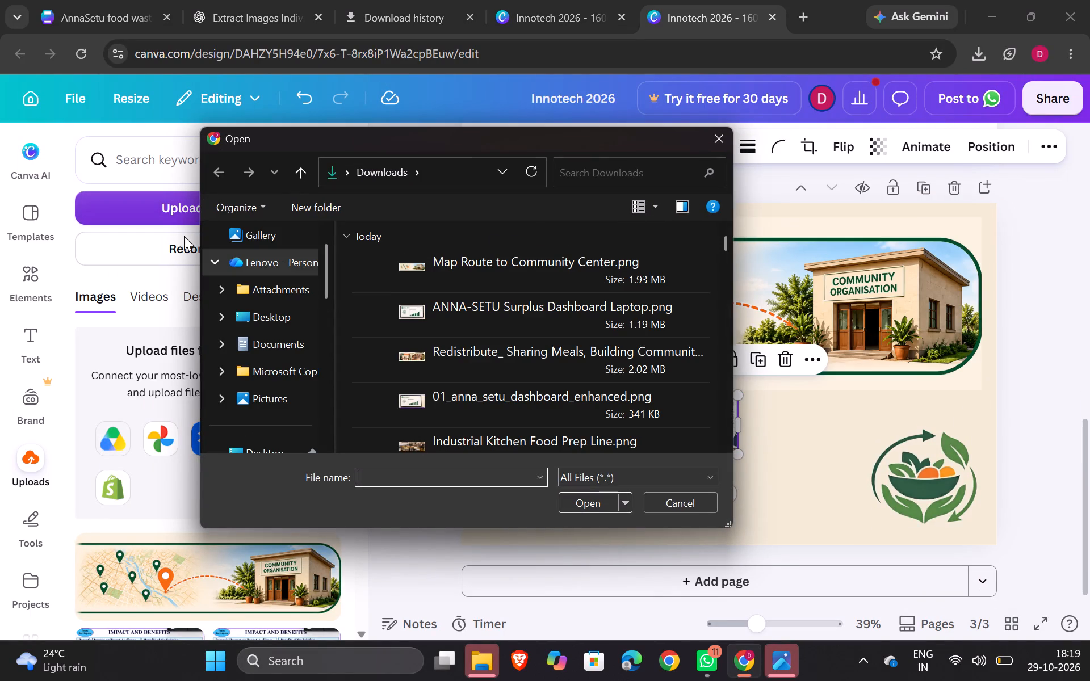
pyautogui.doubleClick(441, 344)
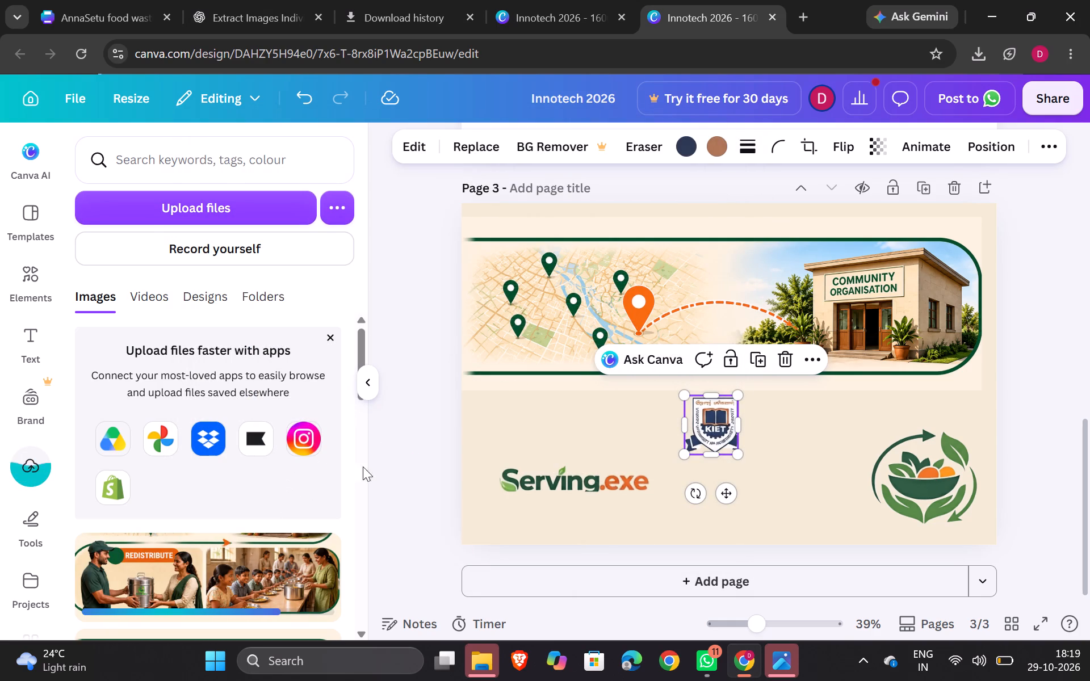
# Move the KIET logo off page 3 and up onto page 2.
pyautogui.moveTo(718, 423); pyautogui.dragTo(599, 223)
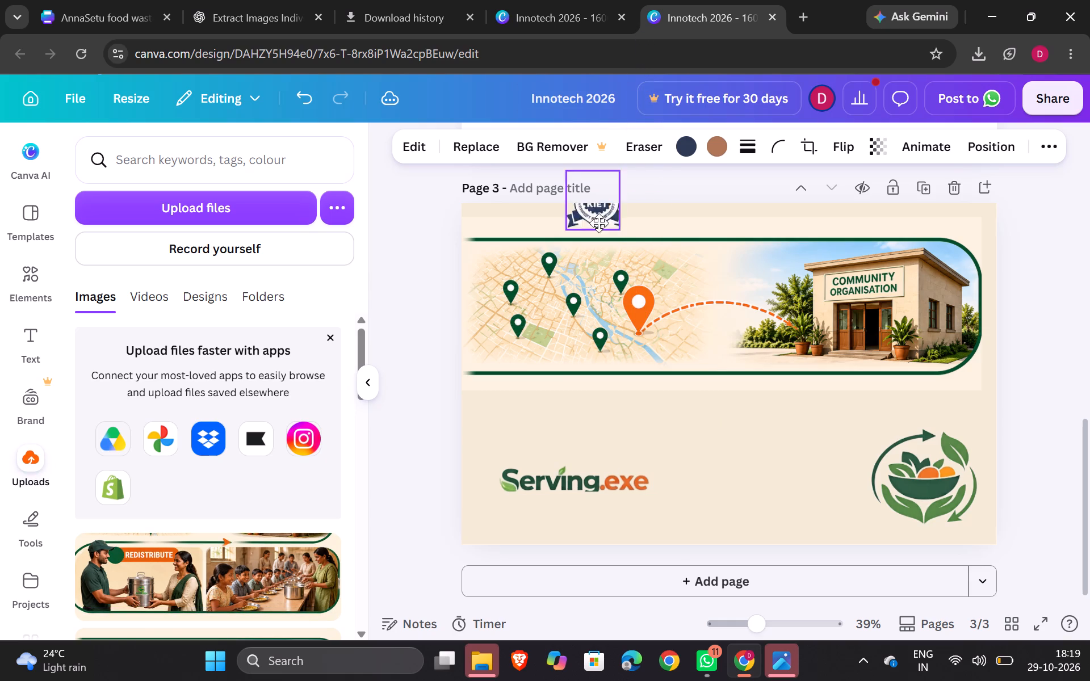
pyautogui.moveTo(599, 223); pyautogui.dragTo(600, 249)
pyautogui.scroll(2, 600, 249)
pyautogui.moveTo(584, 421); pyautogui.dragTo(562, 268)
pyautogui.scroll(-1, 562, 268)
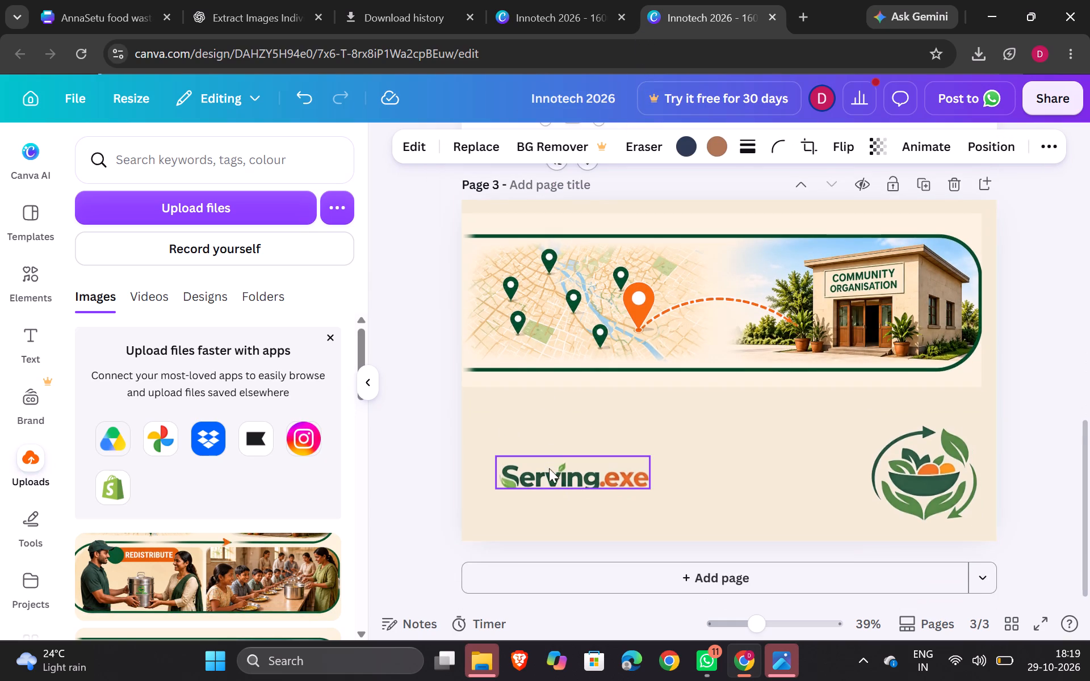
# Shrink the Serving.exe logo and place it in the bottom-left corner of page 3.
pyautogui.click(564, 480)
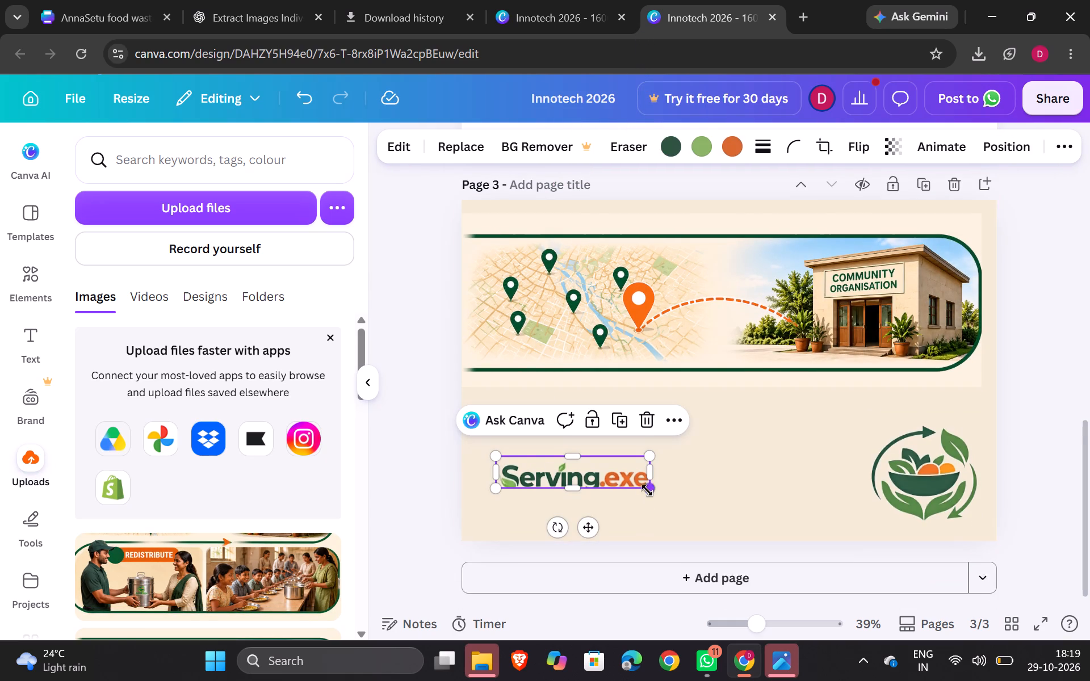
pyautogui.moveTo(648, 487); pyautogui.dragTo(594, 466)
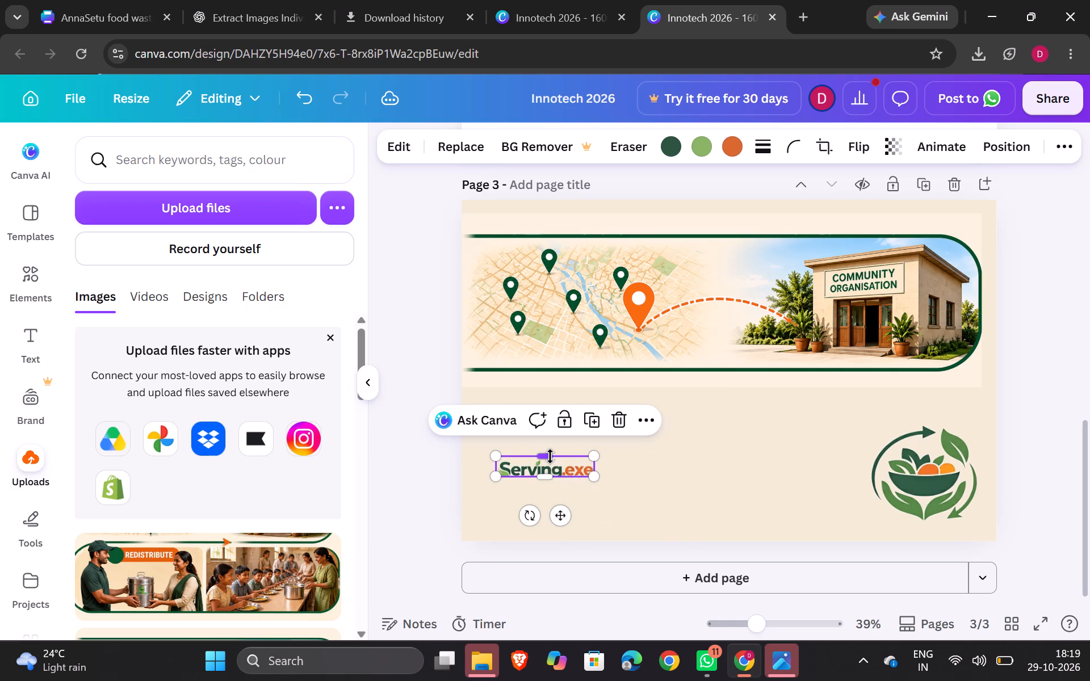
pyautogui.moveTo(561, 468); pyautogui.dragTo(532, 529)
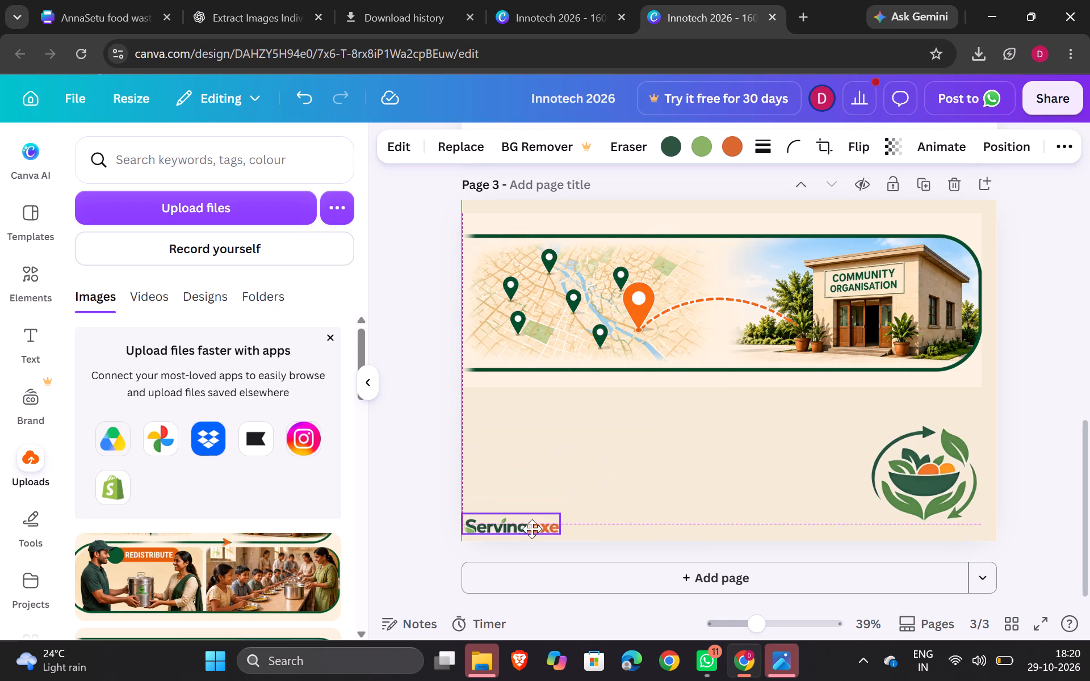
pyautogui.moveTo(532, 529); pyautogui.dragTo(533, 531)
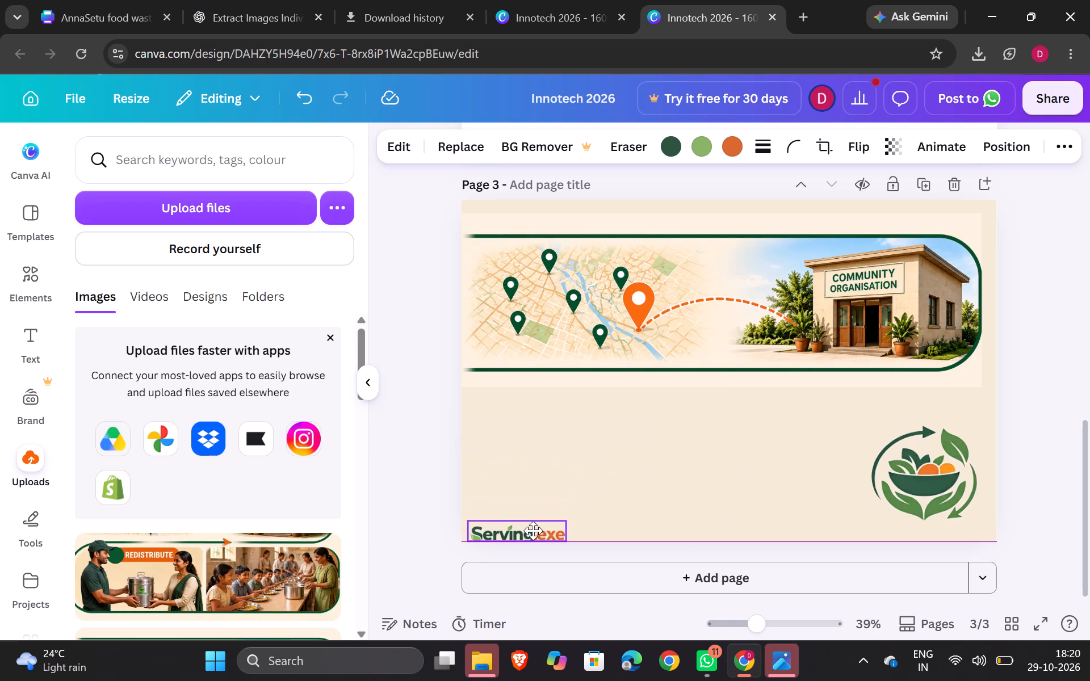
pyautogui.moveTo(533, 531); pyautogui.dragTo(531, 530)
pyautogui.click(772, 494)
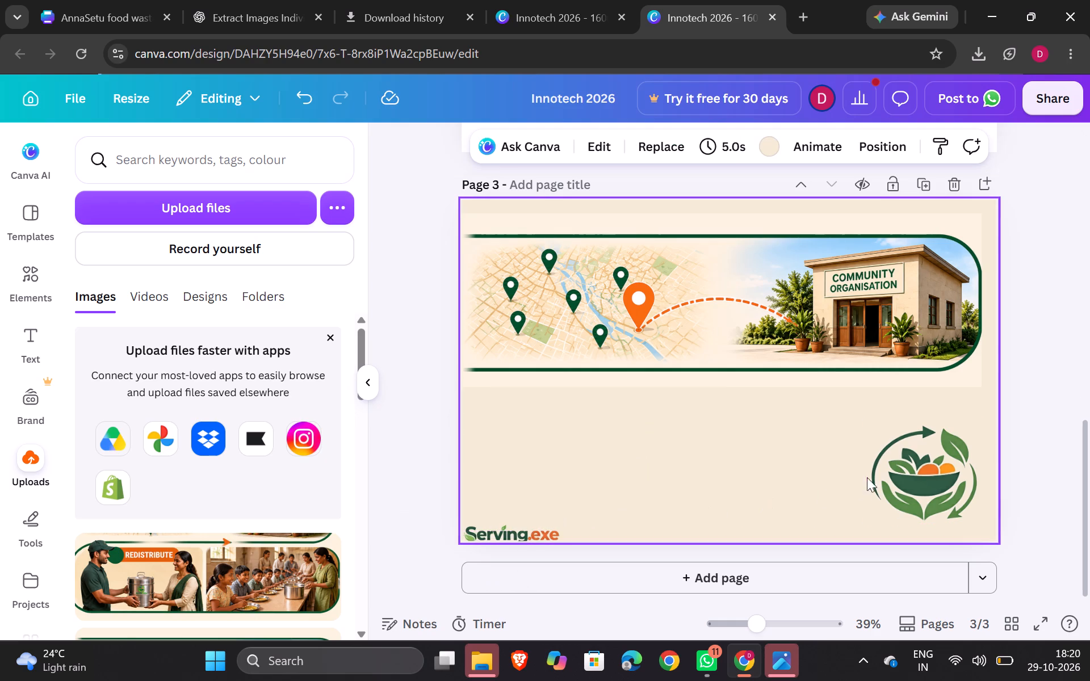
# Shrink the AnnaSetu bowl logo and place it in the bottom-right corner of page 3.
pyautogui.click(896, 466)
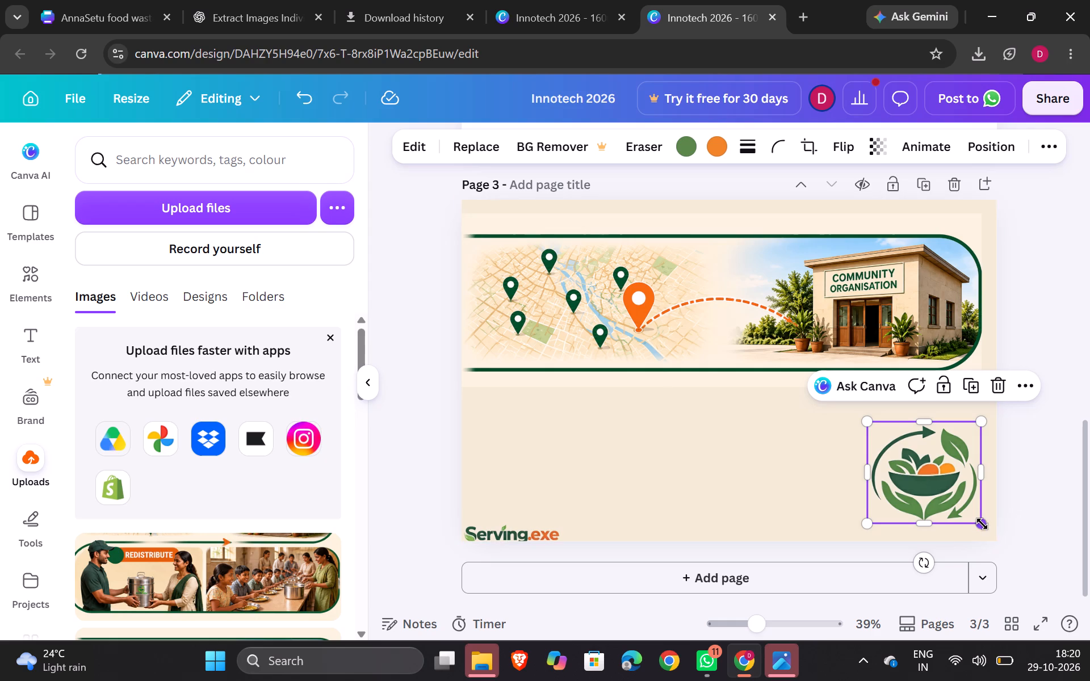
pyautogui.moveTo(982, 523); pyautogui.dragTo(924, 487)
pyautogui.moveTo(903, 452); pyautogui.dragTo(905, 455)
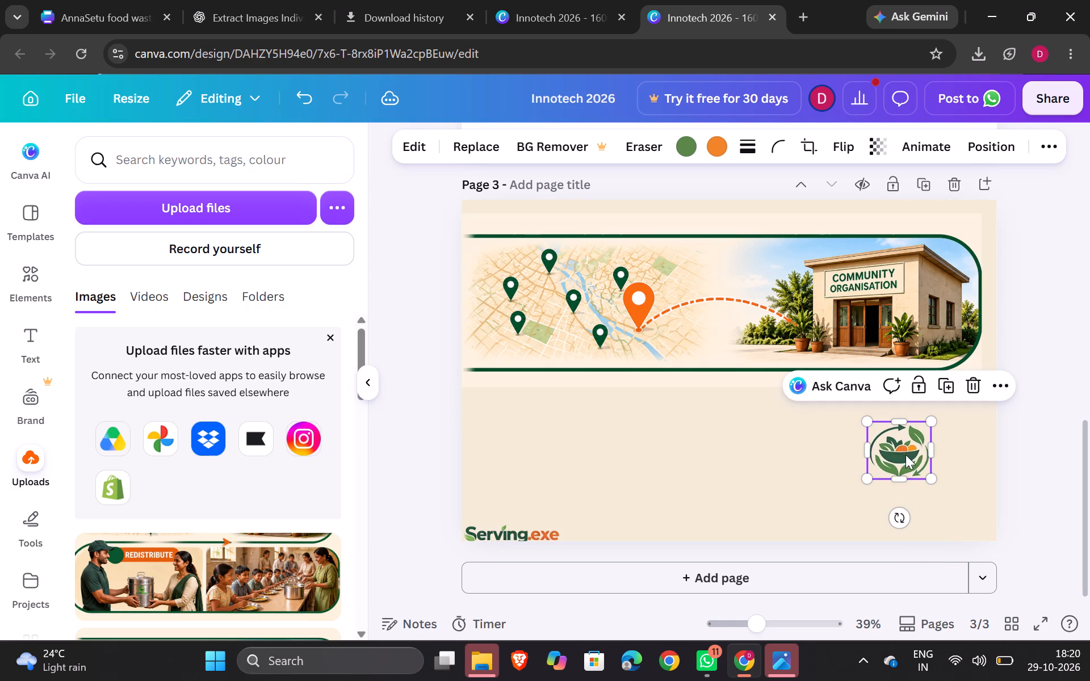
pyautogui.moveTo(905, 455); pyautogui.dragTo(967, 515)
# Add the uploaded REDISTRIBUTE banner image to page 3 and place it below the map route banner.
pyautogui.click(298, 569)
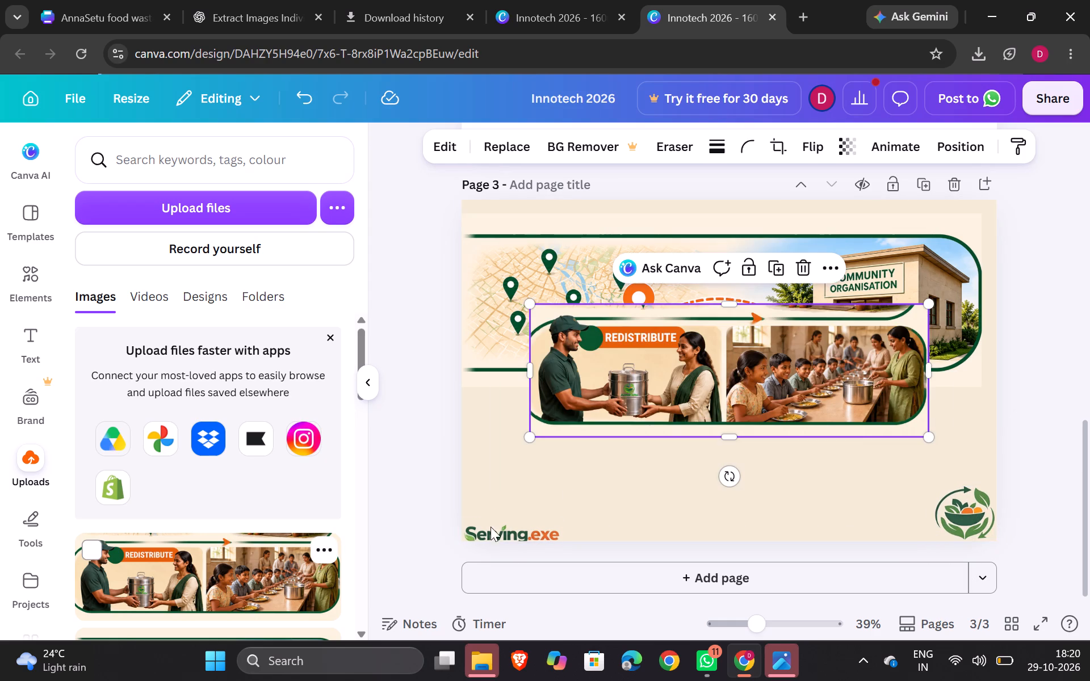
pyautogui.moveTo(676, 377); pyautogui.dragTo(656, 460)
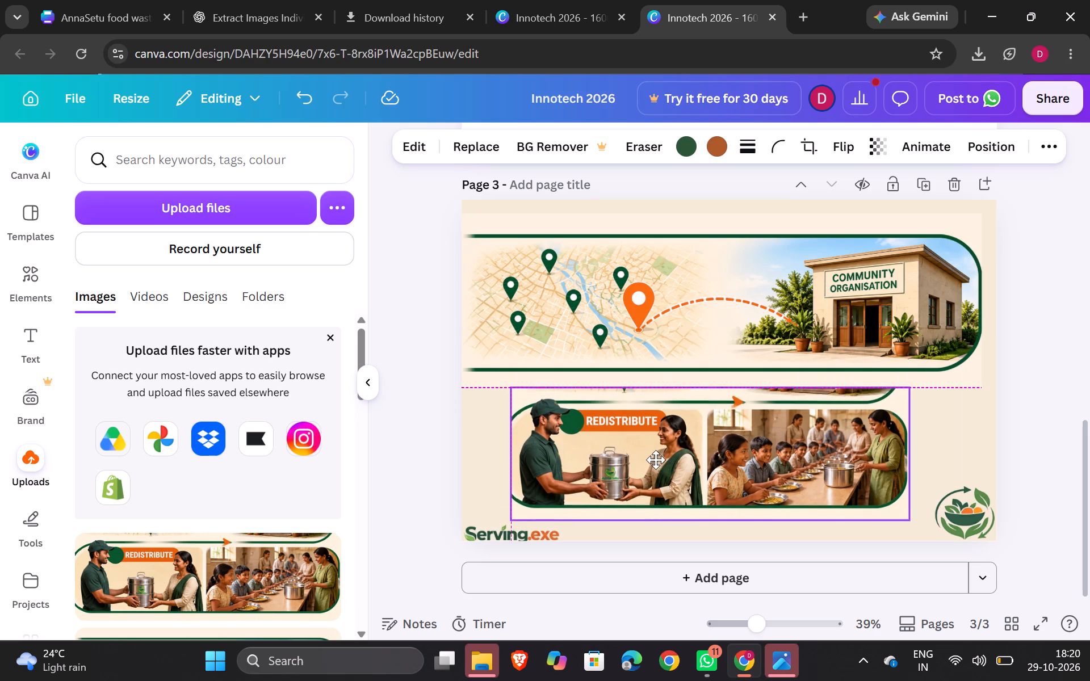
pyautogui.moveTo(656, 460); pyautogui.dragTo(656, 463)
# Scale down the map route banner slightly and centre it horizontally near the top of page 3.
pyautogui.click(884, 330)
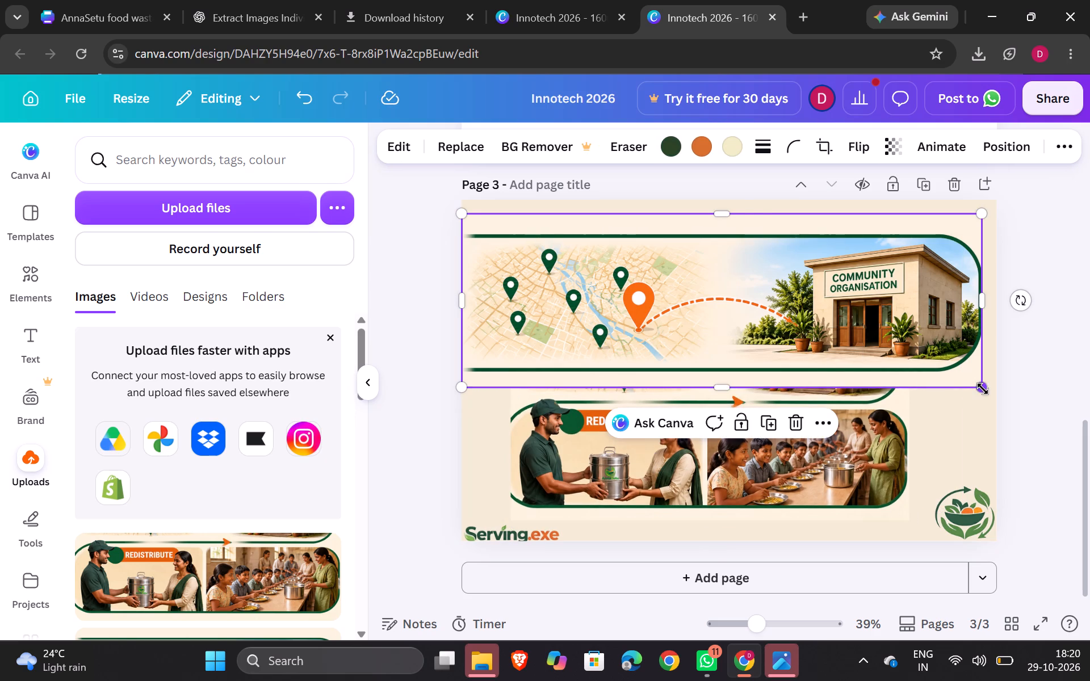
pyautogui.moveTo(984, 388); pyautogui.dragTo(948, 367)
pyautogui.moveTo(785, 301); pyautogui.dragTo(787, 300)
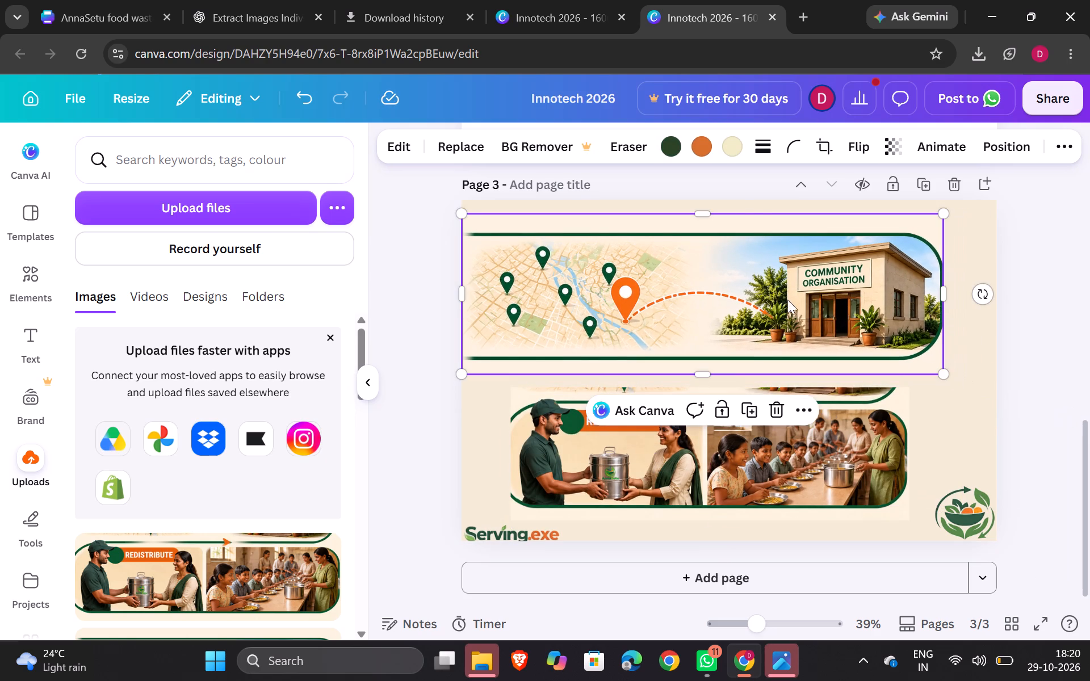
pyautogui.moveTo(787, 300); pyautogui.dragTo(804, 296)
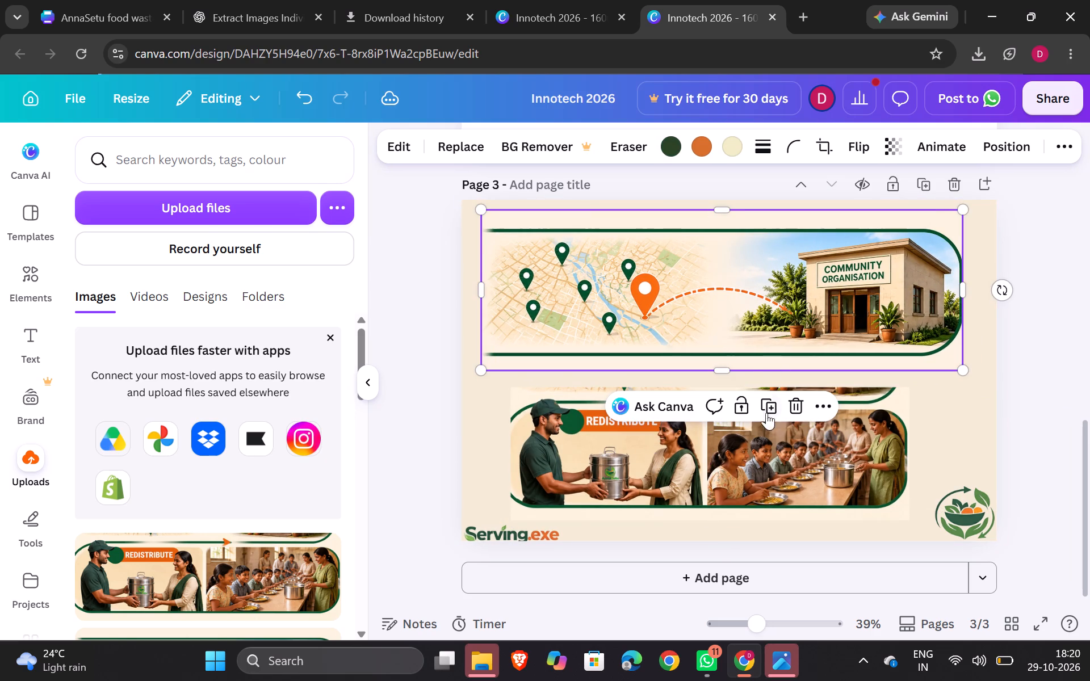
# Enlarge the REDISTRIBUTE banner slightly and centre it horizontally just below the map route banner.
pyautogui.moveTo(794, 443); pyautogui.dragTo(796, 439)
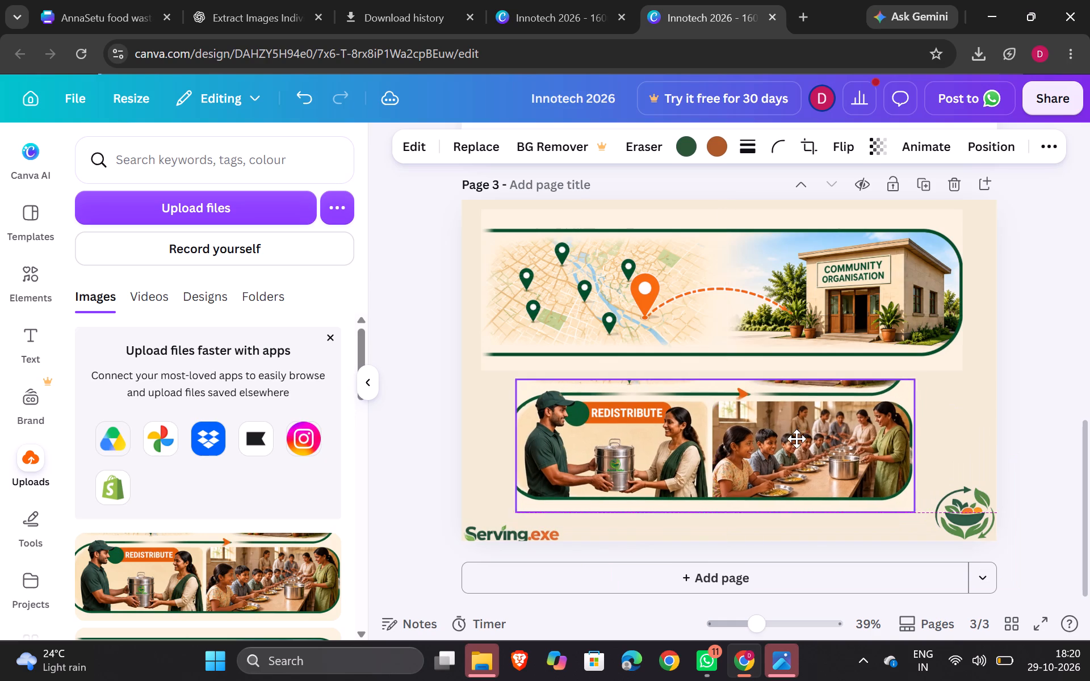
pyautogui.moveTo(796, 439); pyautogui.dragTo(799, 436)
pyautogui.moveTo(914, 513); pyautogui.dragTo(937, 522)
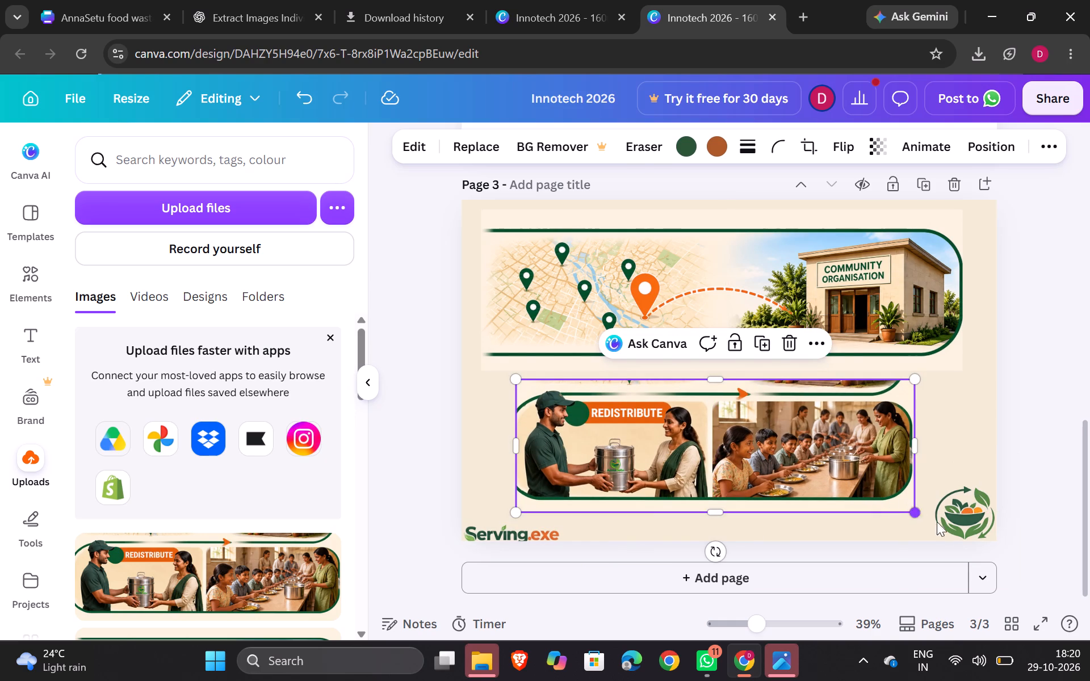
pyautogui.moveTo(937, 522); pyautogui.dragTo(940, 523)
pyautogui.moveTo(846, 467); pyautogui.dragTo(837, 458)
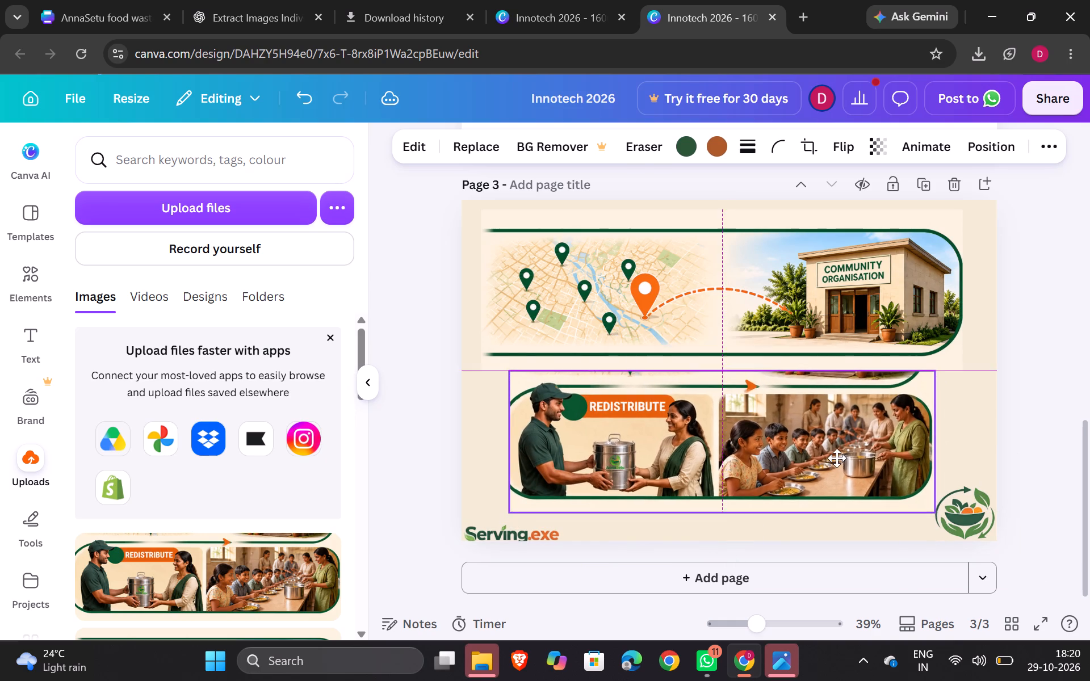
pyautogui.moveTo(837, 458); pyautogui.dragTo(833, 465)
pyautogui.click(1070, 410)
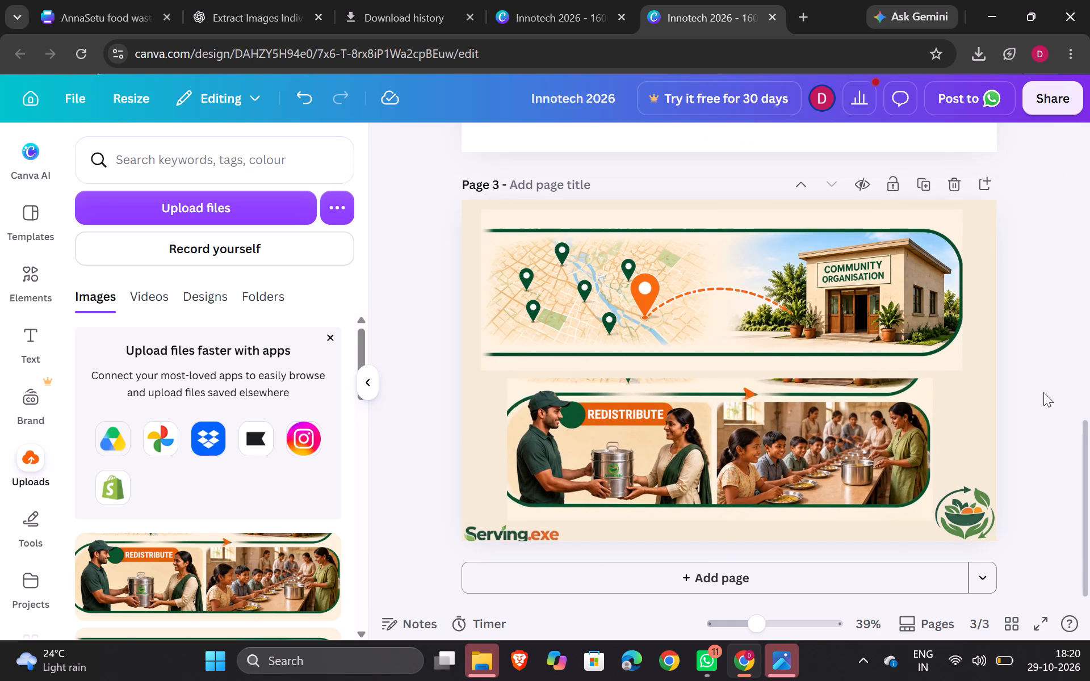
# Crop the blank strips above and below the green border lines of the map route banner.
pyautogui.click(946, 361)
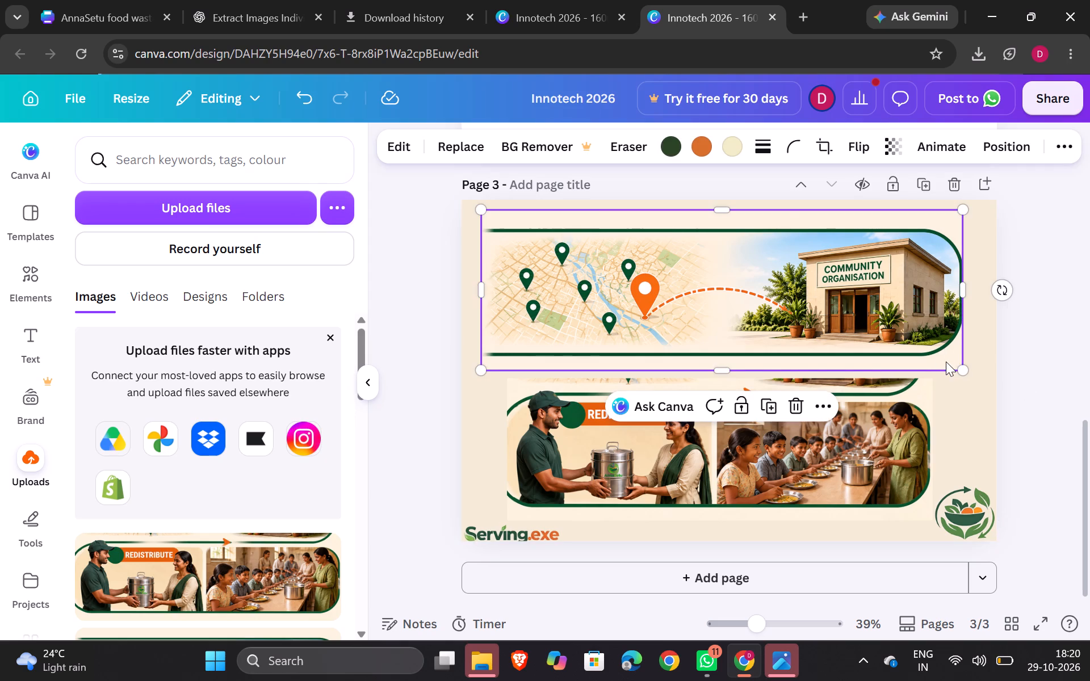
pyautogui.moveTo(728, 371); pyautogui.dragTo(728, 365)
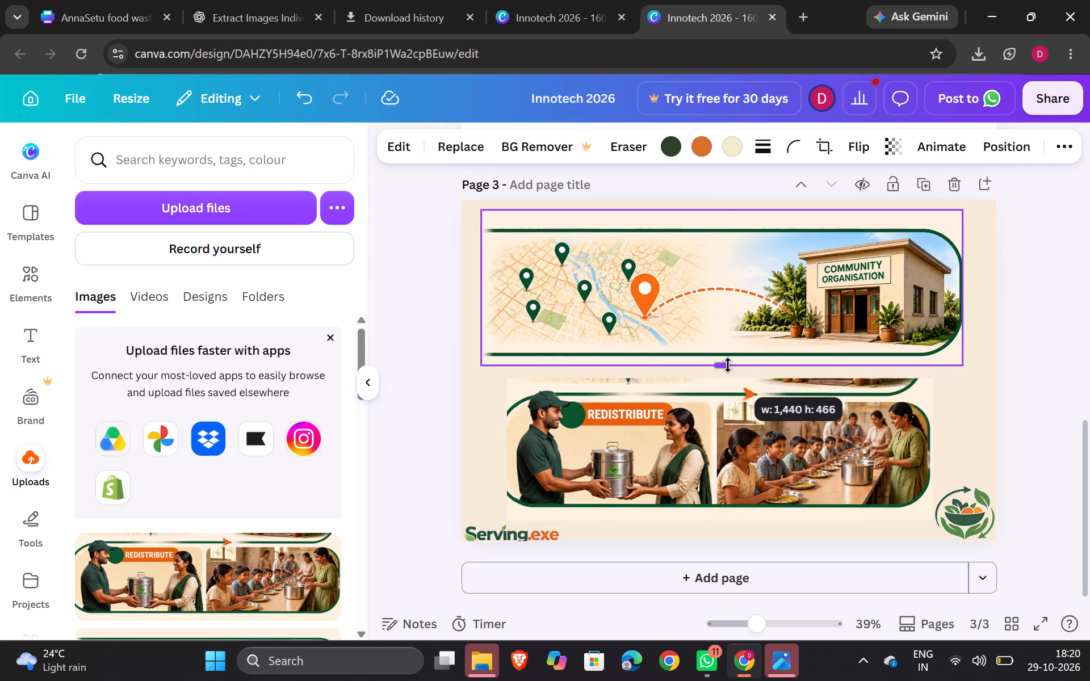
pyautogui.moveTo(728, 365); pyautogui.dragTo(731, 361)
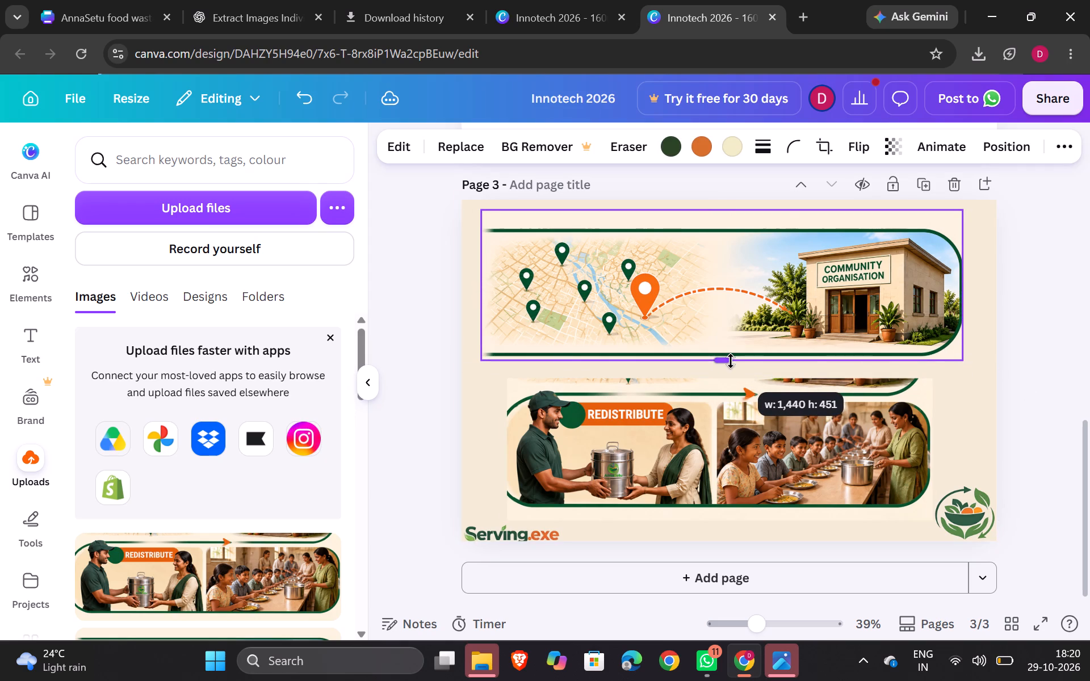
pyautogui.moveTo(731, 361); pyautogui.dragTo(732, 360)
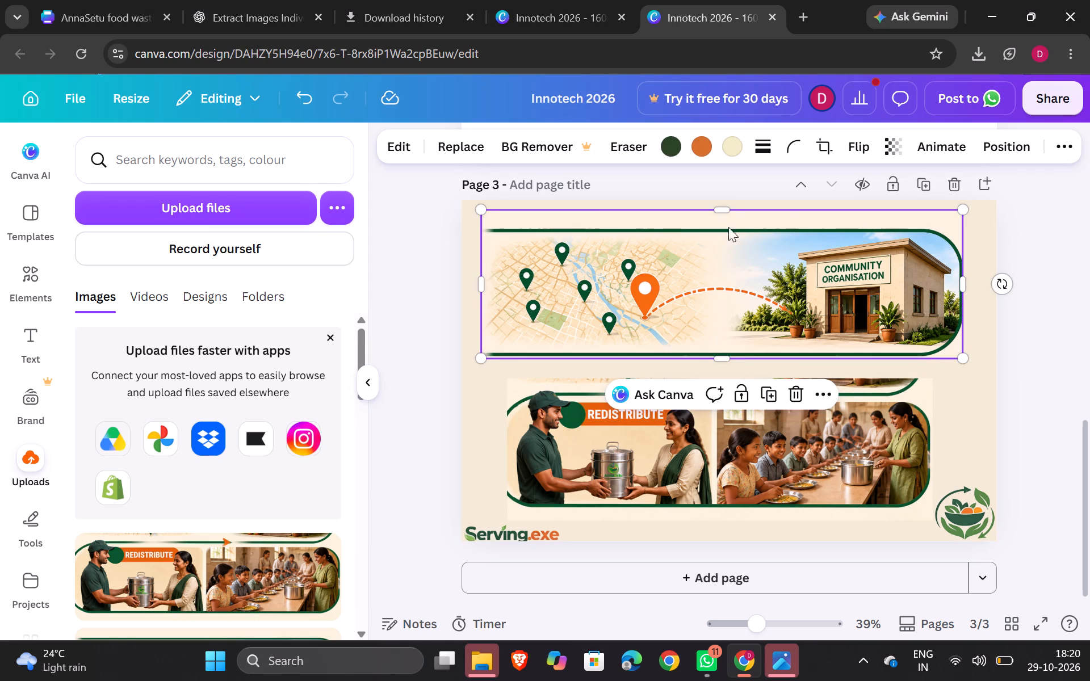
pyautogui.moveTo(727, 211); pyautogui.dragTo(730, 226)
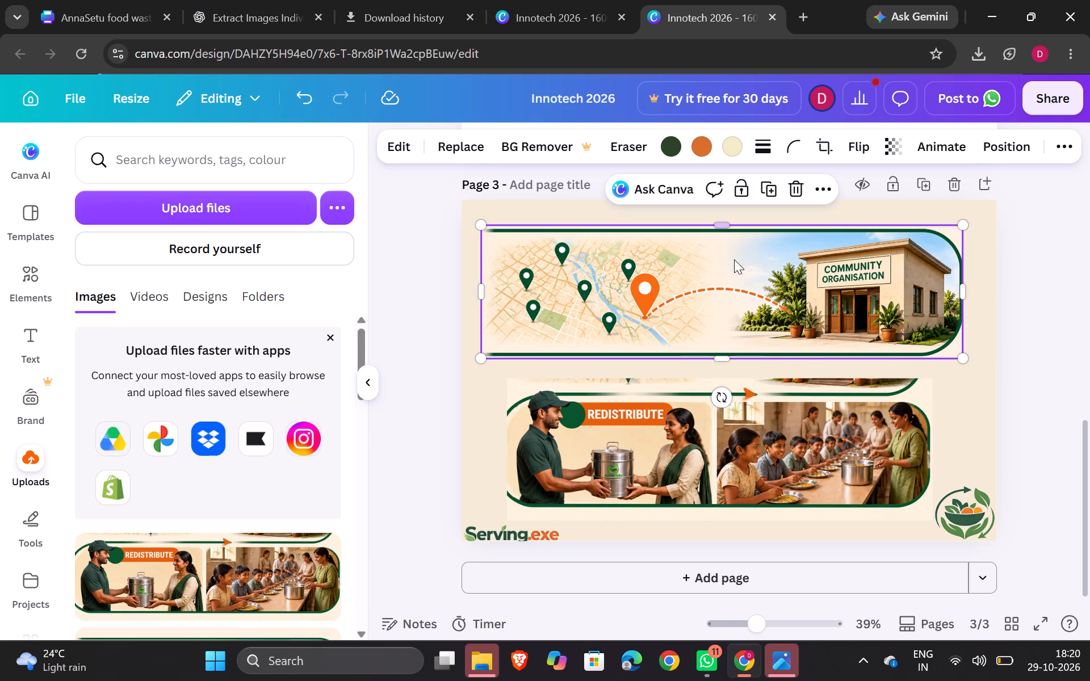
# Move the cropped map route banner to the top of page 3, enlarge it slightly and centre it horizontally.
pyautogui.moveTo(734, 272); pyautogui.dragTo(728, 258)
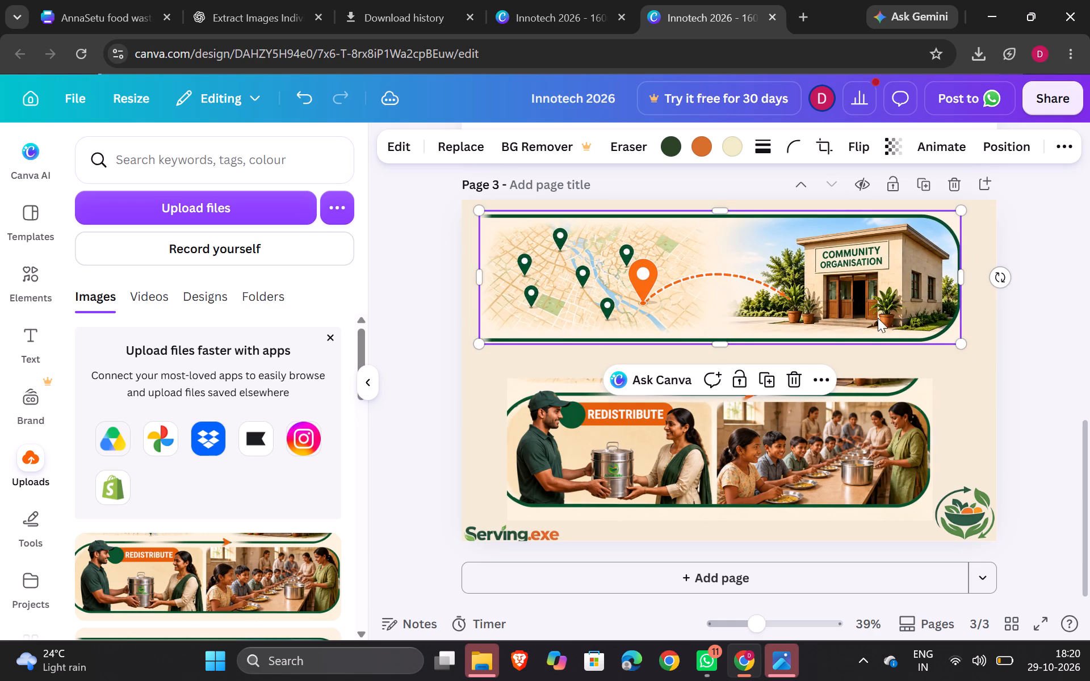
pyautogui.moveTo(959, 348); pyautogui.dragTo(976, 355)
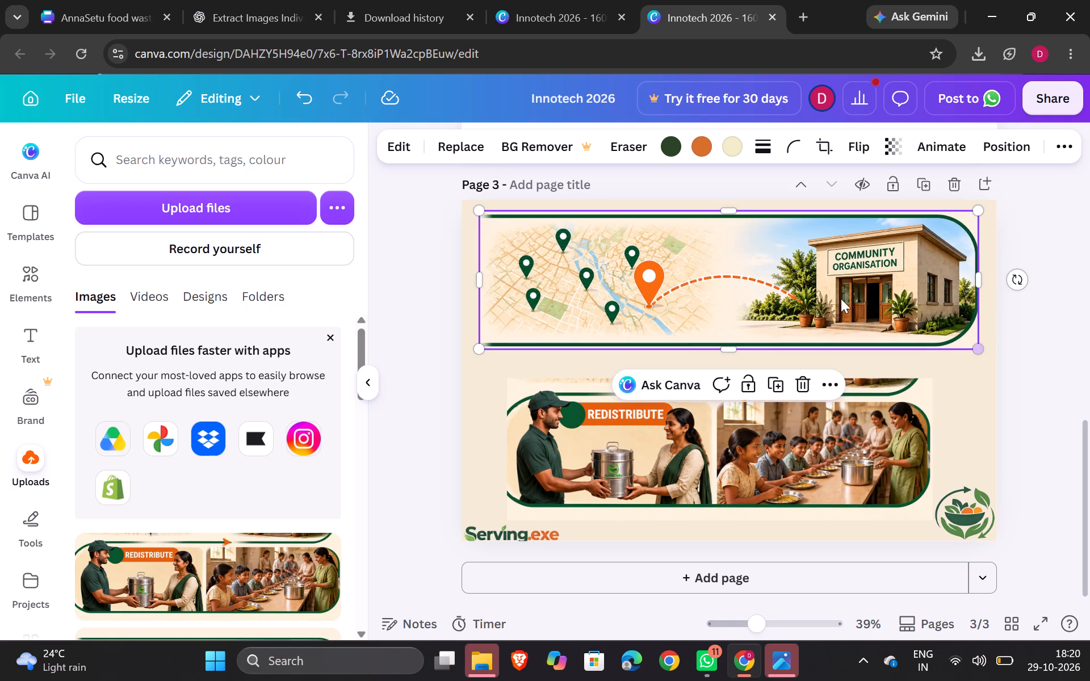
pyautogui.moveTo(838, 297); pyautogui.dragTo(829, 295)
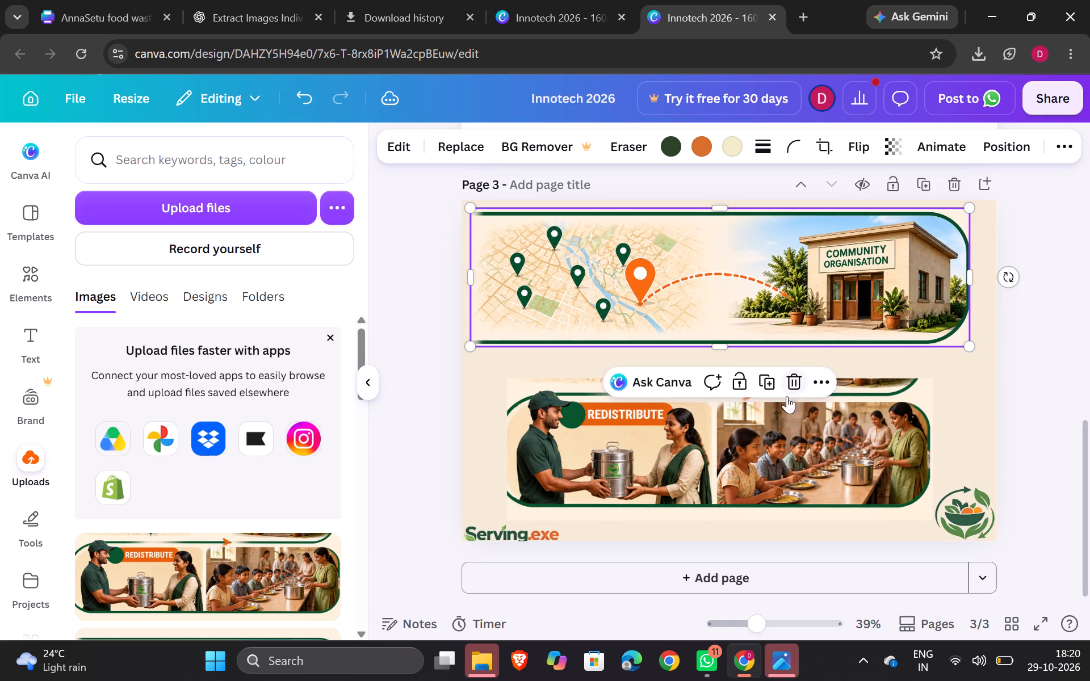
# Crop the REDISTRIBUTE banner's bottom edge to its green border line and trim the leftover strip along its top.
pyautogui.click(773, 431)
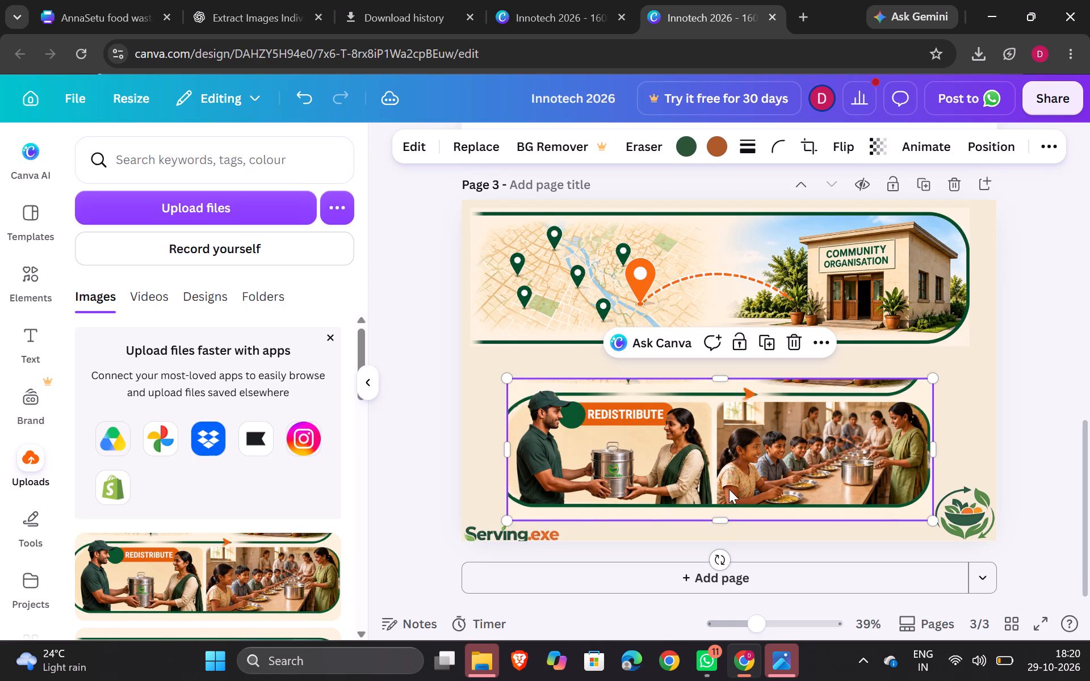
pyautogui.click(718, 513)
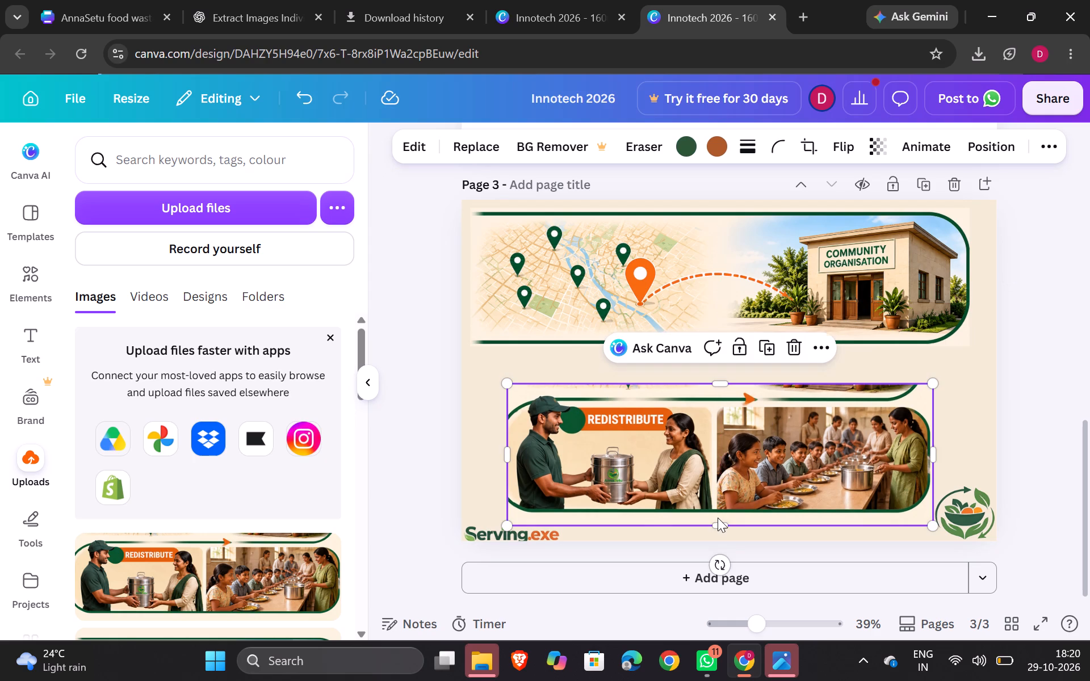
pyautogui.moveTo(718, 523); pyautogui.dragTo(720, 517)
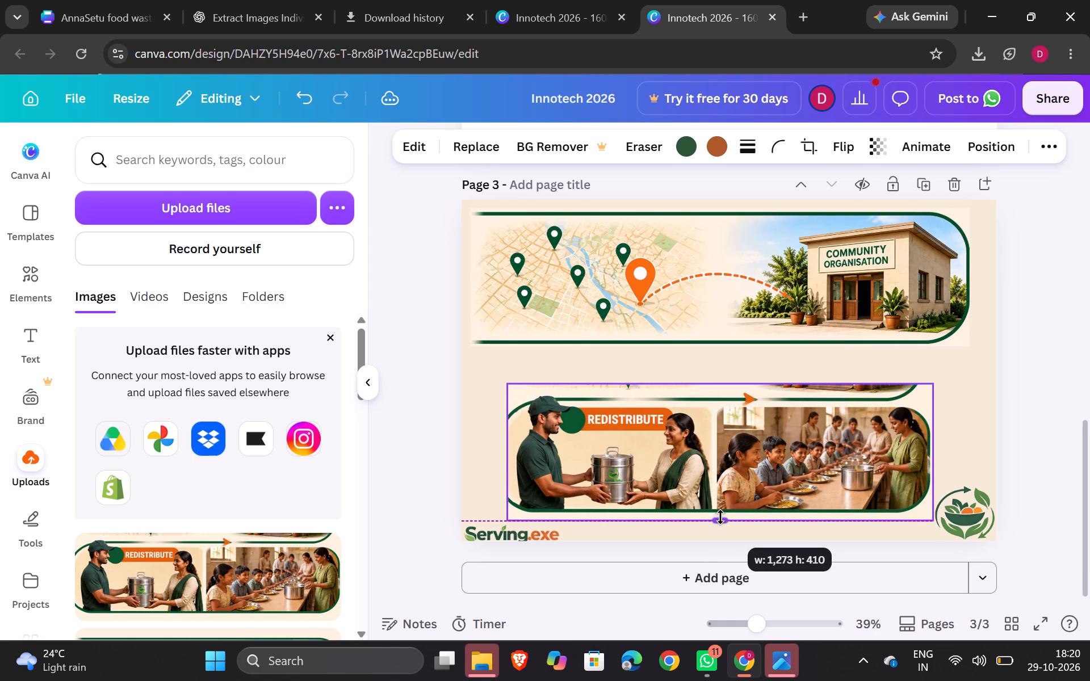
pyautogui.moveTo(720, 517); pyautogui.dragTo(721, 513)
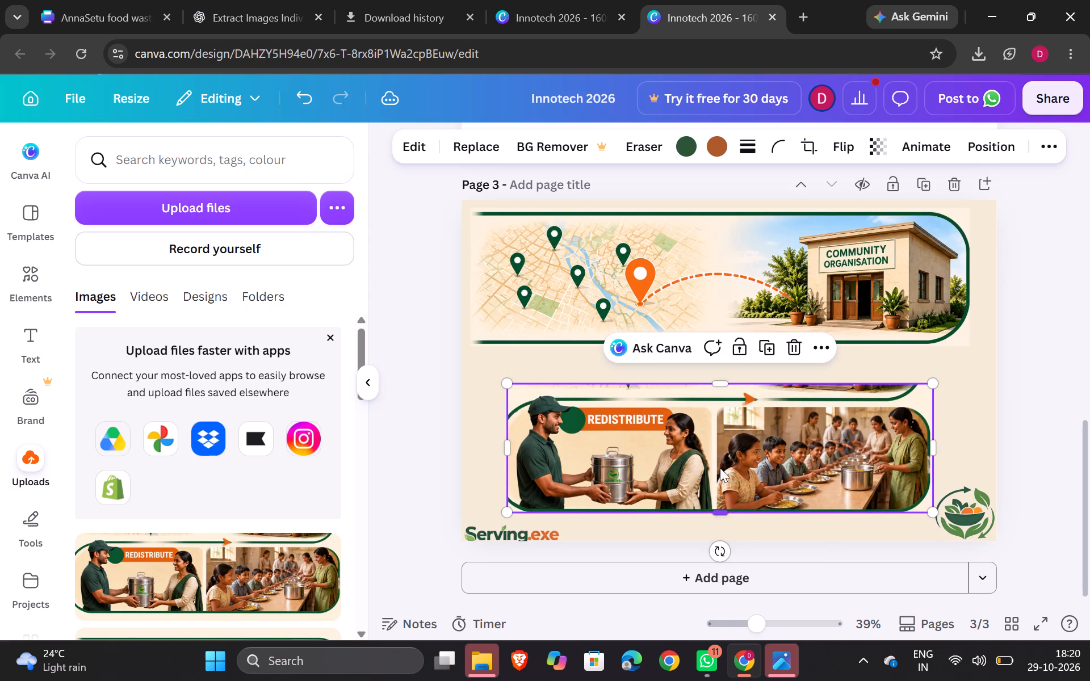
pyautogui.moveTo(719, 386); pyautogui.dragTo(719, 391)
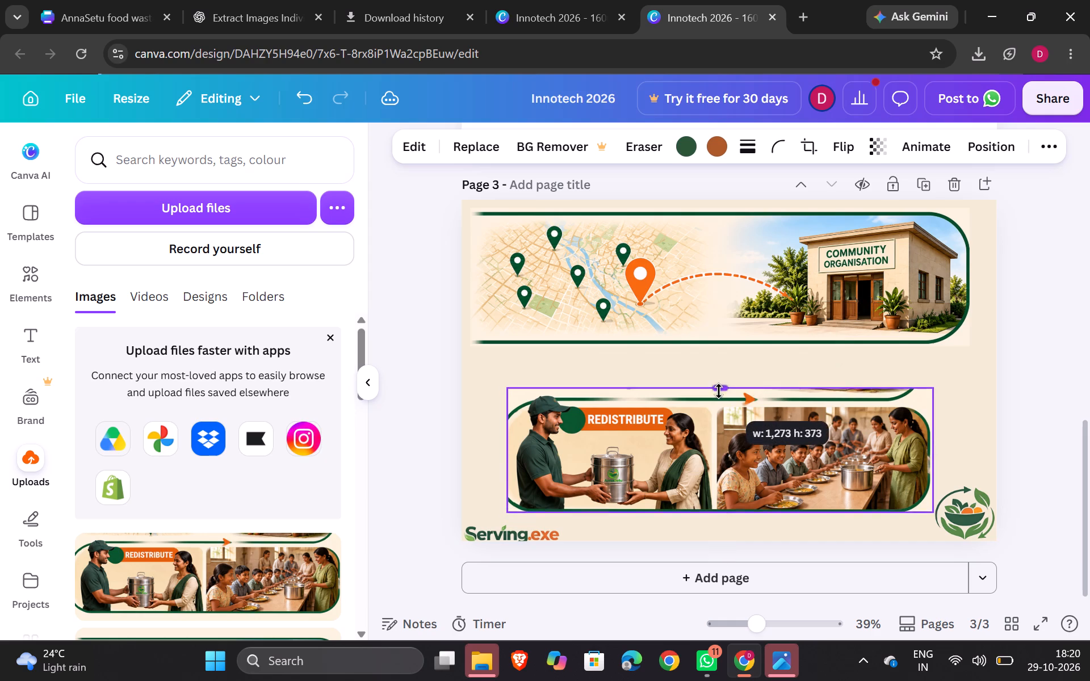
pyautogui.moveTo(719, 391); pyautogui.dragTo(719, 396)
# Enlarge the cropped REDISTRIBUTE banner and place it directly under the map route banner, aligned with its left edge.
pyautogui.moveTo(728, 464); pyautogui.dragTo(693, 414)
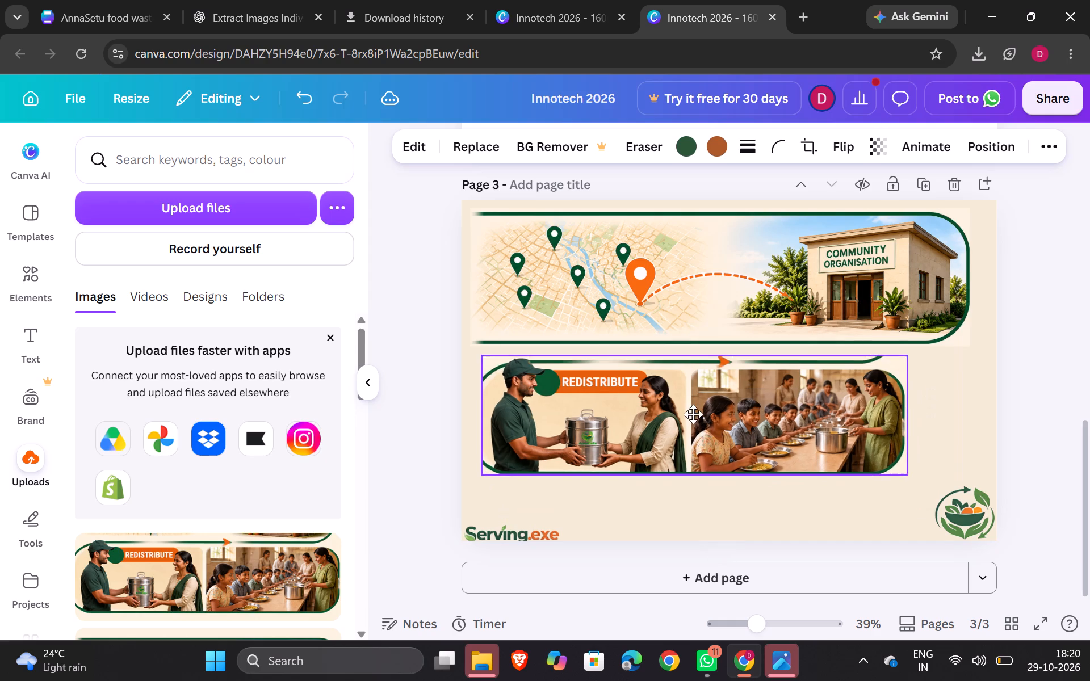
pyautogui.moveTo(693, 414); pyautogui.dragTo(682, 403)
pyautogui.moveTo(888, 456); pyautogui.dragTo(917, 474)
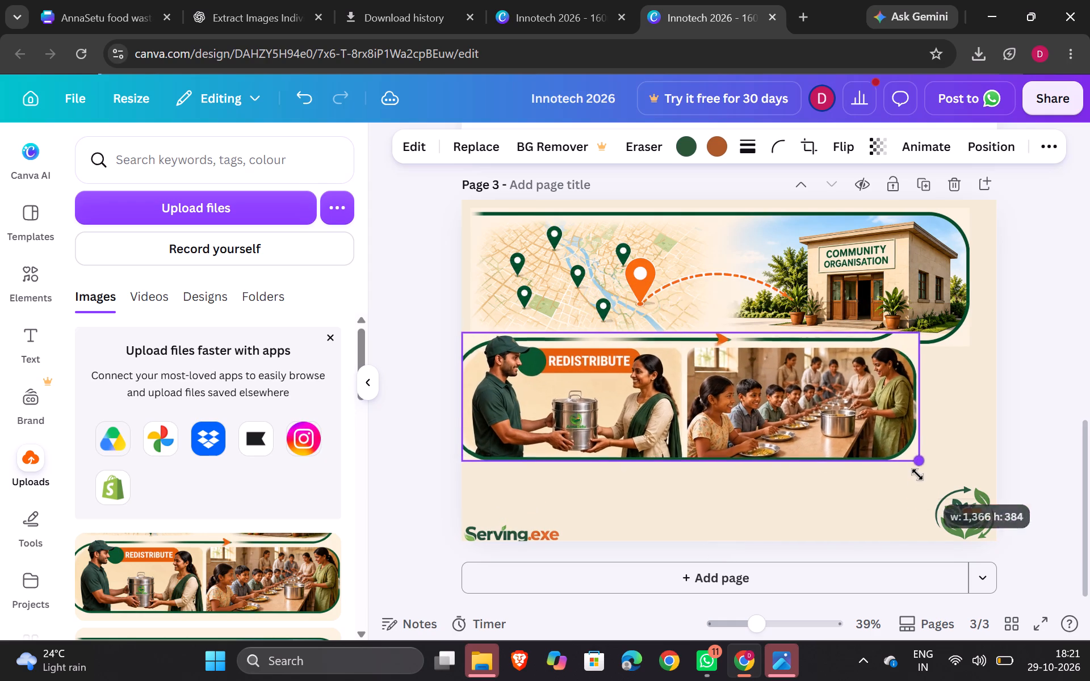
pyautogui.moveTo(917, 474); pyautogui.dragTo(923, 477)
pyautogui.moveTo(772, 367); pyautogui.dragTo(786, 393)
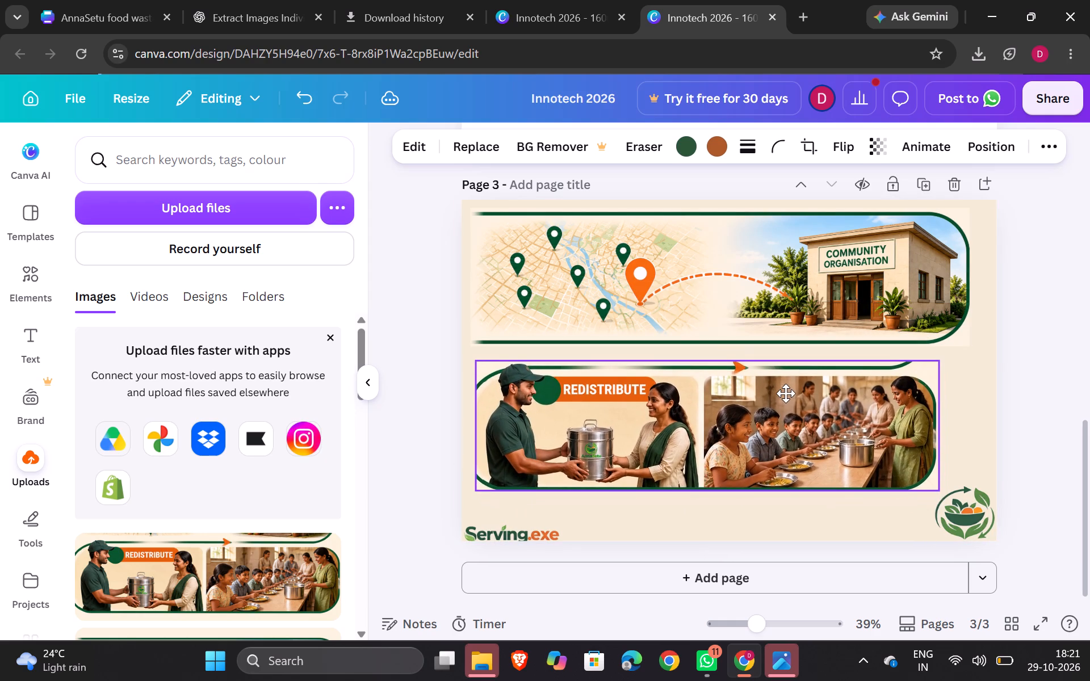
pyautogui.moveTo(786, 393); pyautogui.dragTo(776, 381)
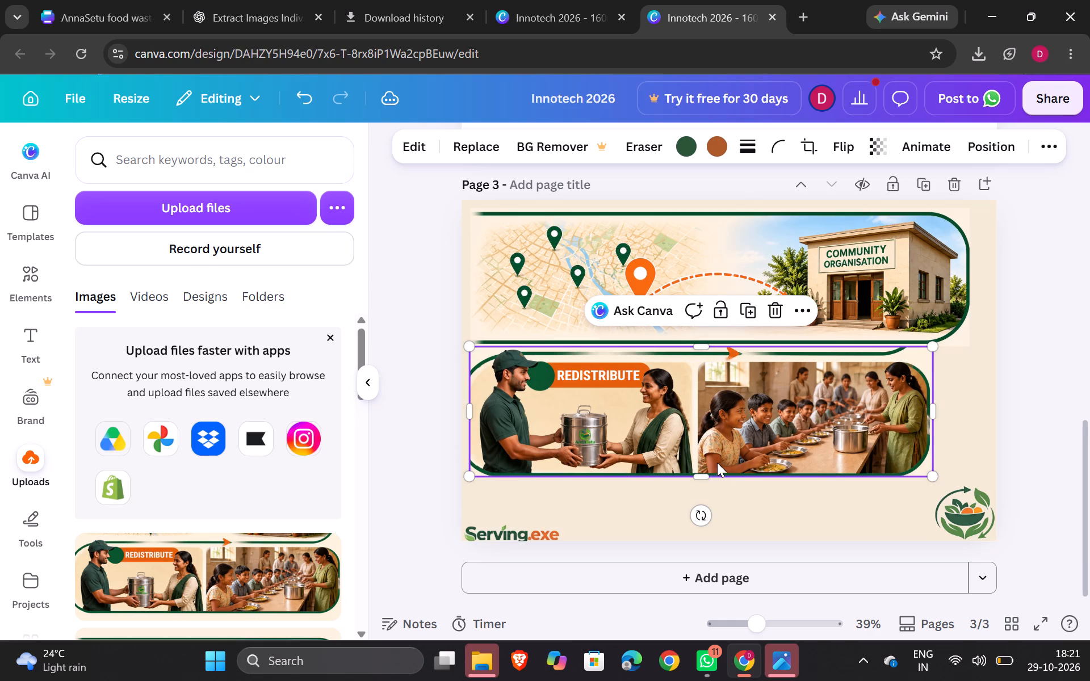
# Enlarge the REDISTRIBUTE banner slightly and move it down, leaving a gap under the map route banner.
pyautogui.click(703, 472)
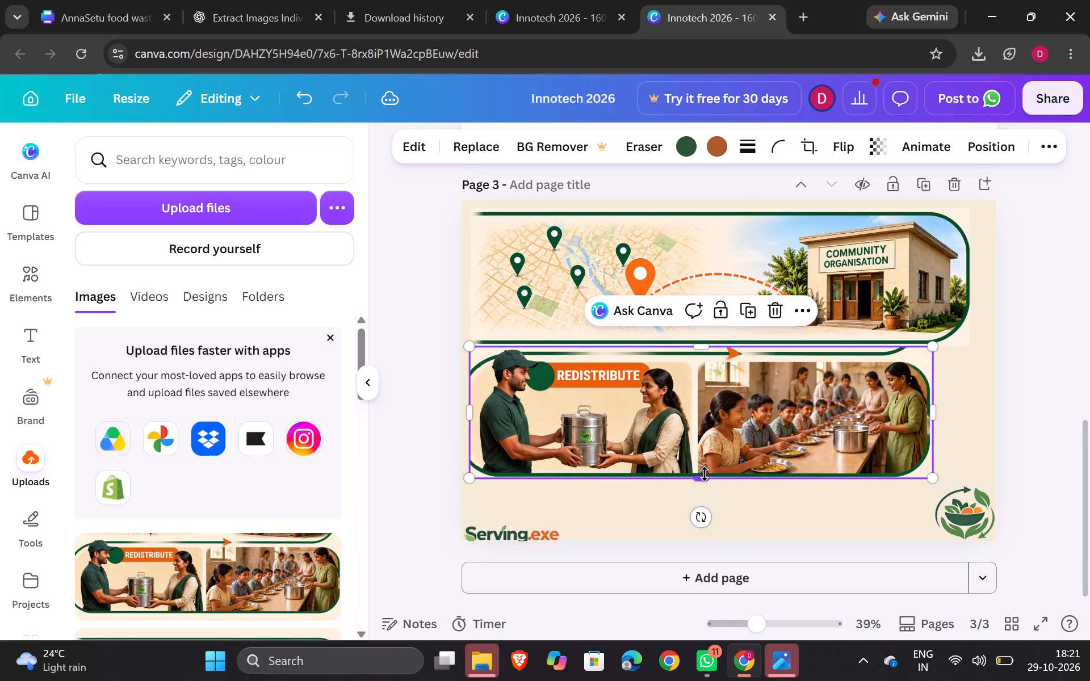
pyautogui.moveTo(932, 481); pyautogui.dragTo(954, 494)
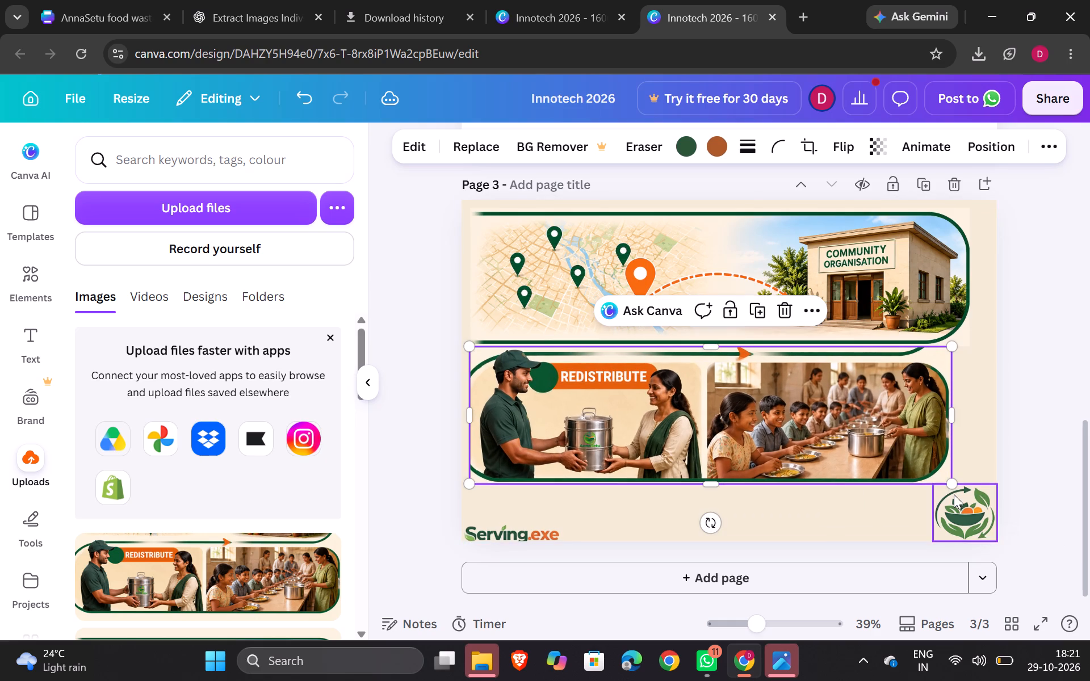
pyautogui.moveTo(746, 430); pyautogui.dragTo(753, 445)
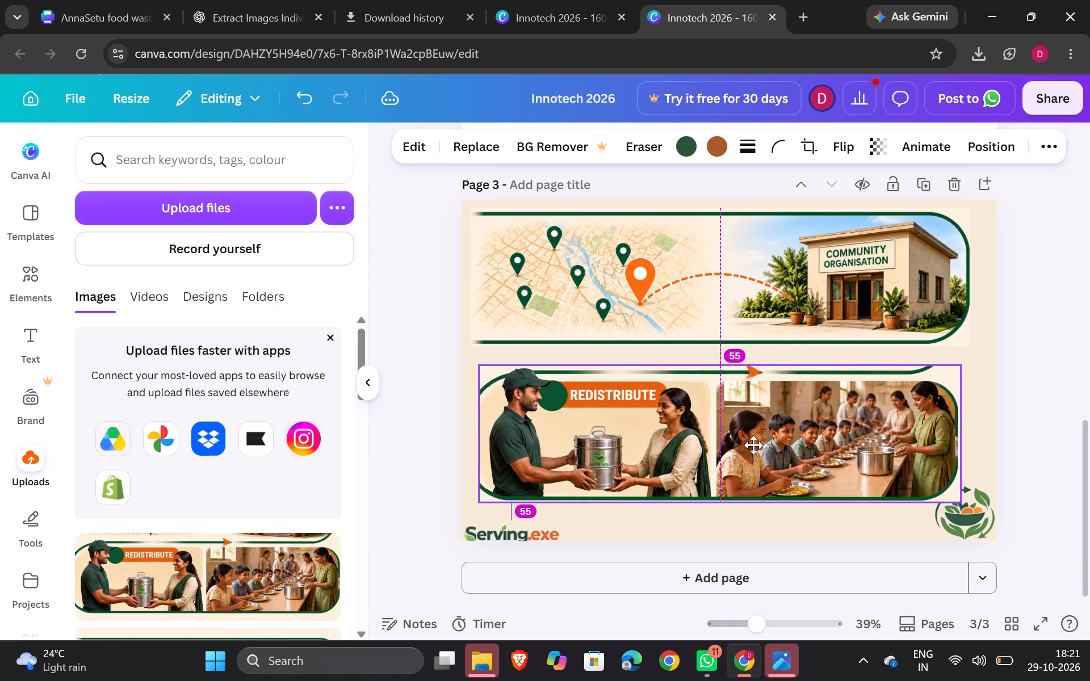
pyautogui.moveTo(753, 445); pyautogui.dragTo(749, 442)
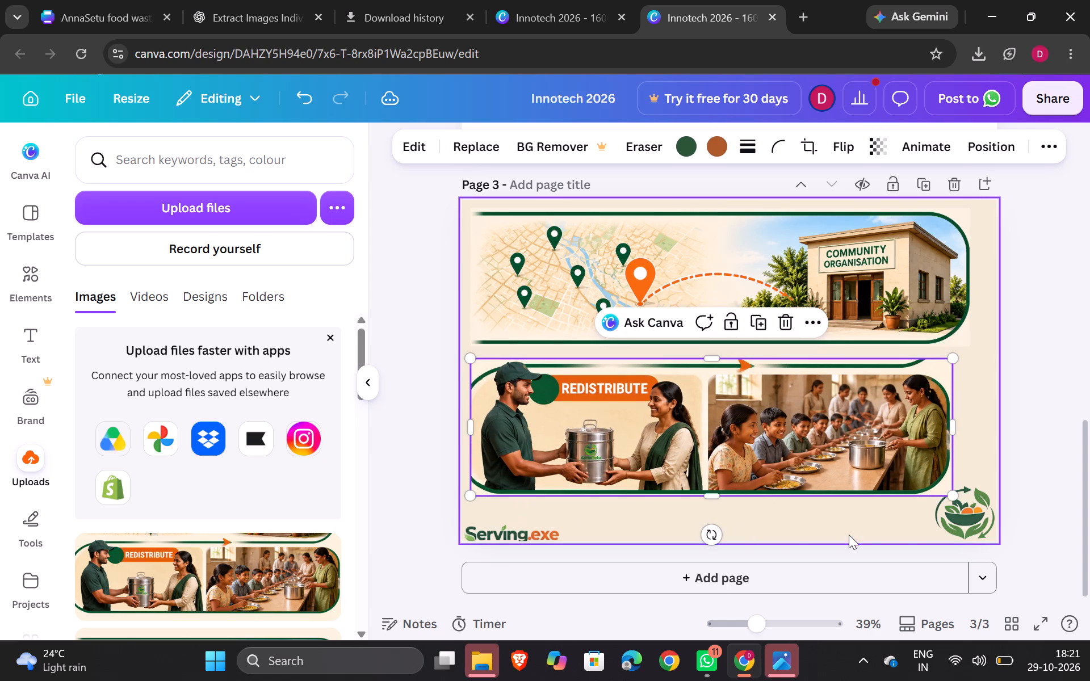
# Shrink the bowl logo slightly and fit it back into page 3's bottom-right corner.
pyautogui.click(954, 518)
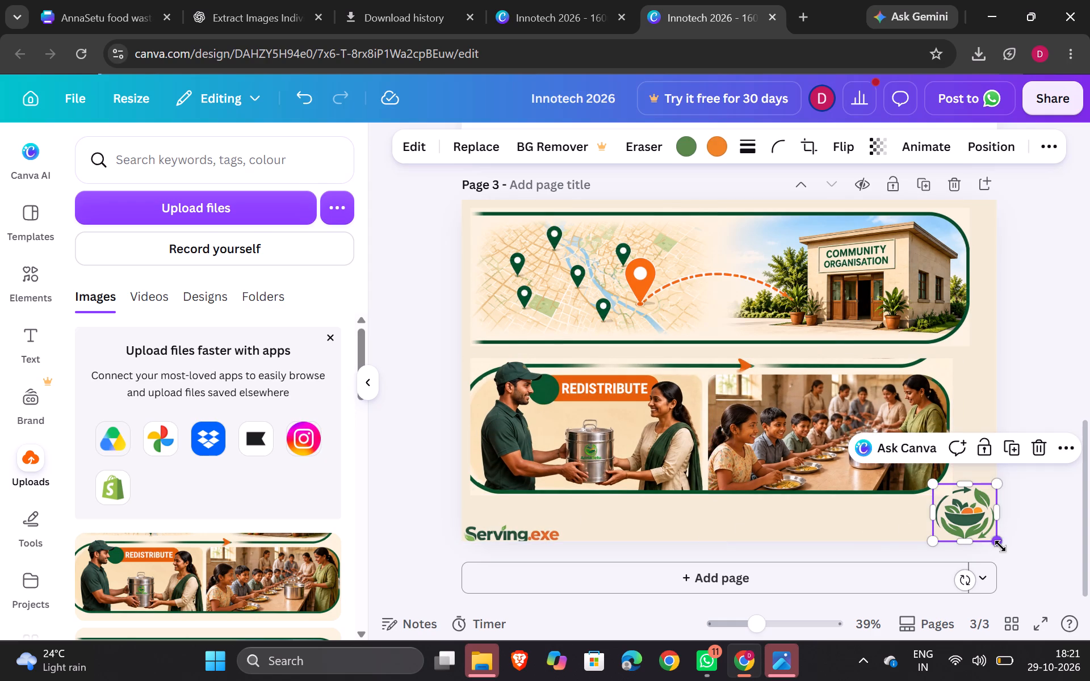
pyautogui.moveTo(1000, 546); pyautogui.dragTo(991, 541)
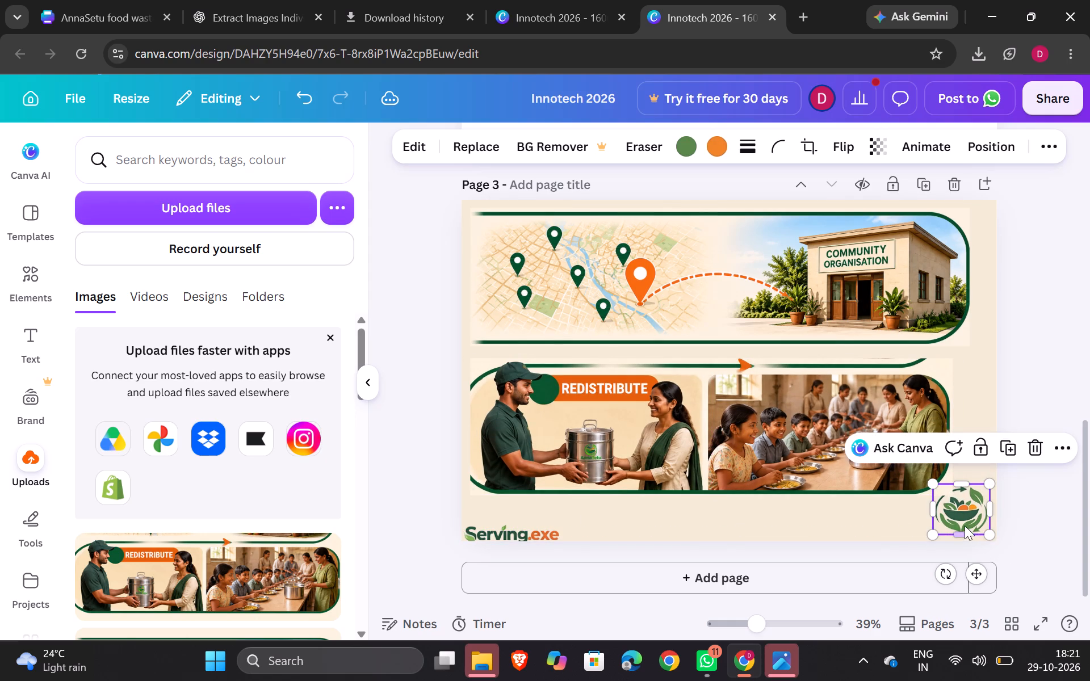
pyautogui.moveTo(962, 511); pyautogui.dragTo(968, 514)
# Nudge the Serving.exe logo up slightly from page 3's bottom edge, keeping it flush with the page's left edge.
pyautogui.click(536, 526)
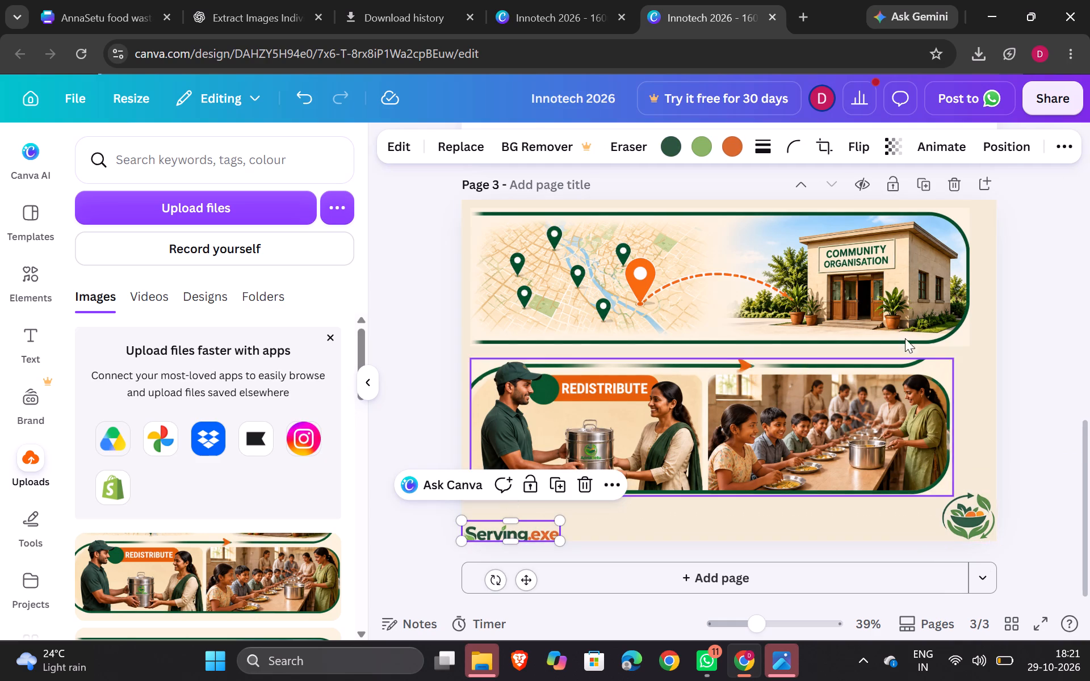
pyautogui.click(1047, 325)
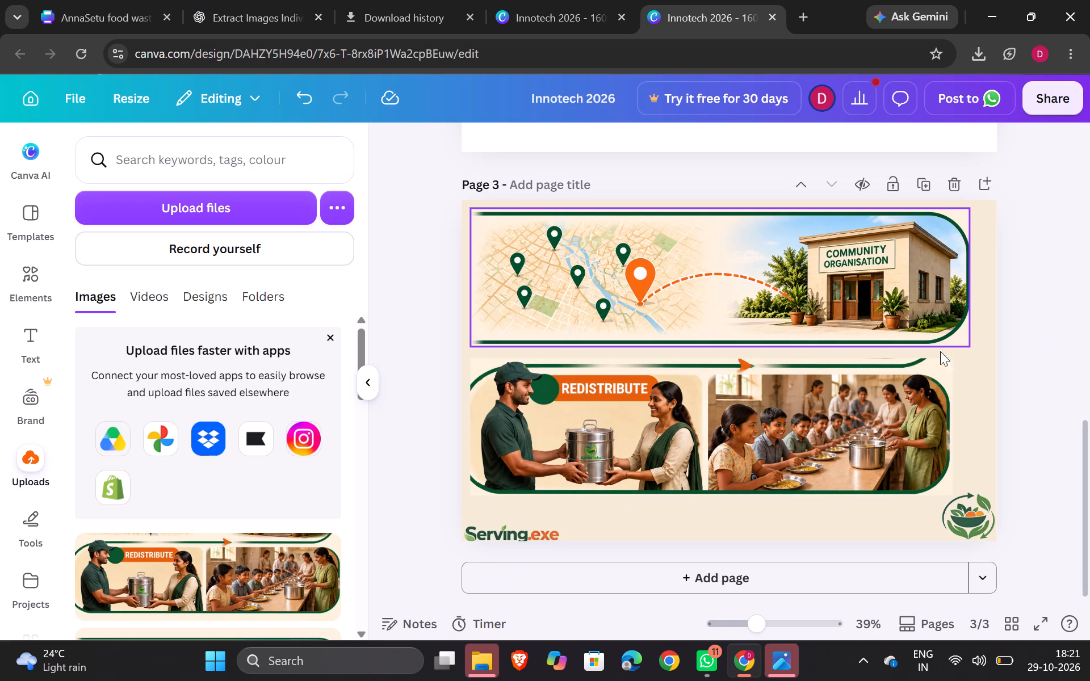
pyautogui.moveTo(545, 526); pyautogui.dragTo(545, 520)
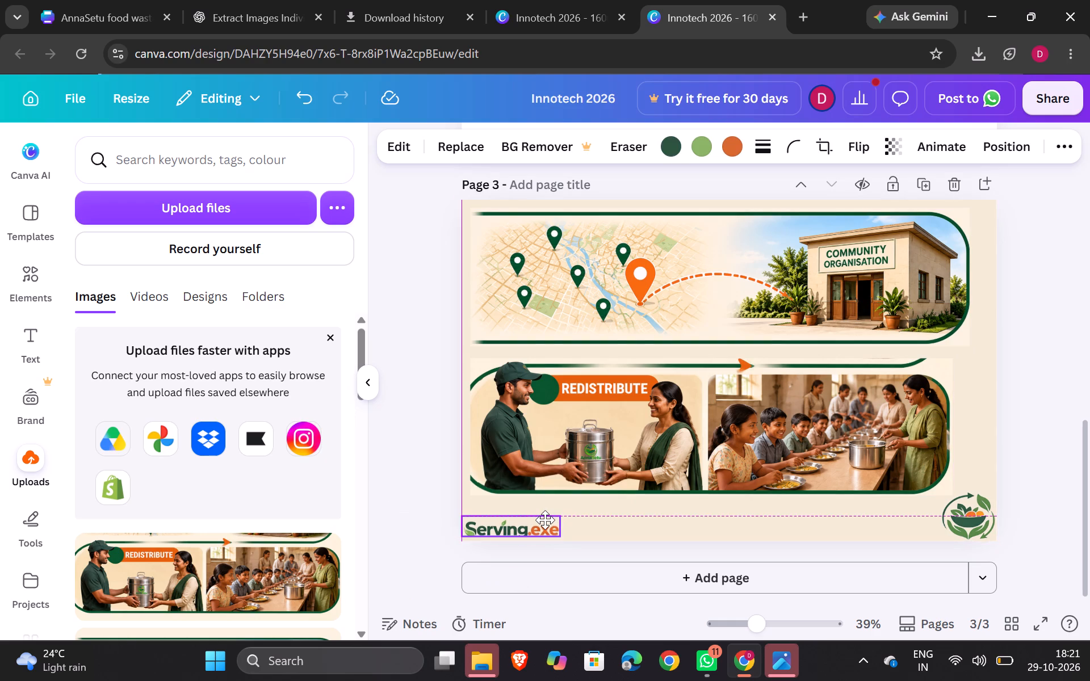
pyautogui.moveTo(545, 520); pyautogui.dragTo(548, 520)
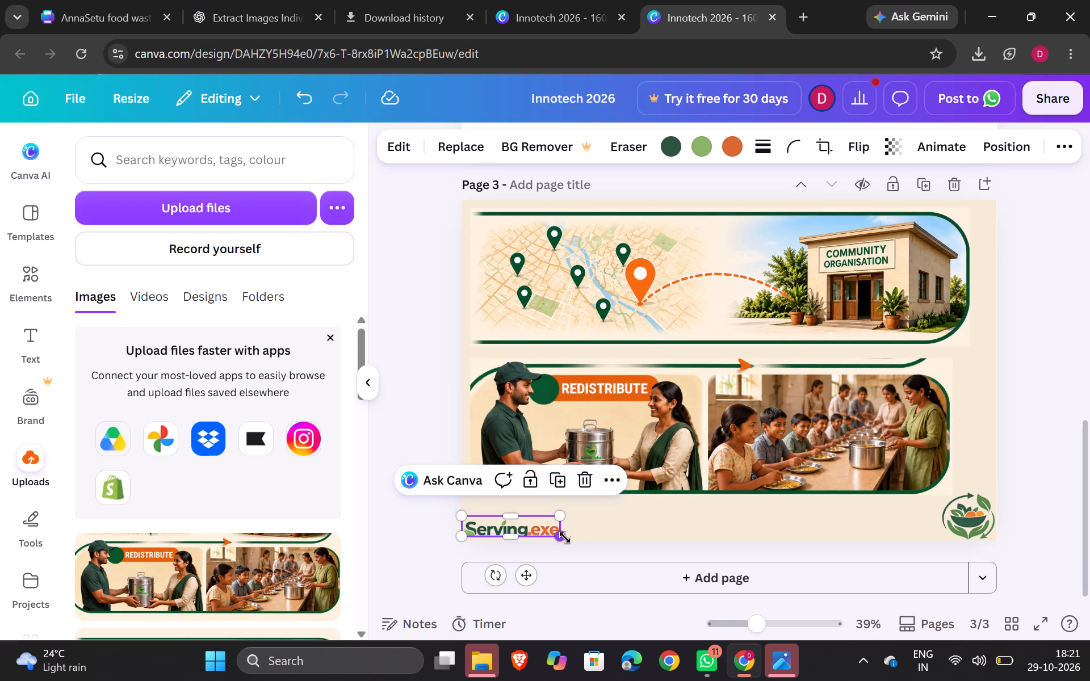
# Delete the REDISTRIBUTE banner from page 3.
pyautogui.click(722, 439)
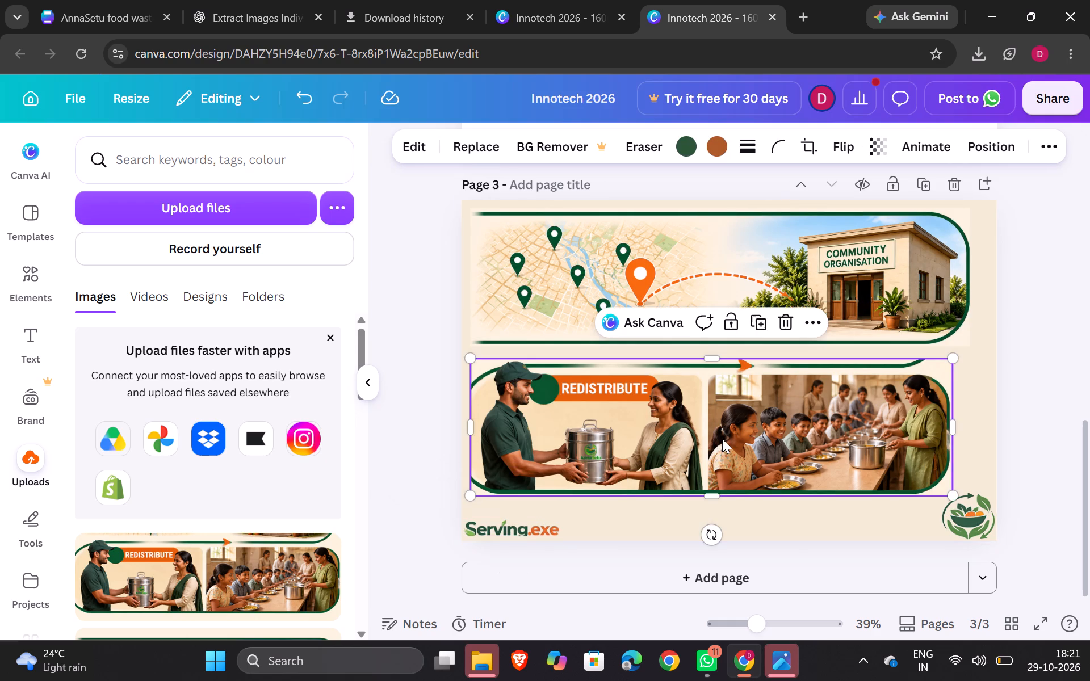
pyautogui.press('BackSpace')
# Extend the map route banner's bottom edge to about 1,492 by 486 and move the banner slightly down, centred across page 3.
pyautogui.click(737, 271)
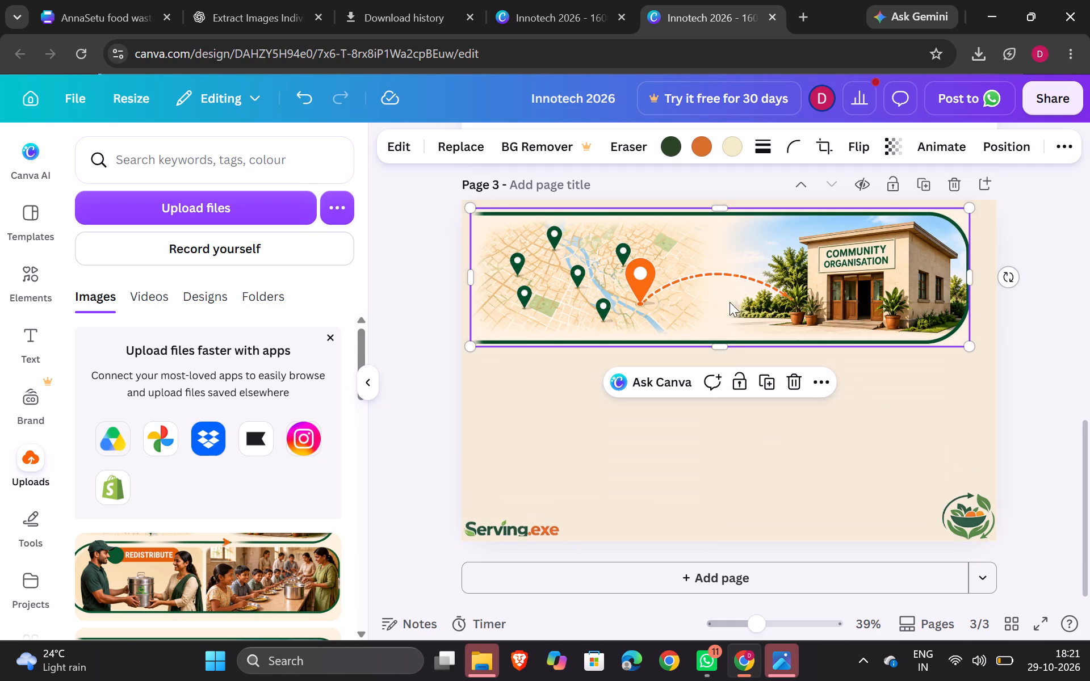
pyautogui.moveTo(714, 340); pyautogui.dragTo(716, 364)
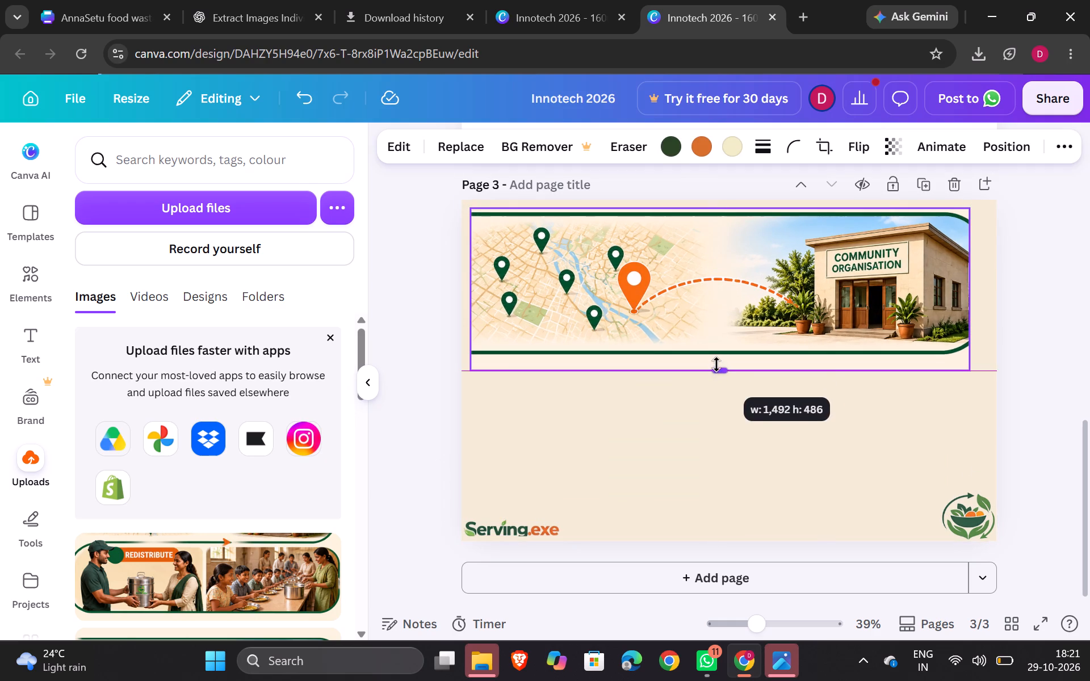
pyautogui.moveTo(716, 364); pyautogui.dragTo(714, 370)
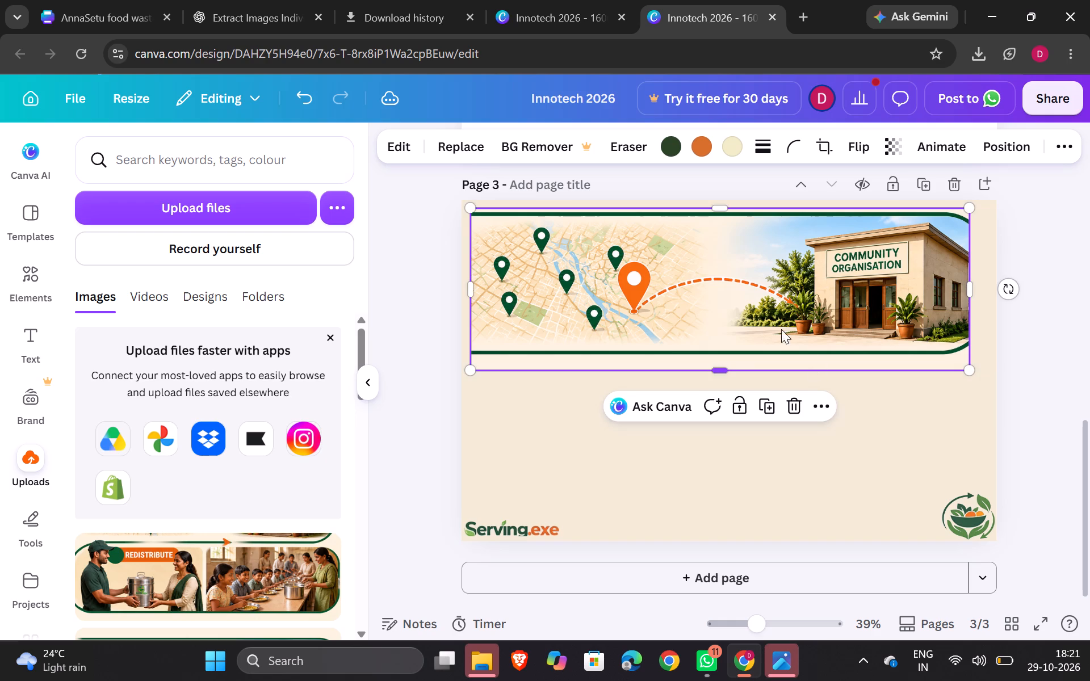
pyautogui.moveTo(762, 297); pyautogui.dragTo(768, 315)
# Enlarge the bowl logo and place it in page 3's bottom-right corner.
pyautogui.click(961, 508)
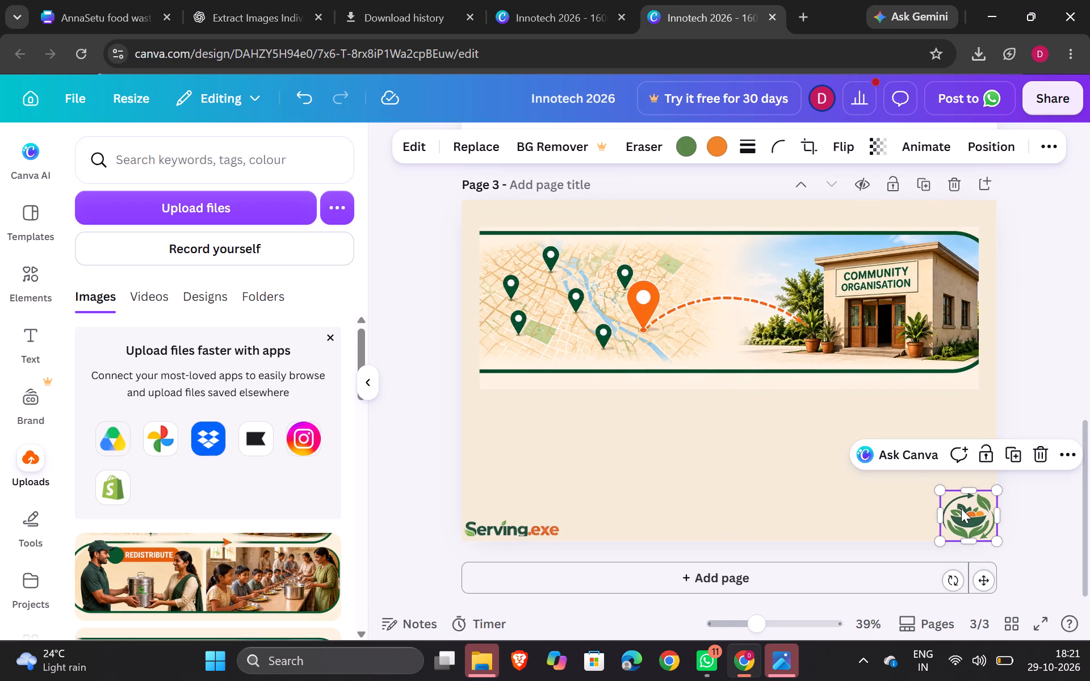
pyautogui.moveTo(961, 508); pyautogui.dragTo(906, 464)
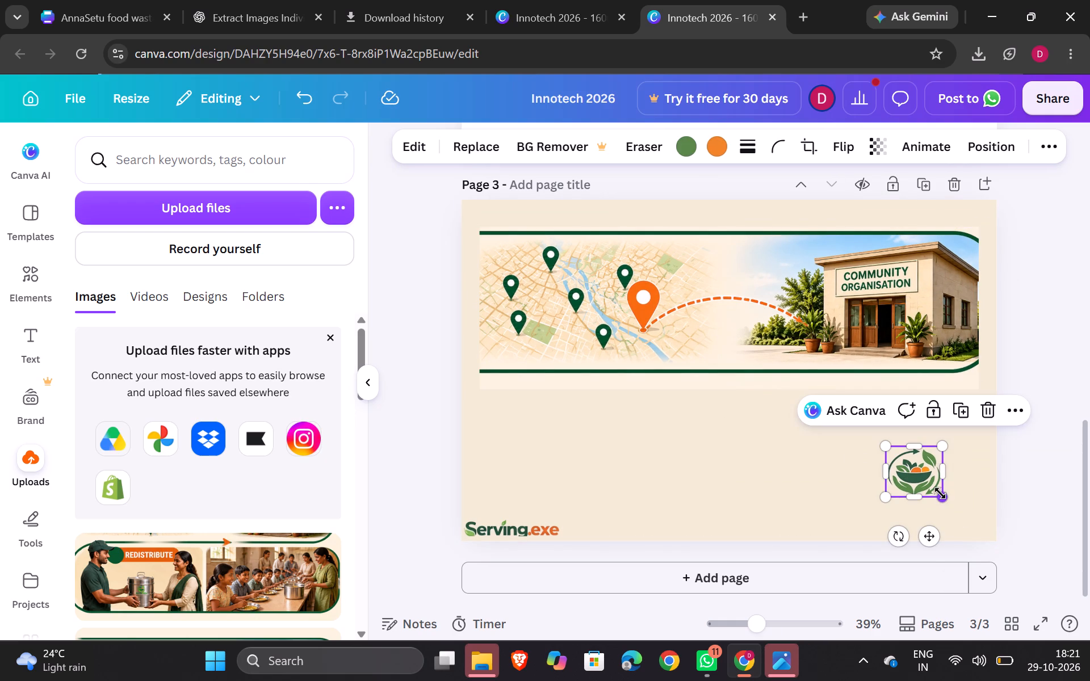
pyautogui.moveTo(940, 493); pyautogui.dragTo(963, 527)
pyautogui.moveTo(930, 489); pyautogui.dragTo(952, 510)
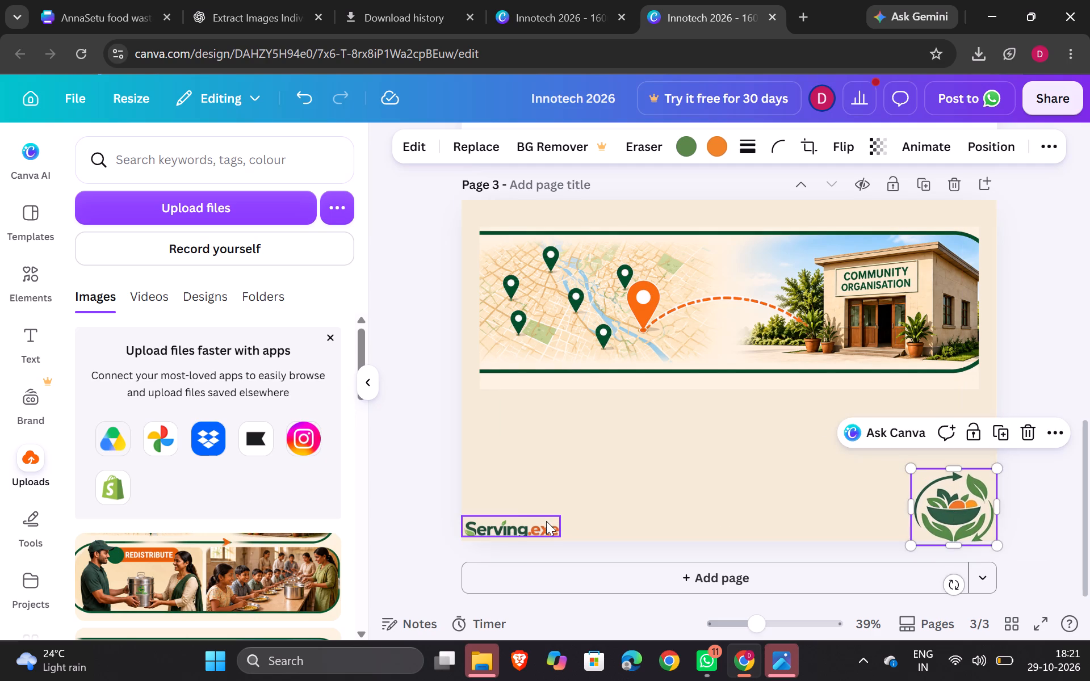
# Enlarge the Serving.exe logo to about 336 by 70 and move it slightly inward from page 3's bottom-left corner.
pyautogui.click(546, 521)
pyautogui.moveTo(555, 517); pyautogui.dragTo(567, 503)
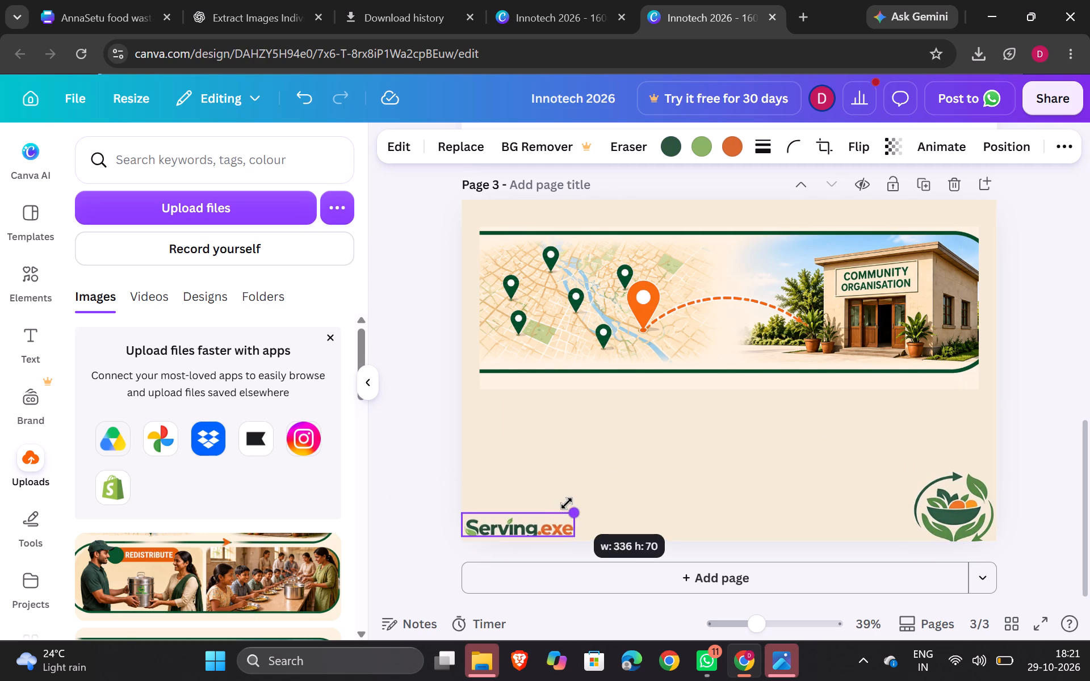
pyautogui.moveTo(567, 503); pyautogui.dragTo(567, 503)
pyautogui.moveTo(542, 522); pyautogui.dragTo(550, 515)
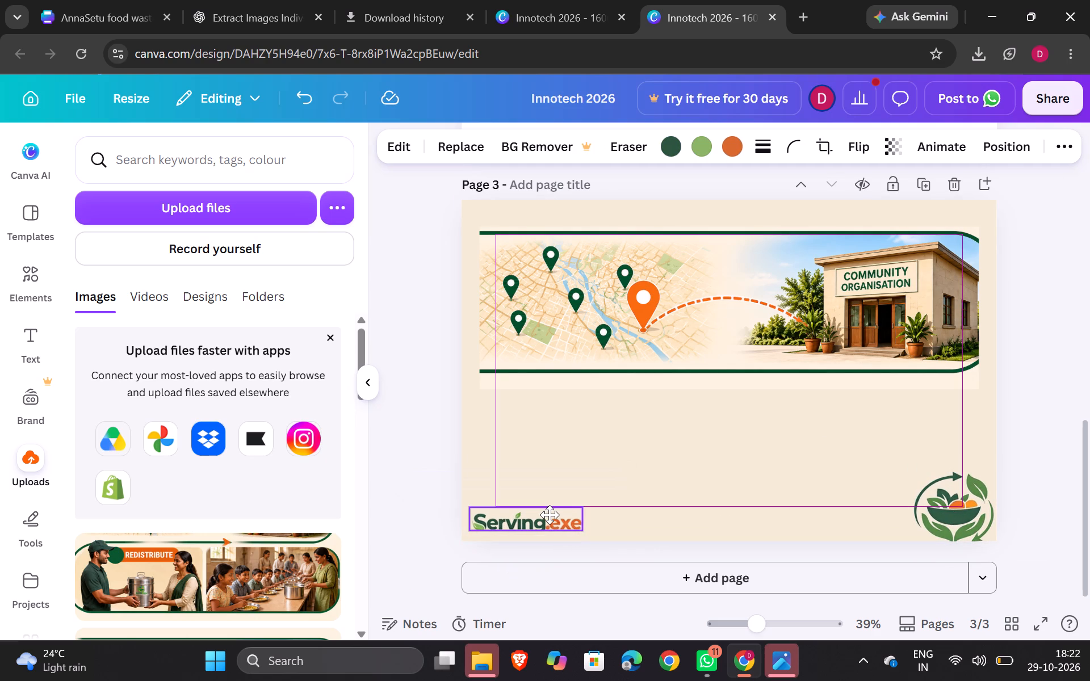
pyautogui.moveTo(550, 515); pyautogui.dragTo(553, 513)
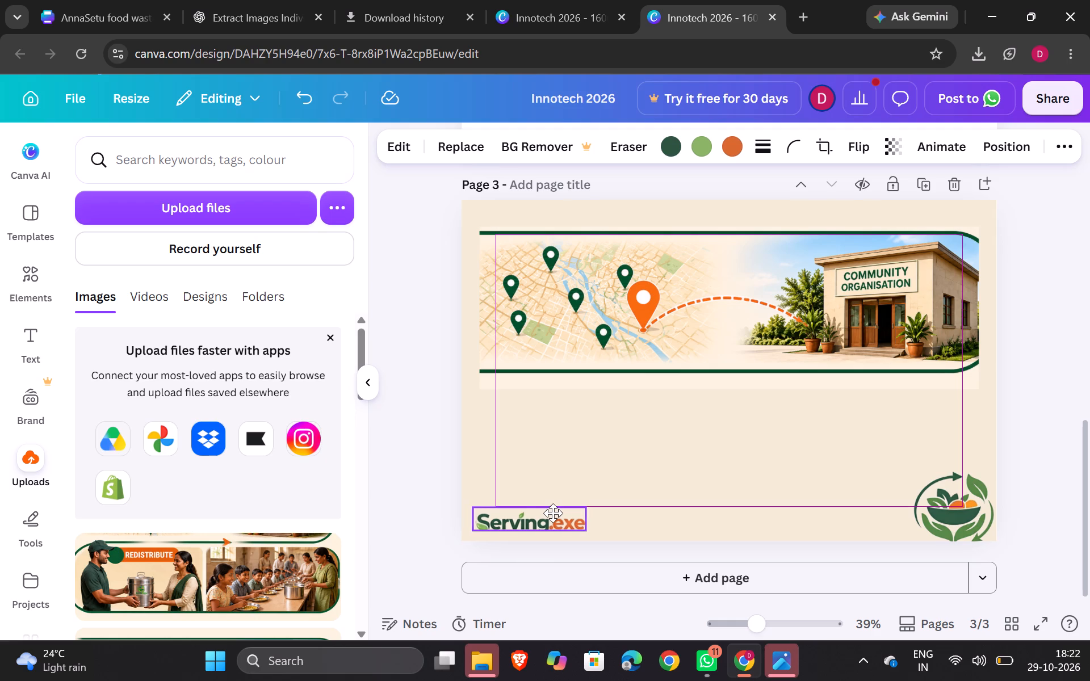
pyautogui.moveTo(553, 513); pyautogui.dragTo(552, 513)
# Move the KIET crest from page 2 to page 3, enlarge it and place it near the centre below the map route banner.
pyautogui.scroll(2, 616, 376)
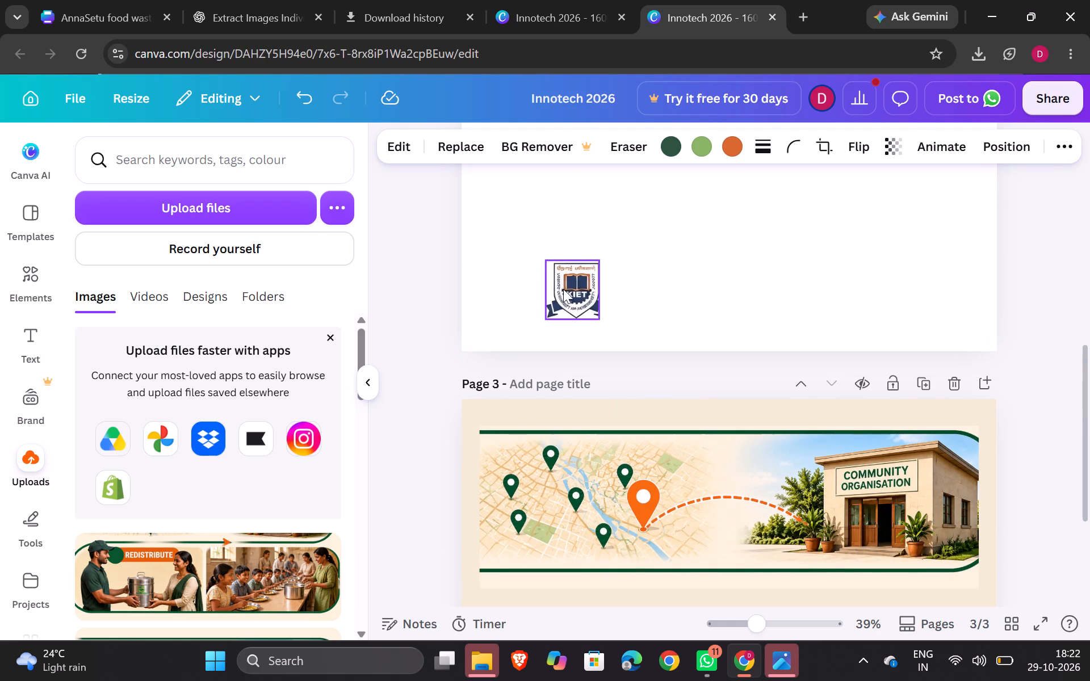
pyautogui.moveTo(564, 289); pyautogui.dragTo(710, 578)
pyautogui.scroll(-2, 710, 578)
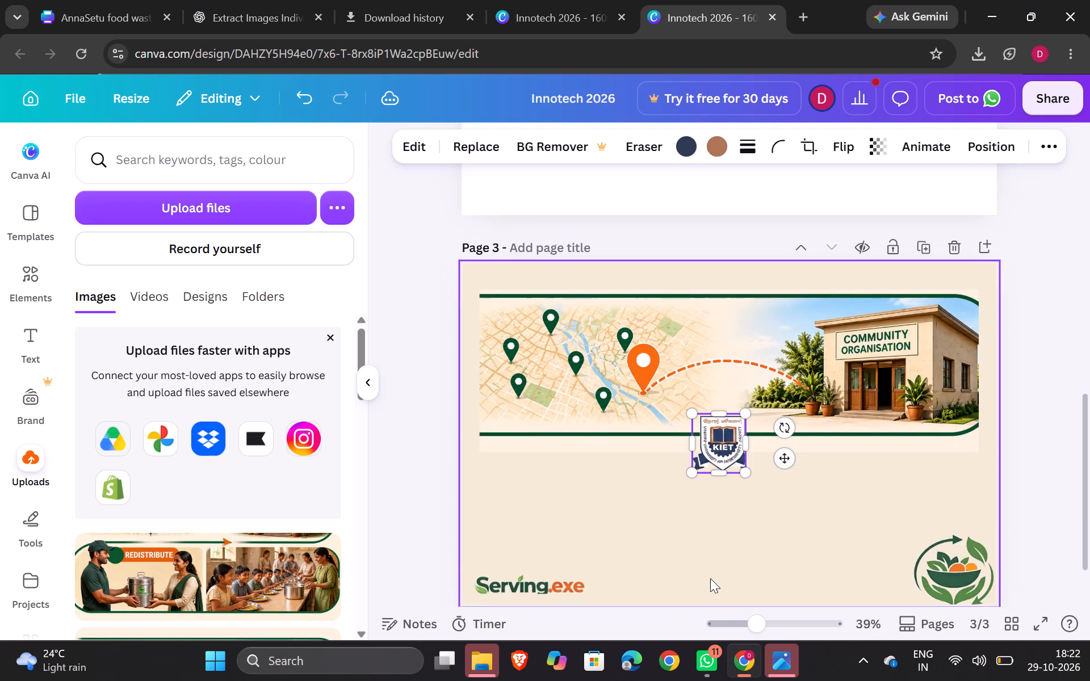
pyautogui.scroll(-1, 710, 578)
pyautogui.moveTo(720, 409); pyautogui.dragTo(718, 459)
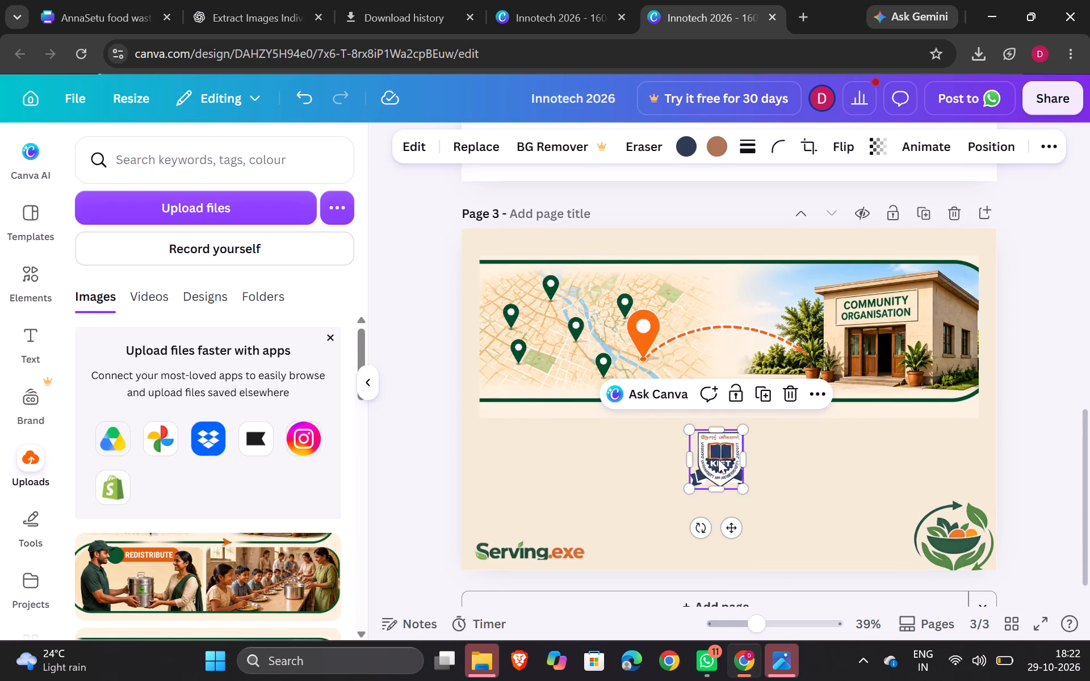
pyautogui.moveTo(740, 485); pyautogui.dragTo(777, 535)
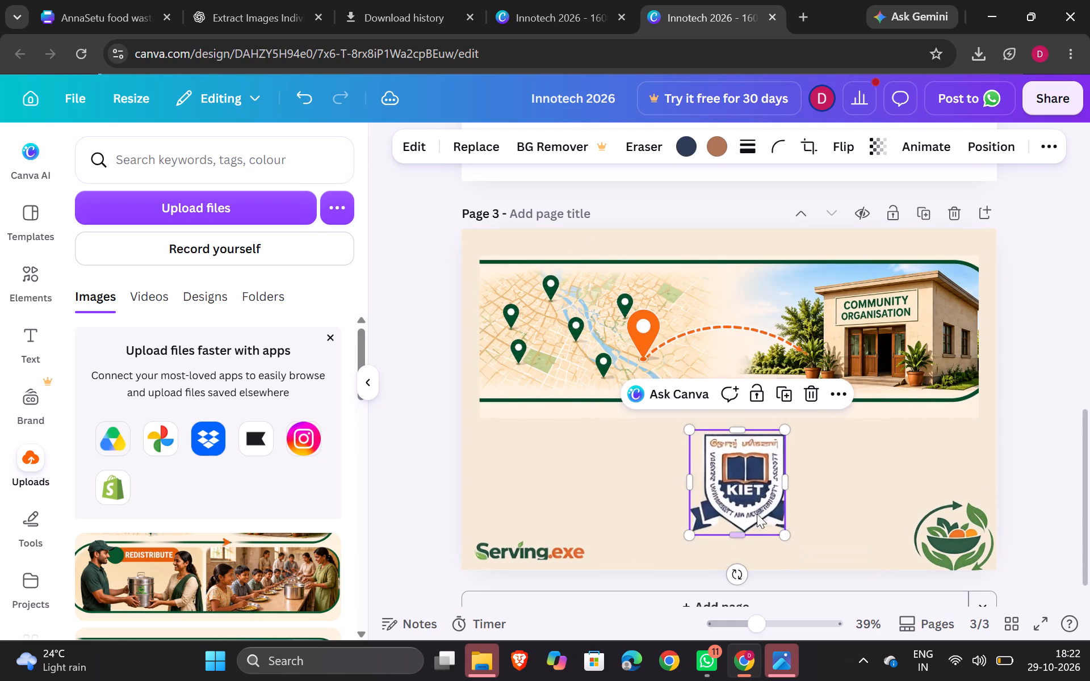
pyautogui.moveTo(748, 503); pyautogui.dragTo(736, 506)
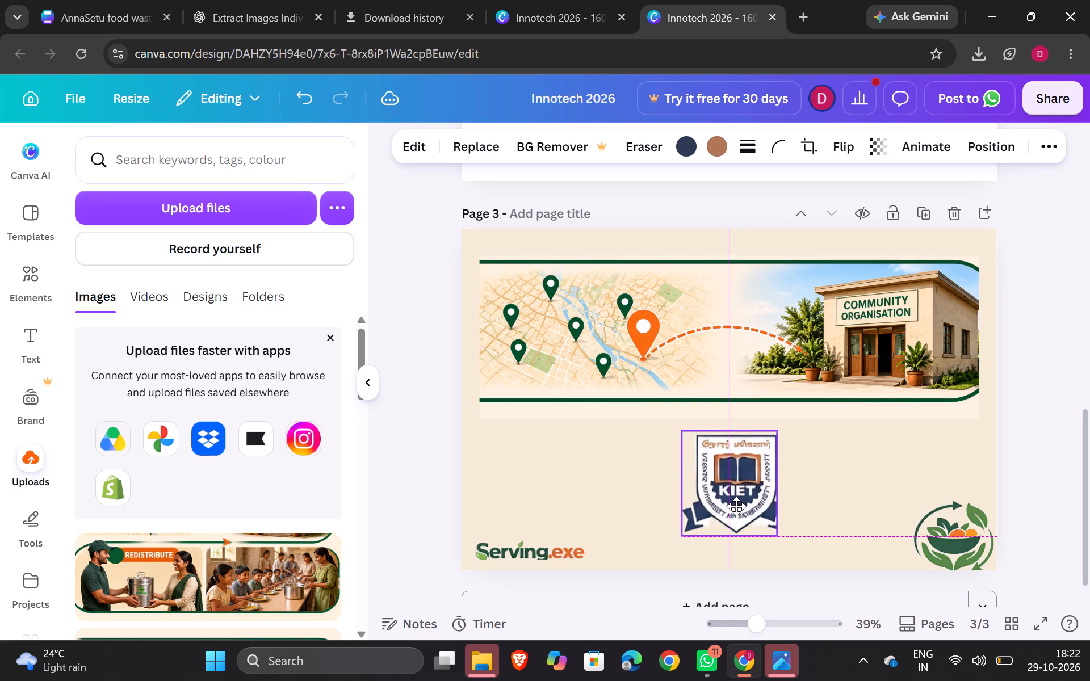
pyautogui.moveTo(736, 506); pyautogui.dragTo(733, 508)
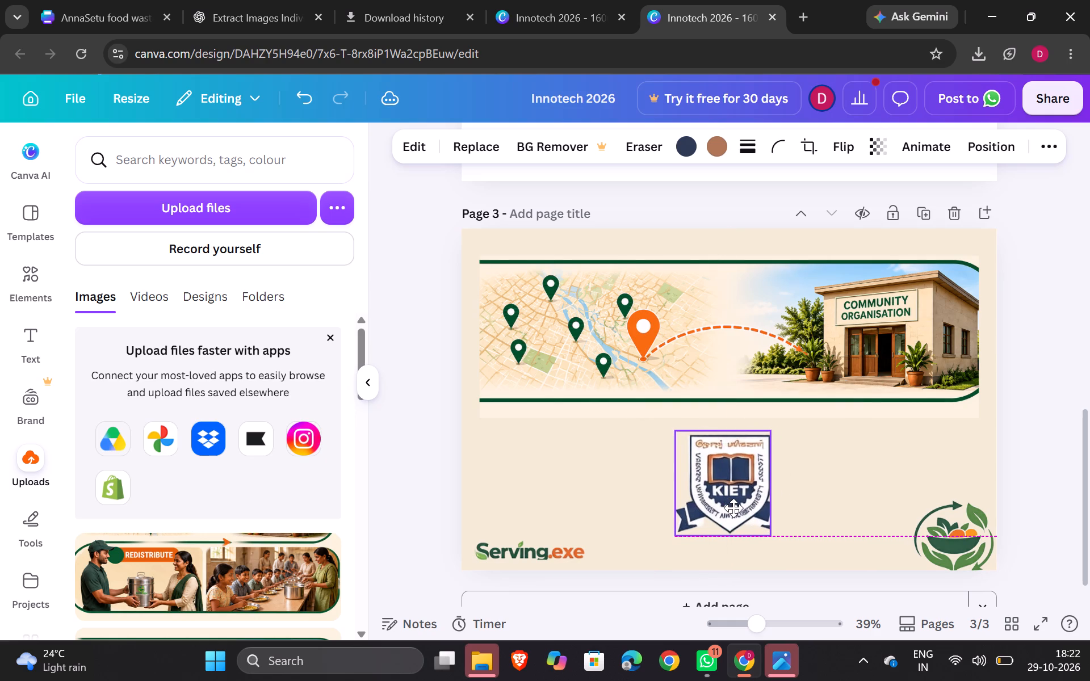
pyautogui.moveTo(733, 508); pyautogui.dragTo(732, 510)
pyautogui.click(1024, 410)
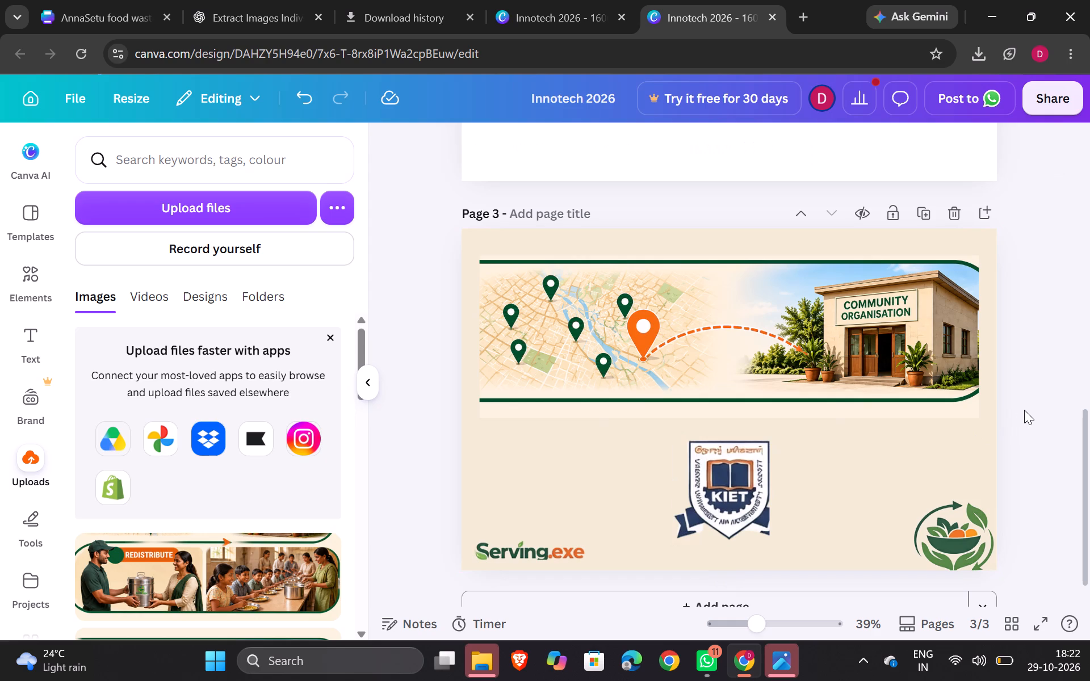
# Enlarge the bowl logo further and move it up and inward, roughly level with the KIET crest.
pyautogui.moveTo(965, 522); pyautogui.dragTo(944, 485)
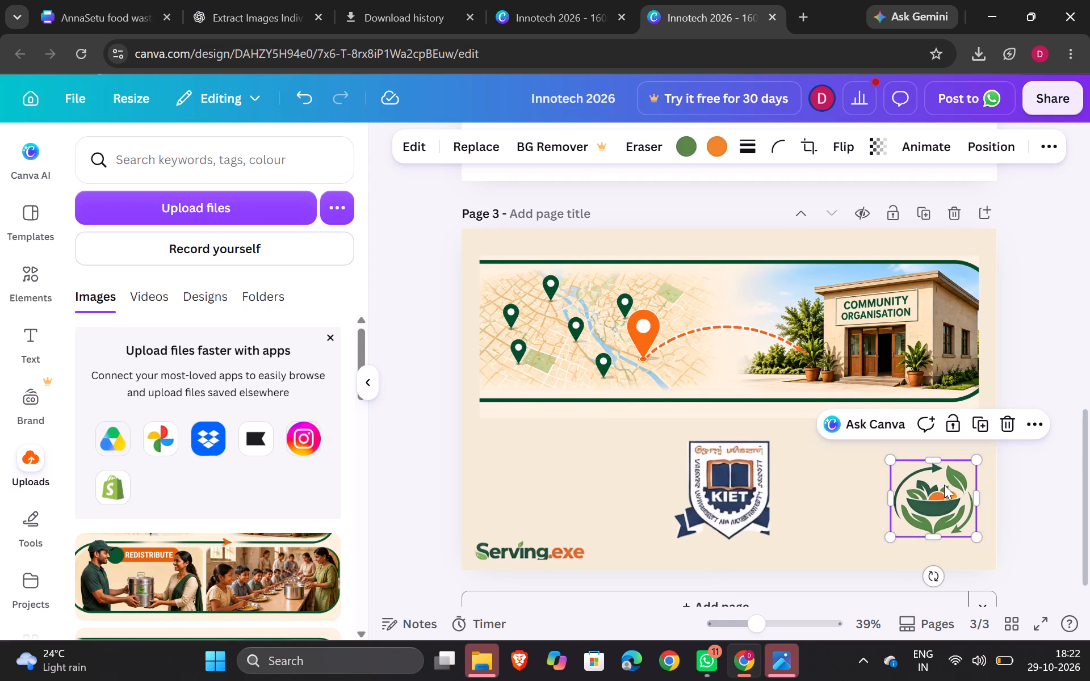
pyautogui.moveTo(979, 540); pyautogui.dragTo(1001, 561)
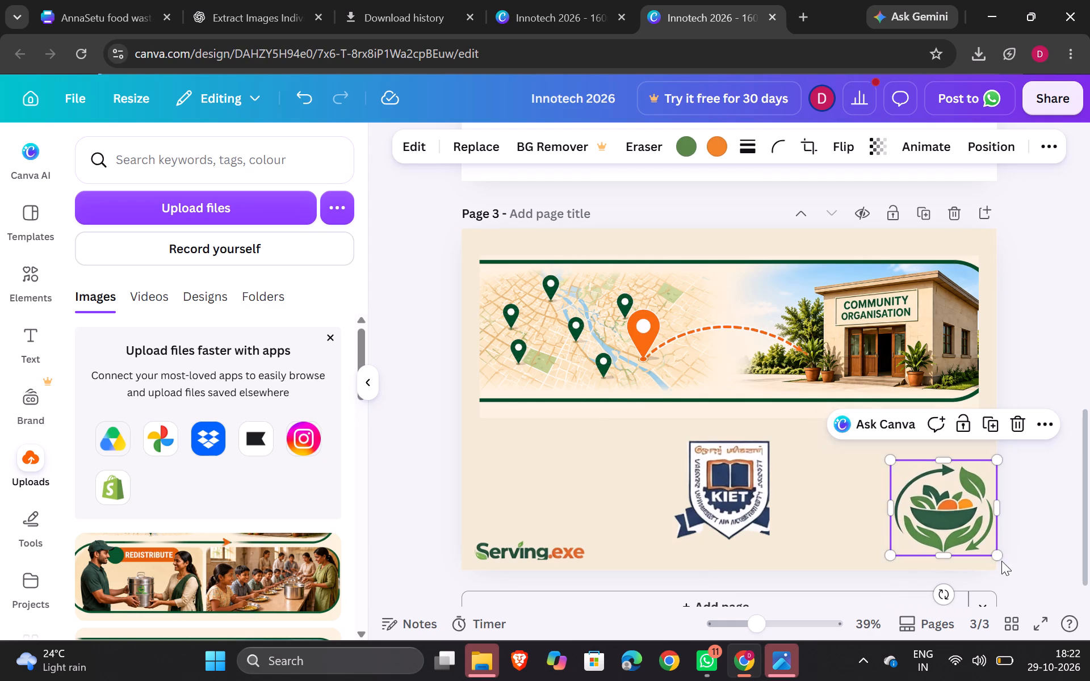
pyautogui.moveTo(969, 534); pyautogui.dragTo(944, 520)
# Move the Serving.exe logo up beside the KIET crest, enlarge it and centre it vertically with the crest.
pyautogui.moveTo(581, 550); pyautogui.dragTo(585, 486)
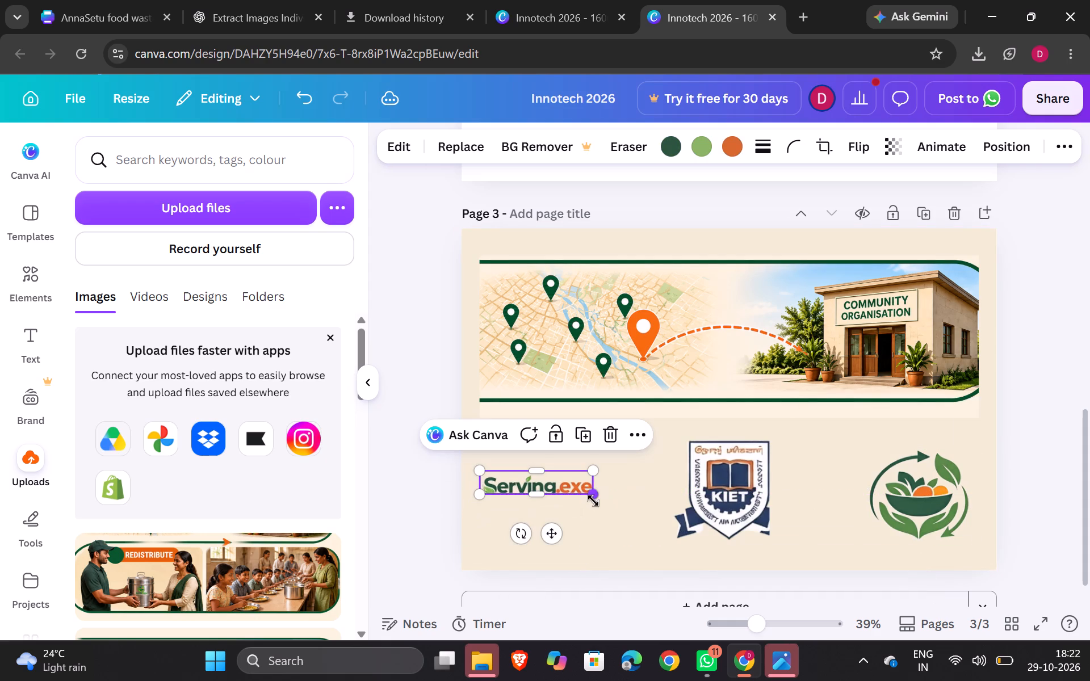
pyautogui.moveTo(596, 495); pyautogui.dragTo(627, 518)
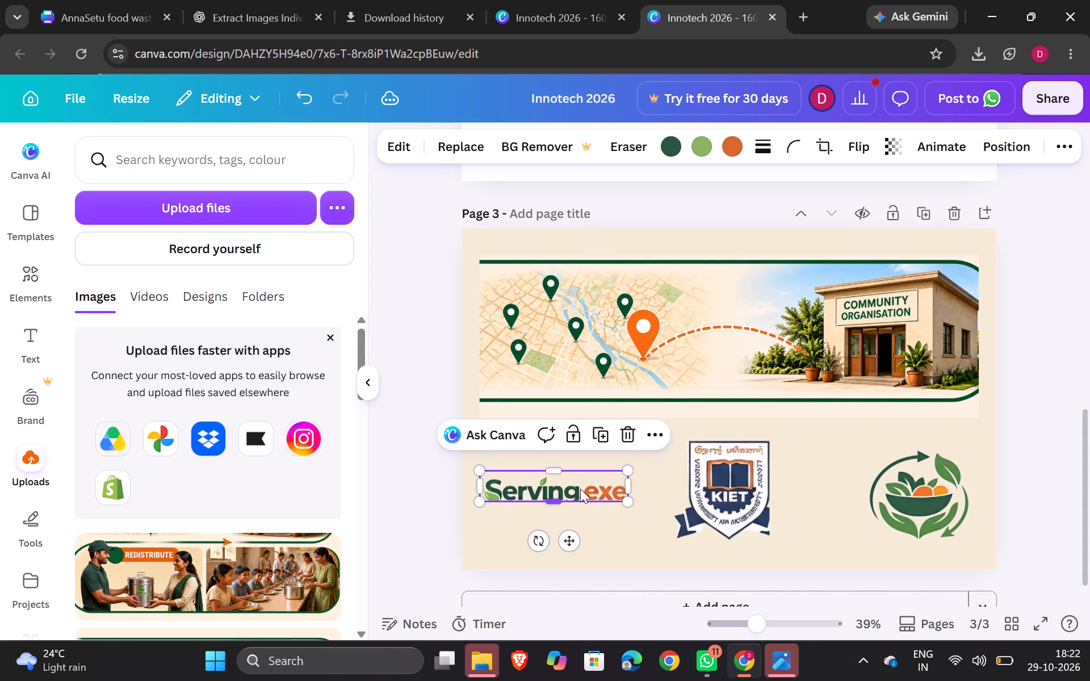
pyautogui.click(585, 482)
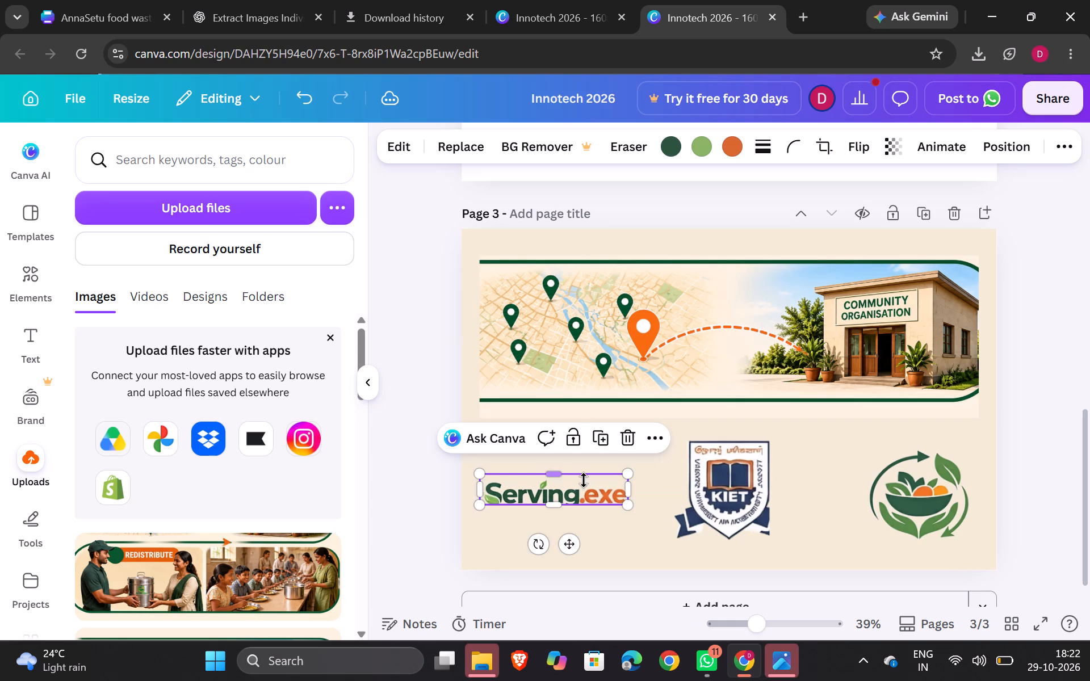
# Nudge the bowl logo up to align its vertical centre with the KIET crest and the Serving.exe logo.
pyautogui.click(911, 501)
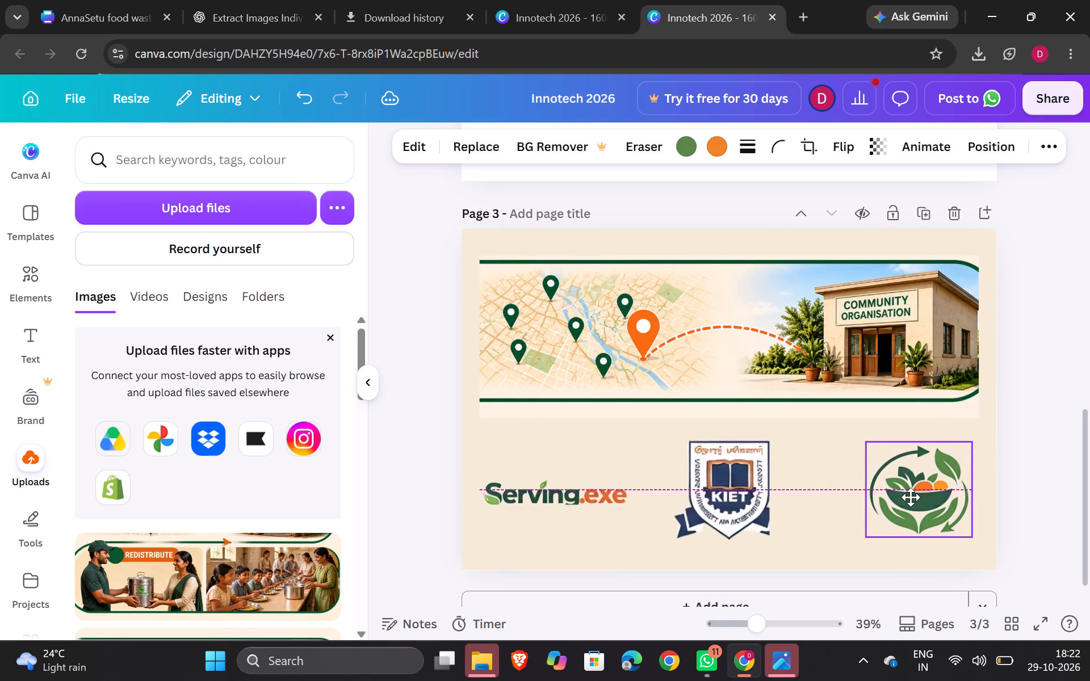
pyautogui.click(1051, 282)
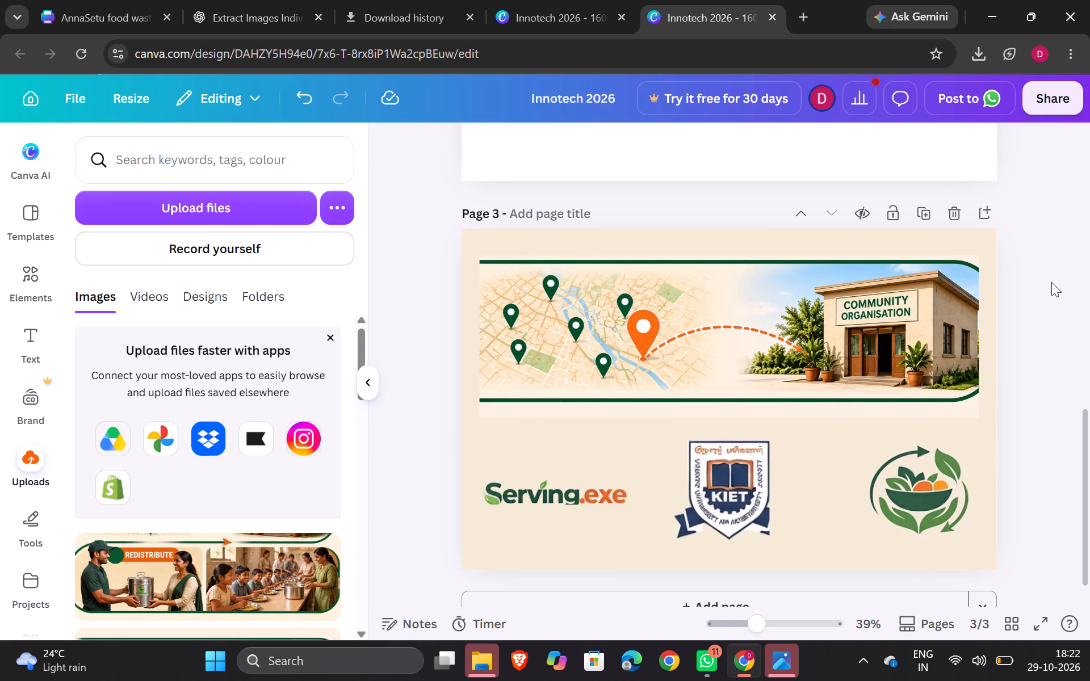
# Delete the KIET crest from the logo row on page 3.
pyautogui.click(740, 467)
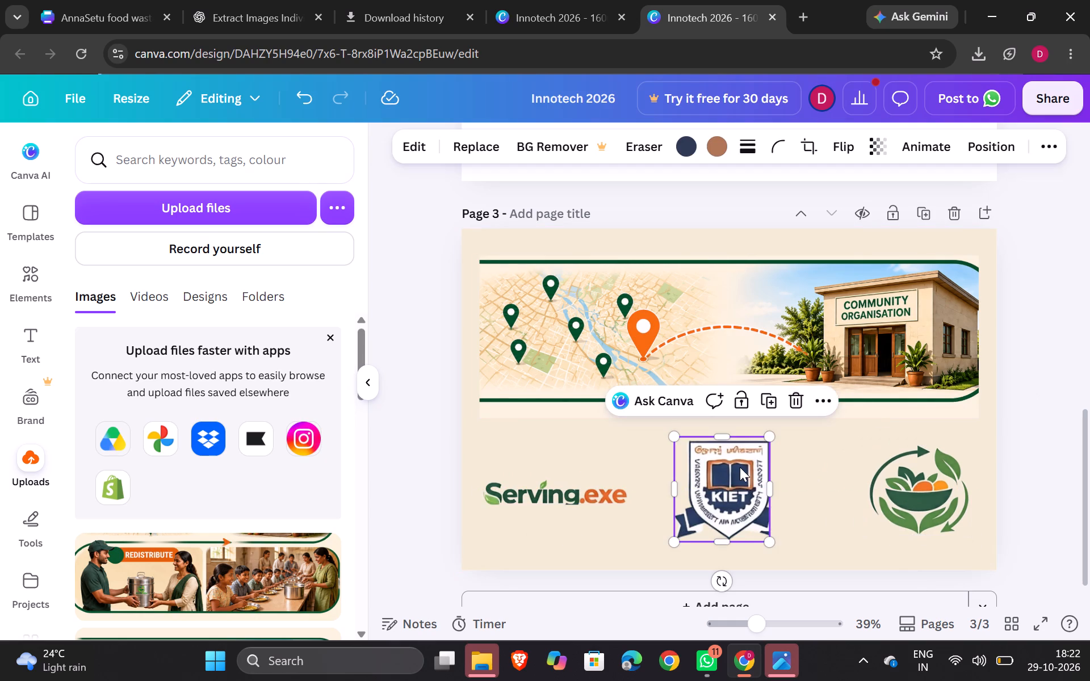
pyautogui.press('BackSpace')
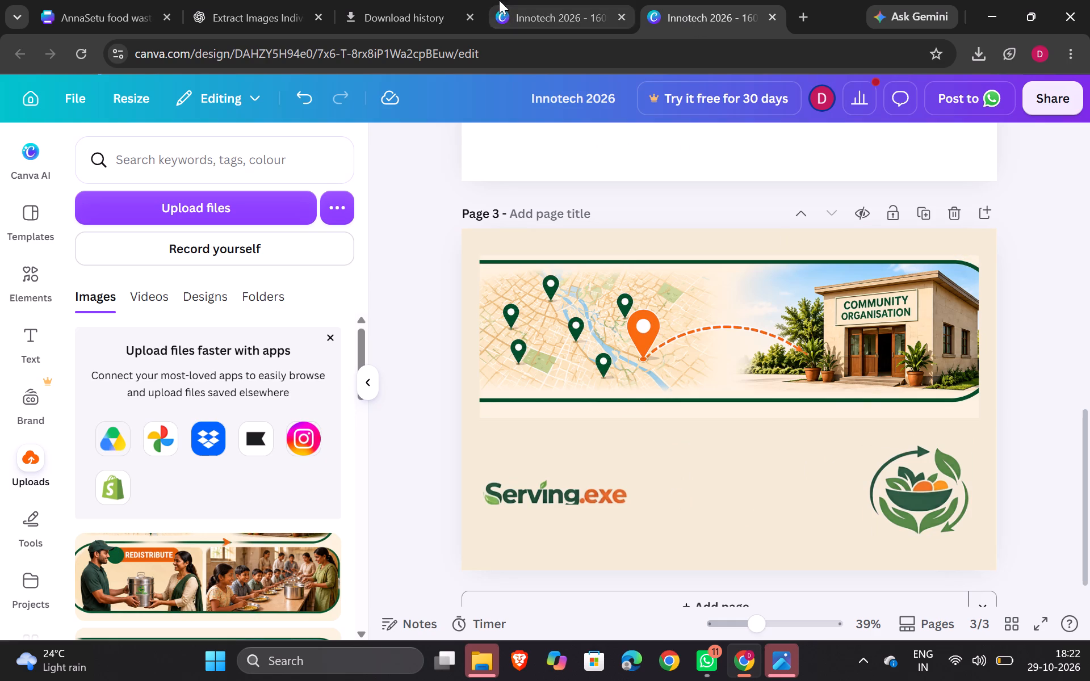
# Close the Extract Images Individually and Download history browser tabs.
pyautogui.click(324, 18)
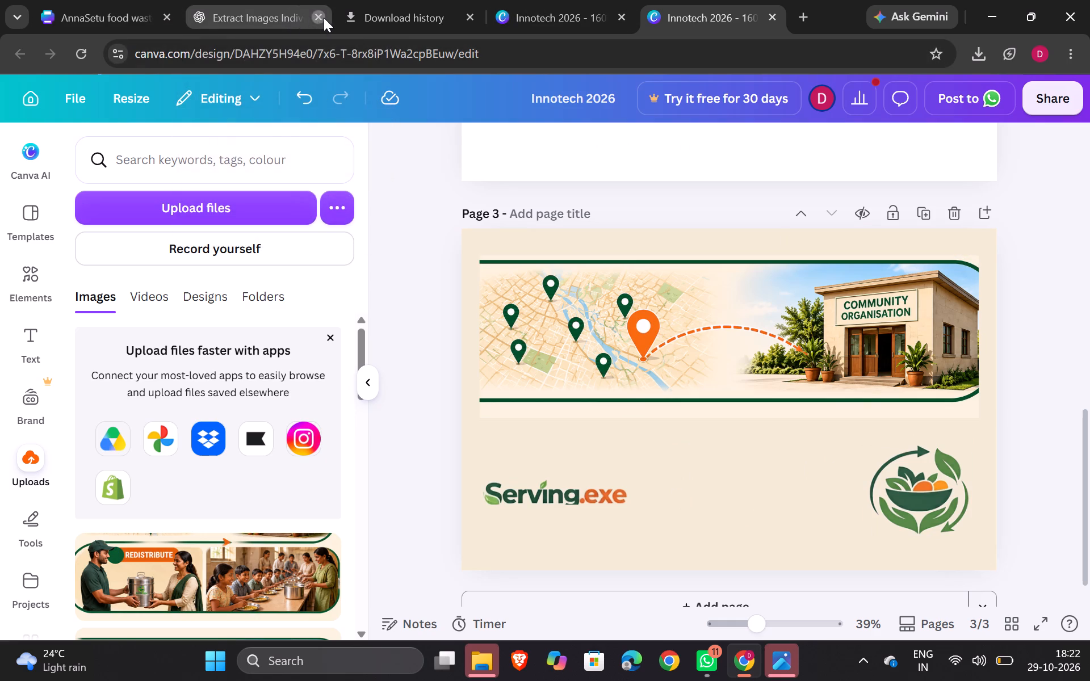
pyautogui.click(324, 18)
# Search Google for "kiet deemed to be uni logo" in a new tab and show the image results for the corrected spelling.
pyautogui.click(499, 11)
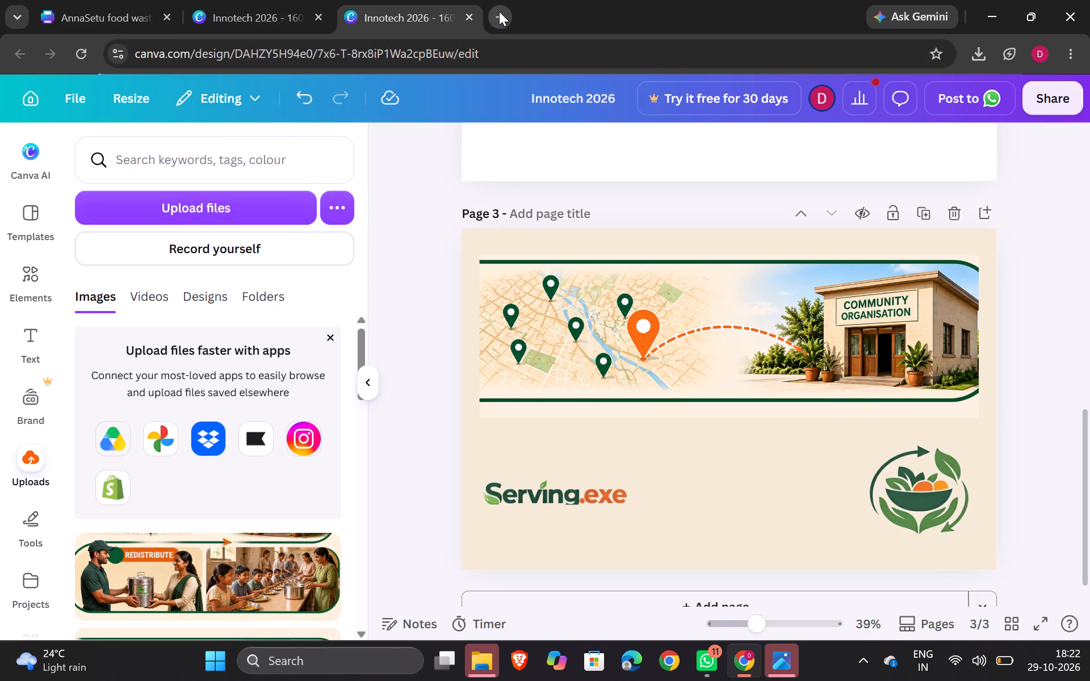
pyautogui.write('kiet deemed to be ui')
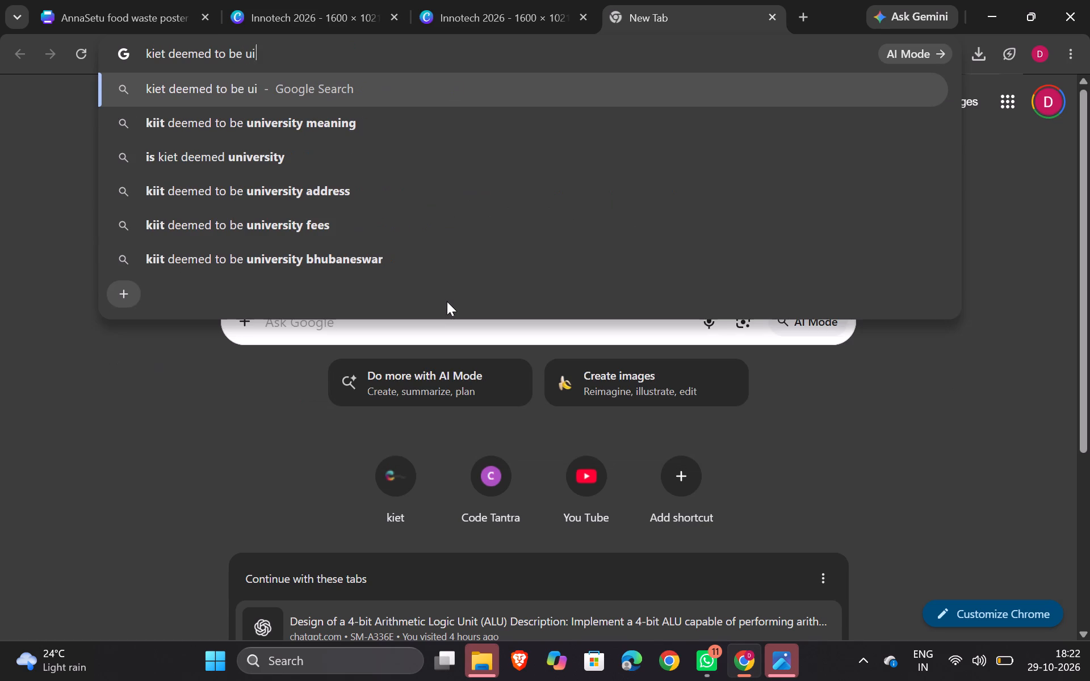
pyautogui.press('BackSpace')
pyautogui.write('ni')
pyautogui.press('space')
pyautogui.write('background')
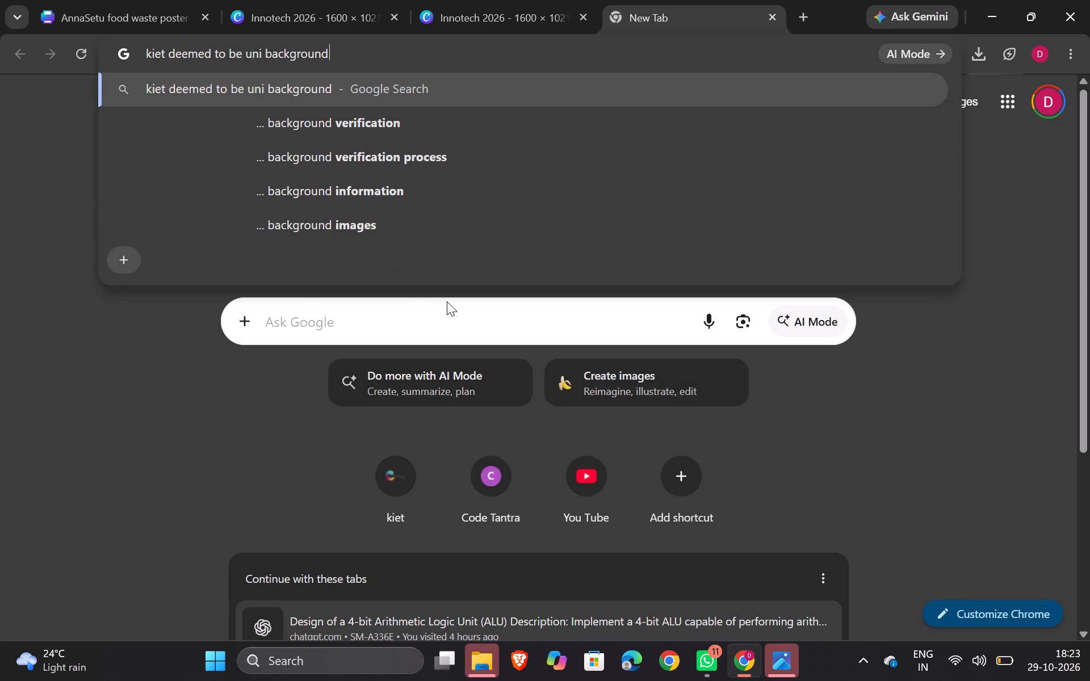
pyautogui.hotkey('ctrl', 'BackSpace')
pyautogui.write('logo do')
pyautogui.press('BackSpace')
pyautogui.press('BackSpace')
pyautogui.press('BackSpace')
pyautogui.press('Return')
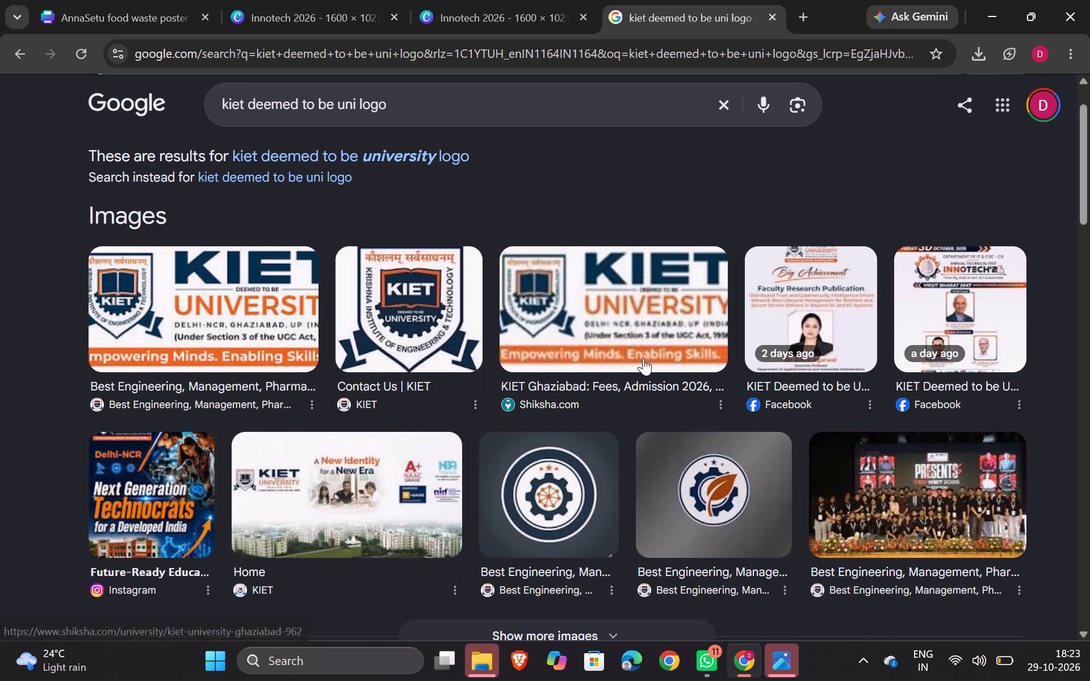
pyautogui.scroll(4, 359, 291)
pyautogui.click(227, 181)
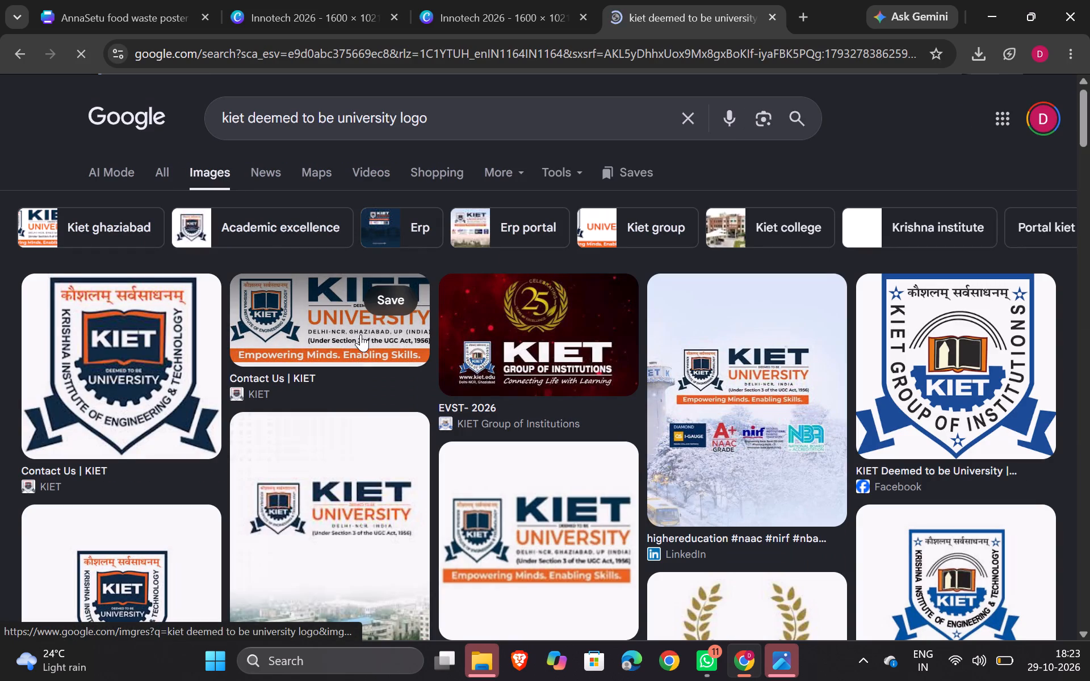
# Browse the image results and download the wide KIET University logo with the "Empowering Minds. Enabling Skills." tagline from the KIET site.
pyautogui.scroll(-1, 433, 376)
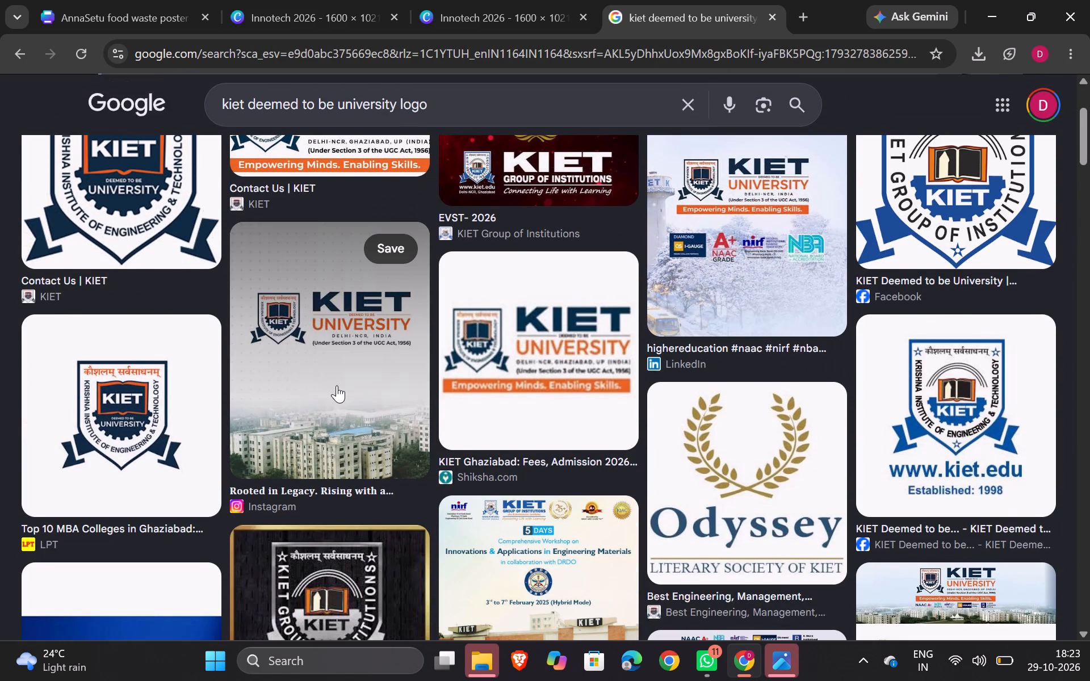
pyautogui.scroll(2, 307, 409)
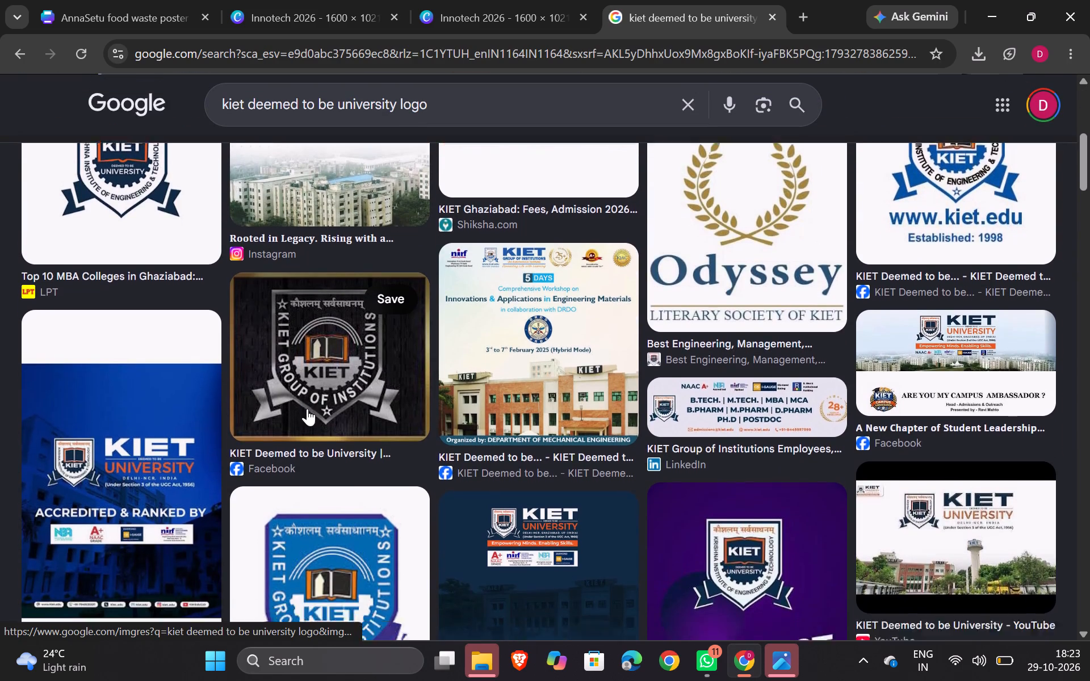
pyautogui.scroll(11, 307, 409)
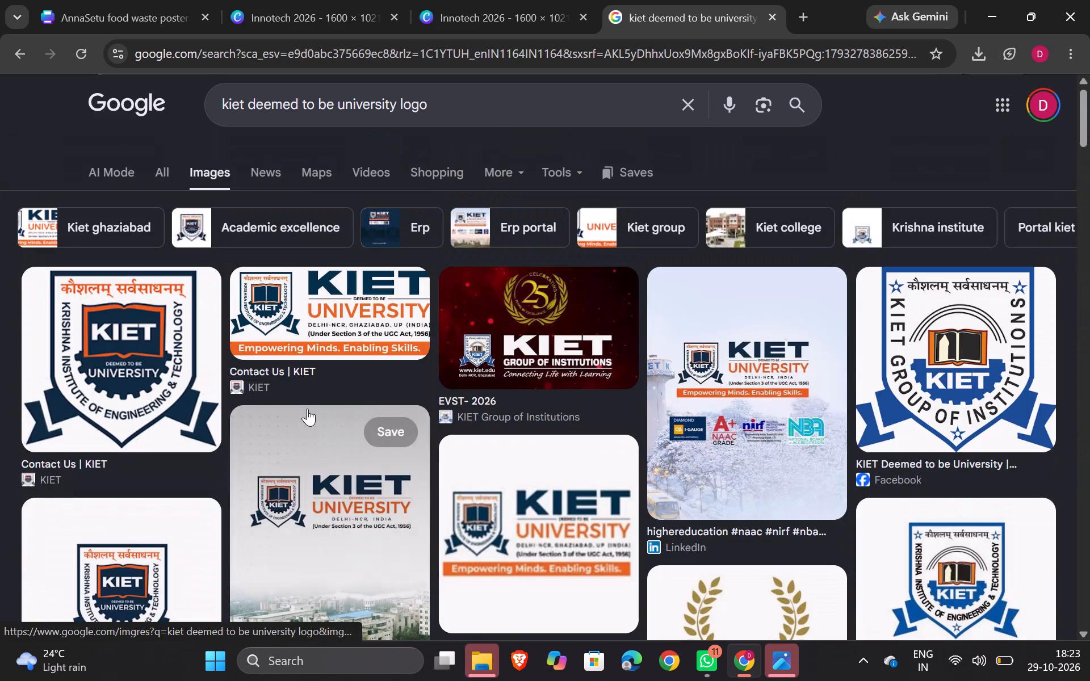
pyautogui.scroll(1, 307, 409)
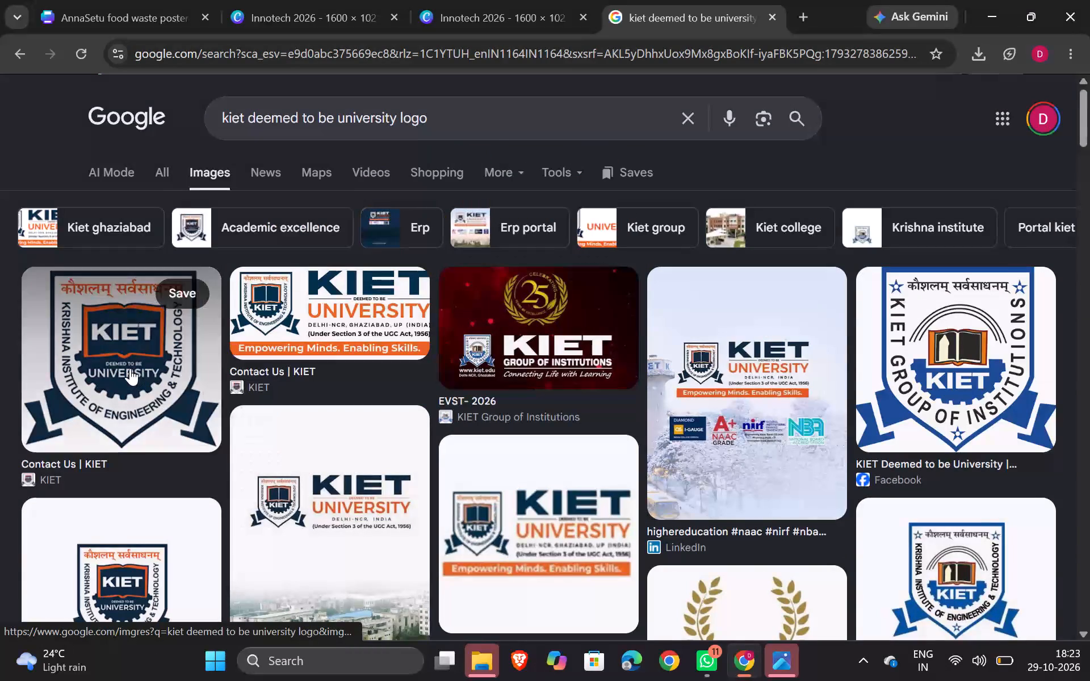
pyautogui.click(297, 322)
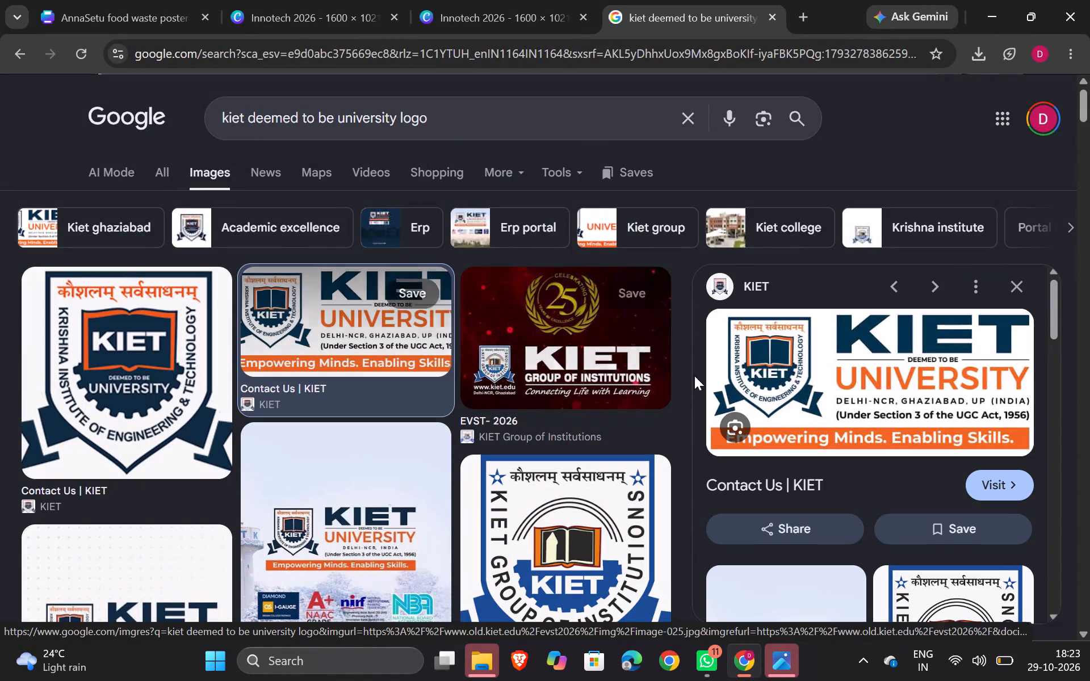
pyautogui.rightClick(827, 397)
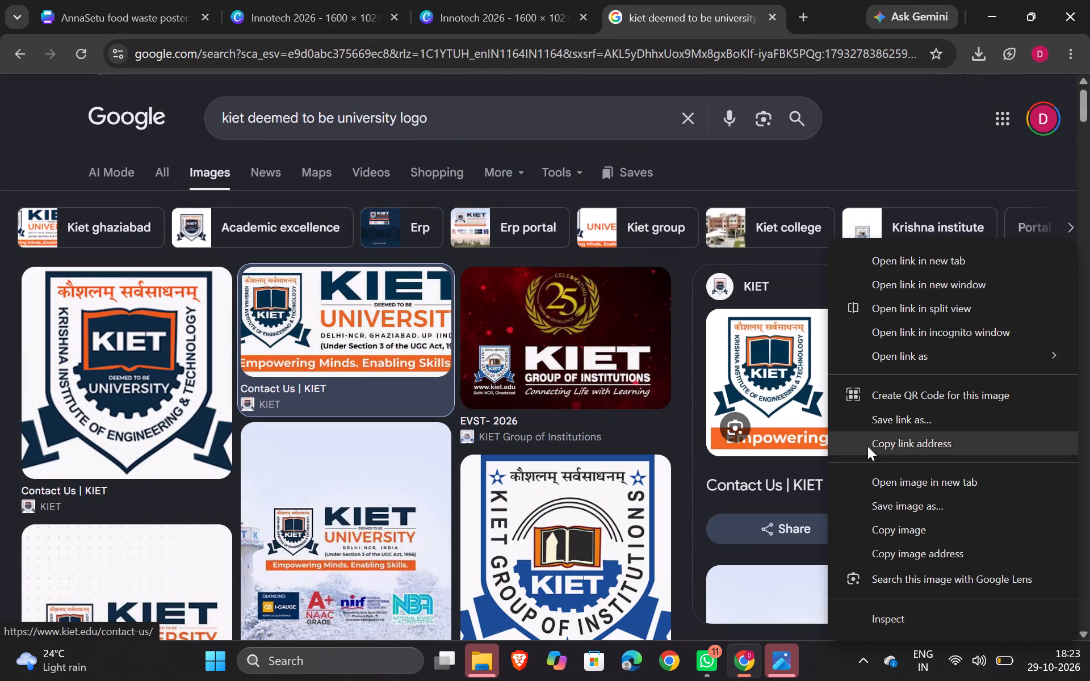
pyautogui.click(900, 497)
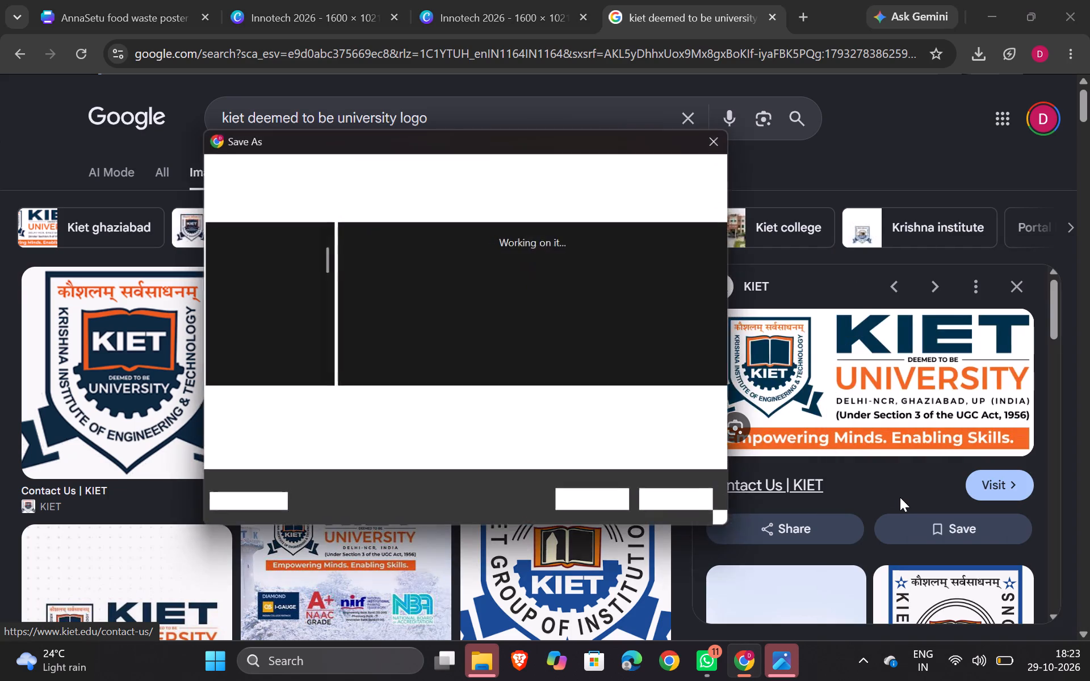
pyautogui.press('Return')
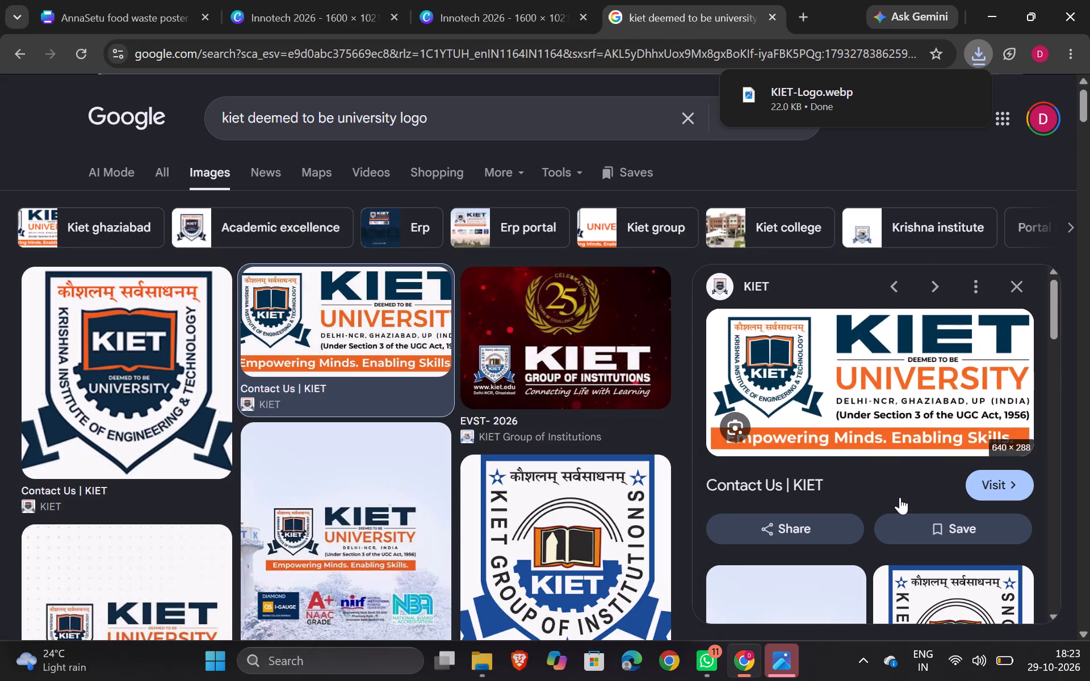
# Return to the Innotech 2026 design and upload the downloaded KIET University logo.
pyautogui.hotkey('ctrl', 'Tab')
pyautogui.hotkey('ctrl', 'Tab')
pyautogui.hotkey('ctrl', 'Tab')
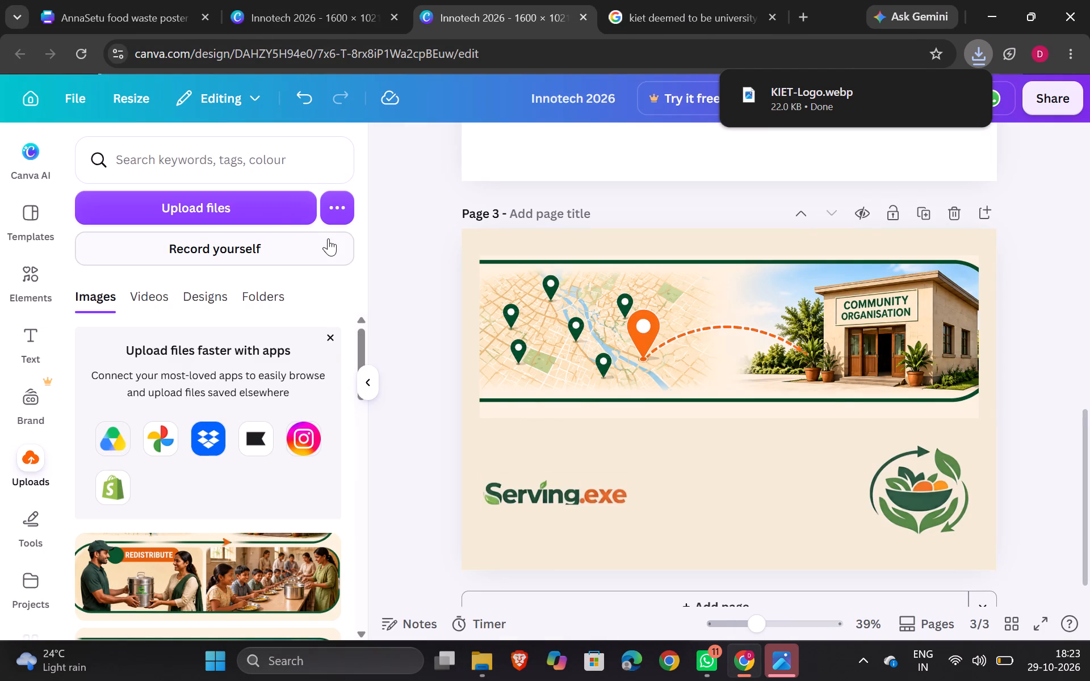
pyautogui.click(271, 213)
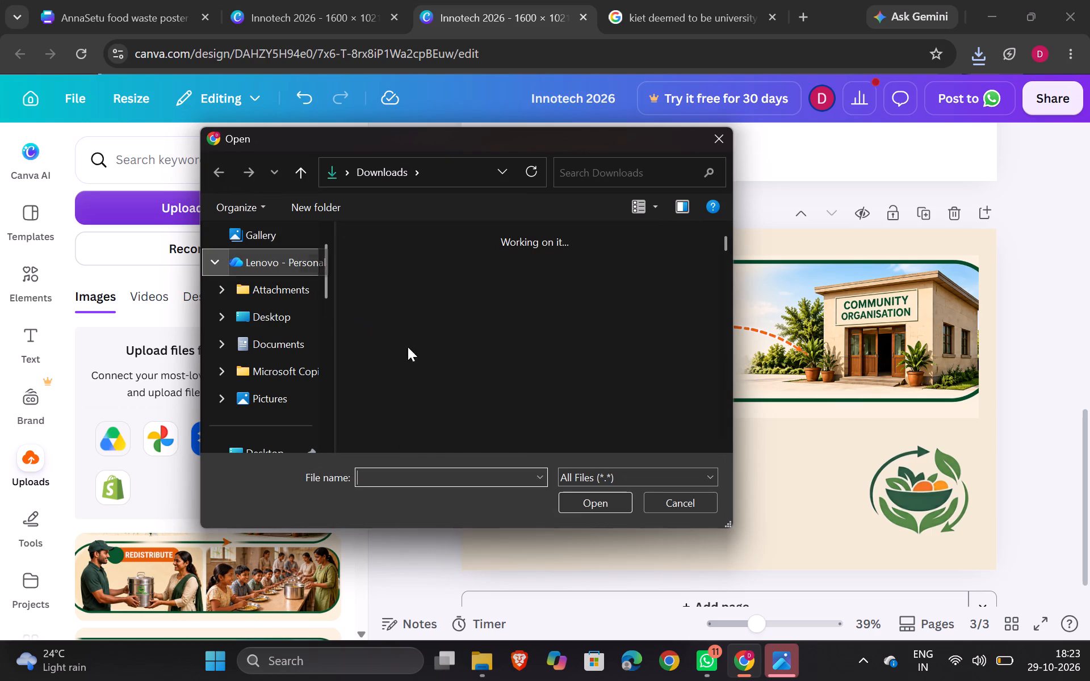
pyautogui.doubleClick(461, 284)
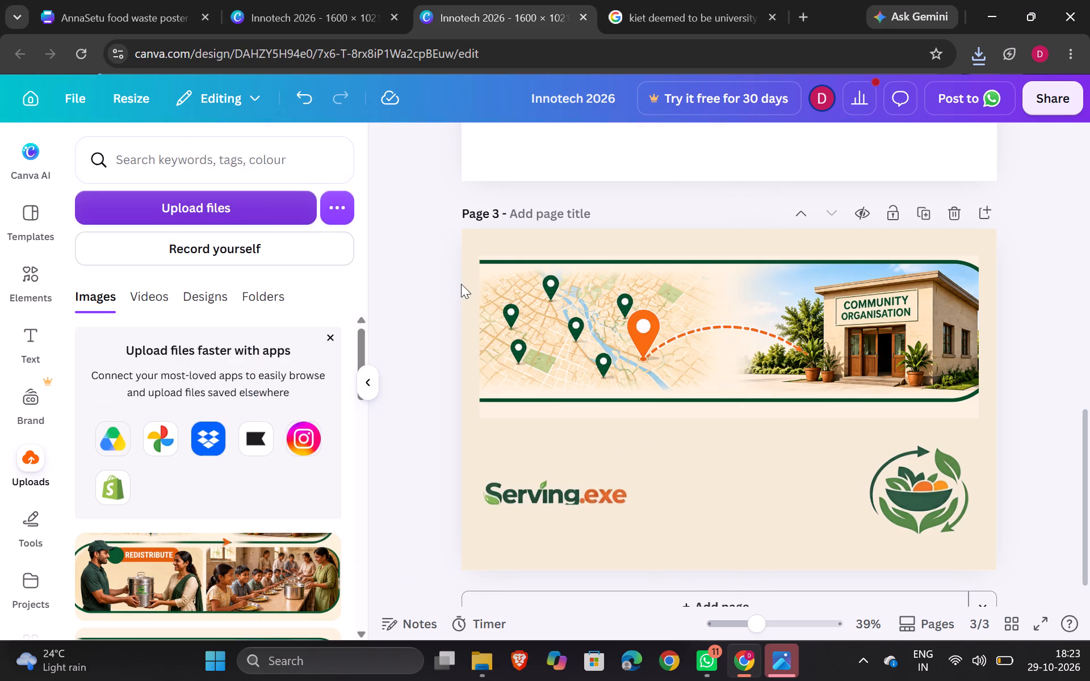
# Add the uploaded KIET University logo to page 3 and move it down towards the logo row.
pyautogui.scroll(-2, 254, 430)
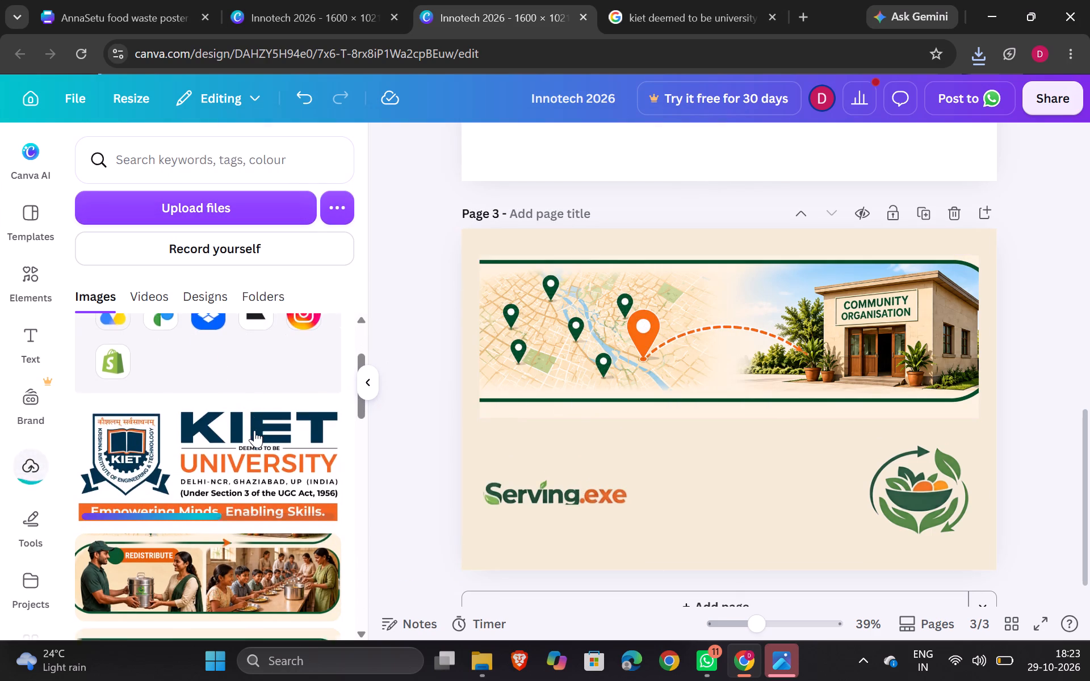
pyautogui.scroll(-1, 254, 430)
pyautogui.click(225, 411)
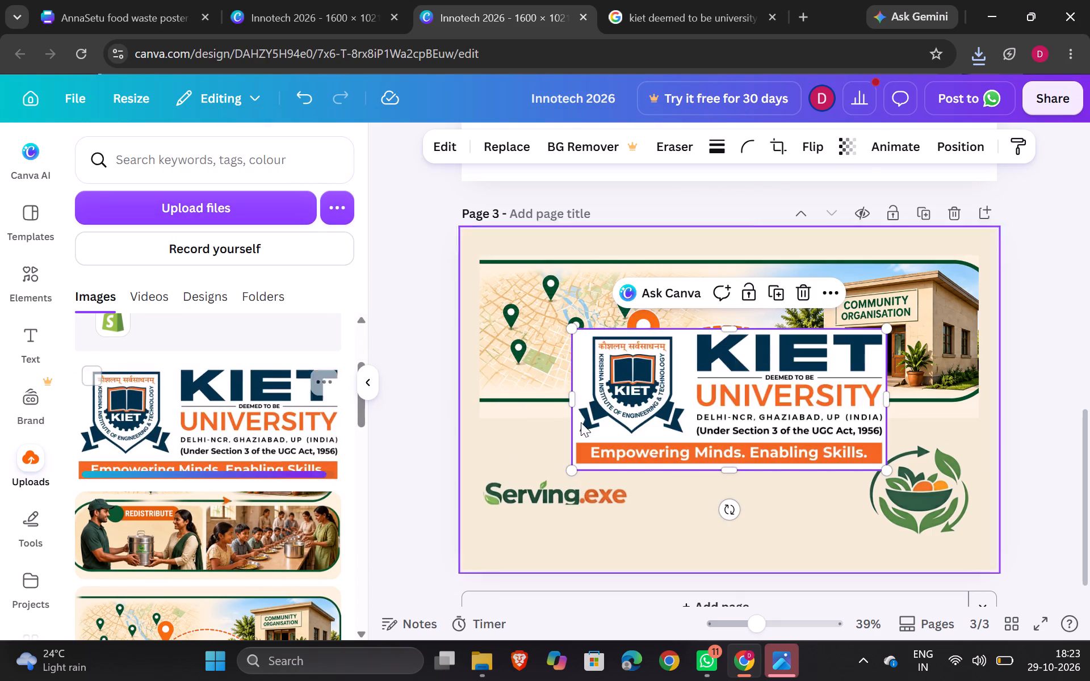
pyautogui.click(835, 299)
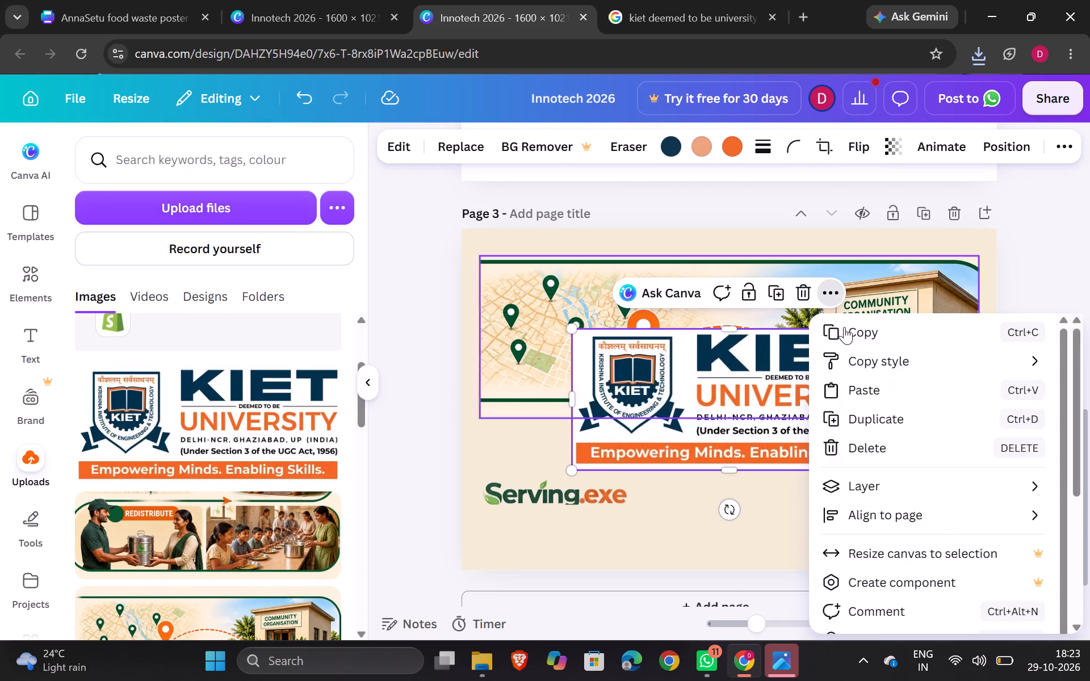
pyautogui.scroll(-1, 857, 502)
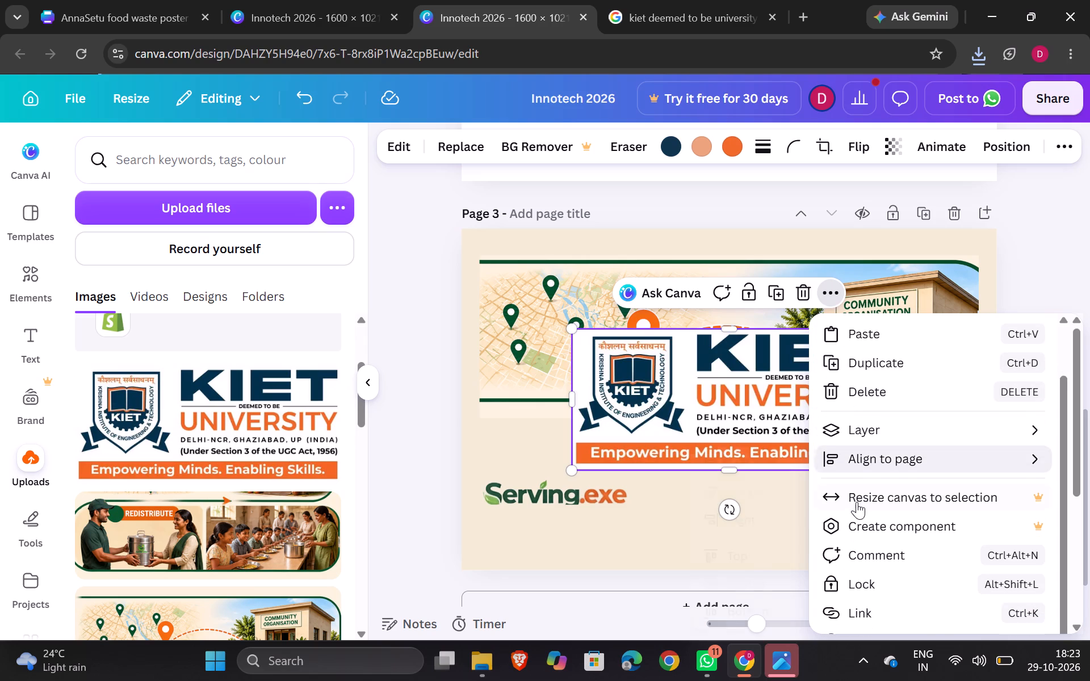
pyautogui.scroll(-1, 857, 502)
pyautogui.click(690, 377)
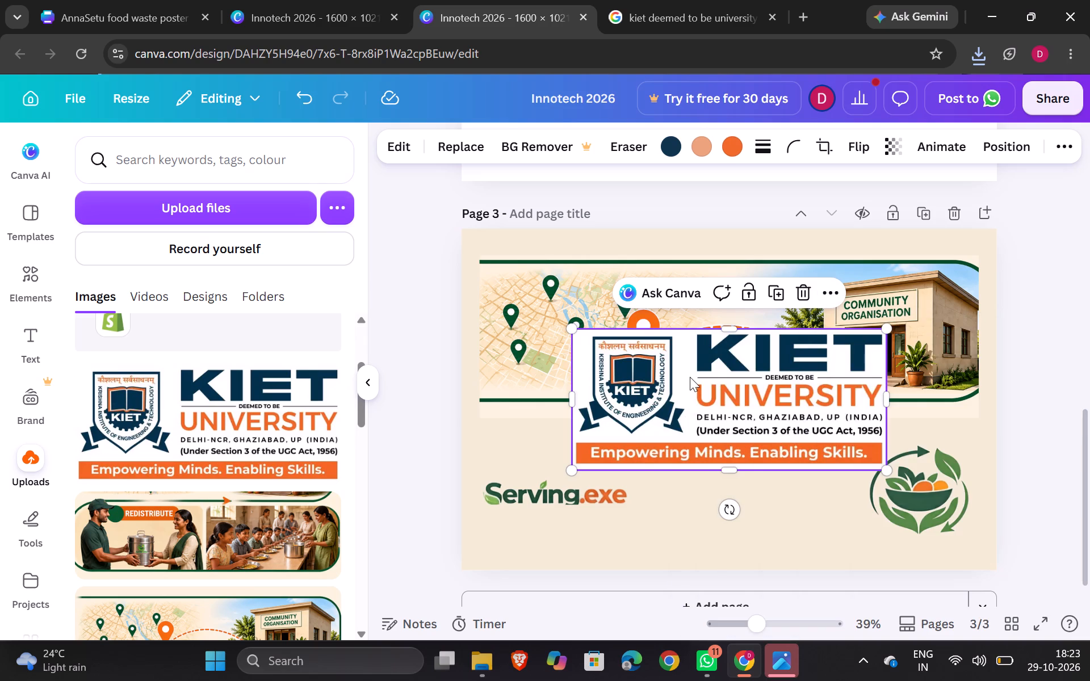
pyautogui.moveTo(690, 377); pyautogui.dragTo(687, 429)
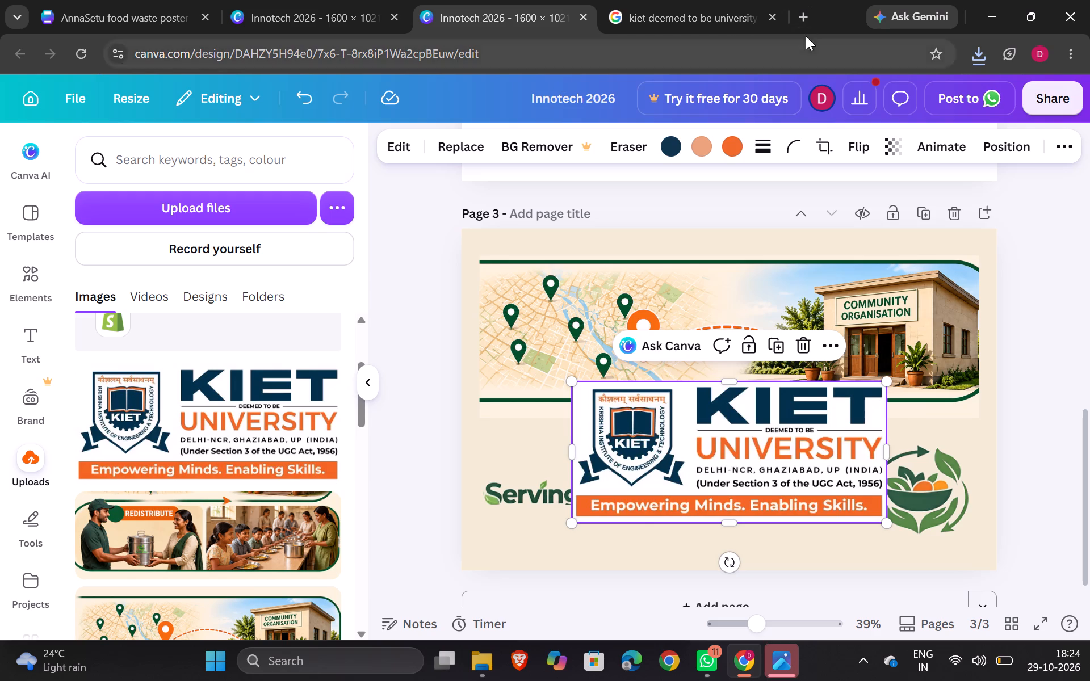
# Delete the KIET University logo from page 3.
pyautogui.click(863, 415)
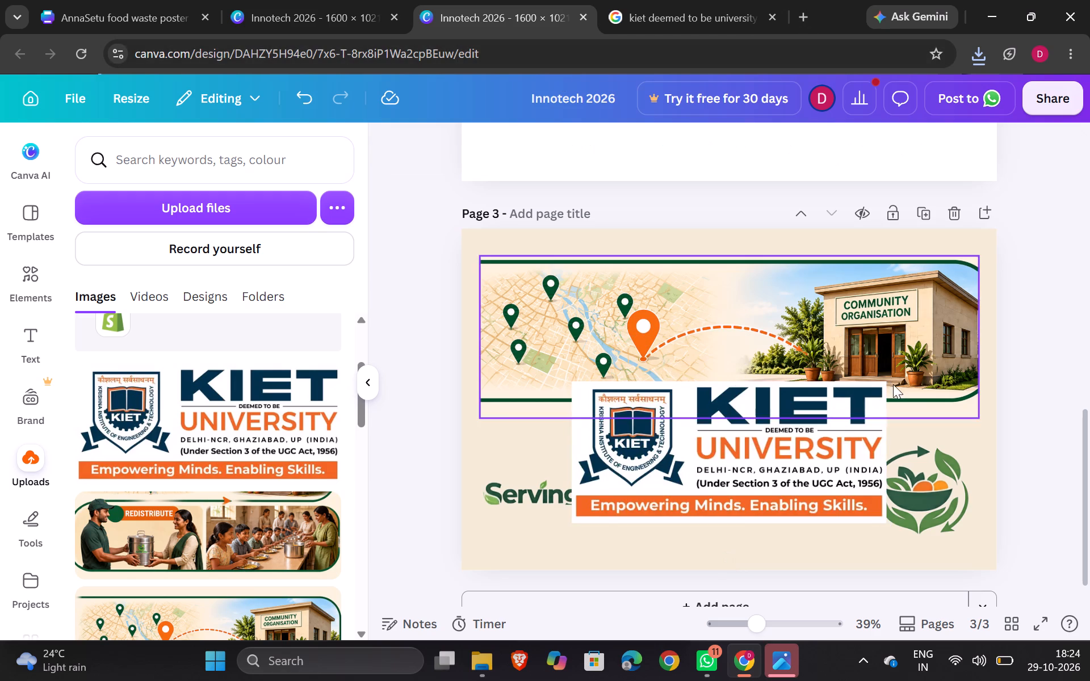
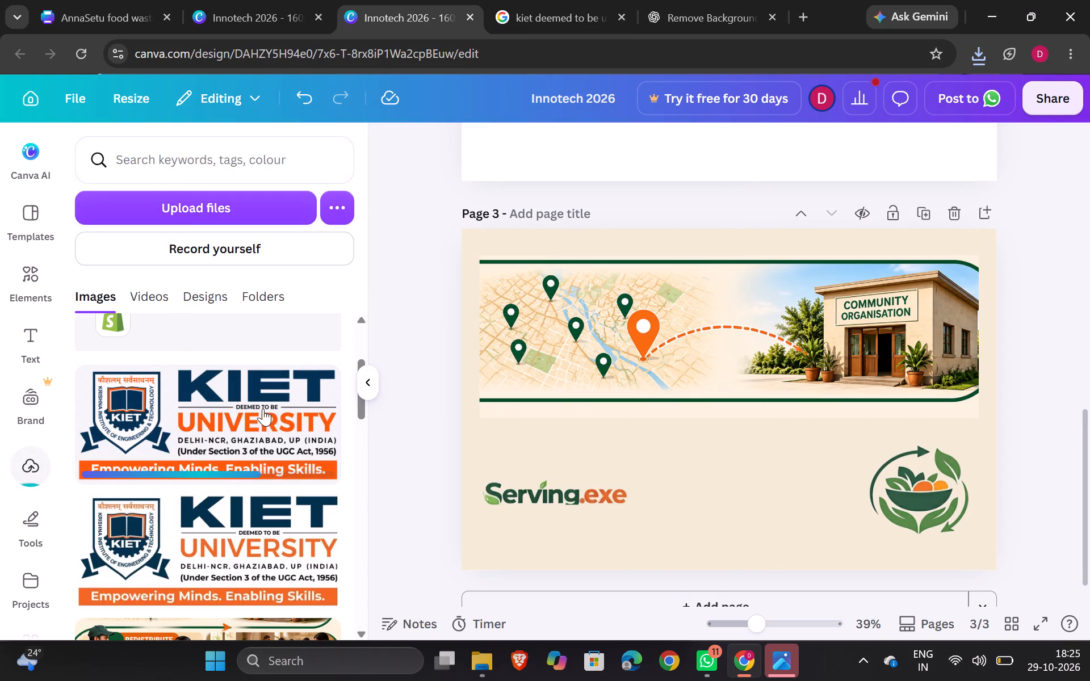
# Add the new KIET University logo to page 3, shrink it, and place it between the Serving.exe and bowl logos.
pyautogui.click(234, 413)
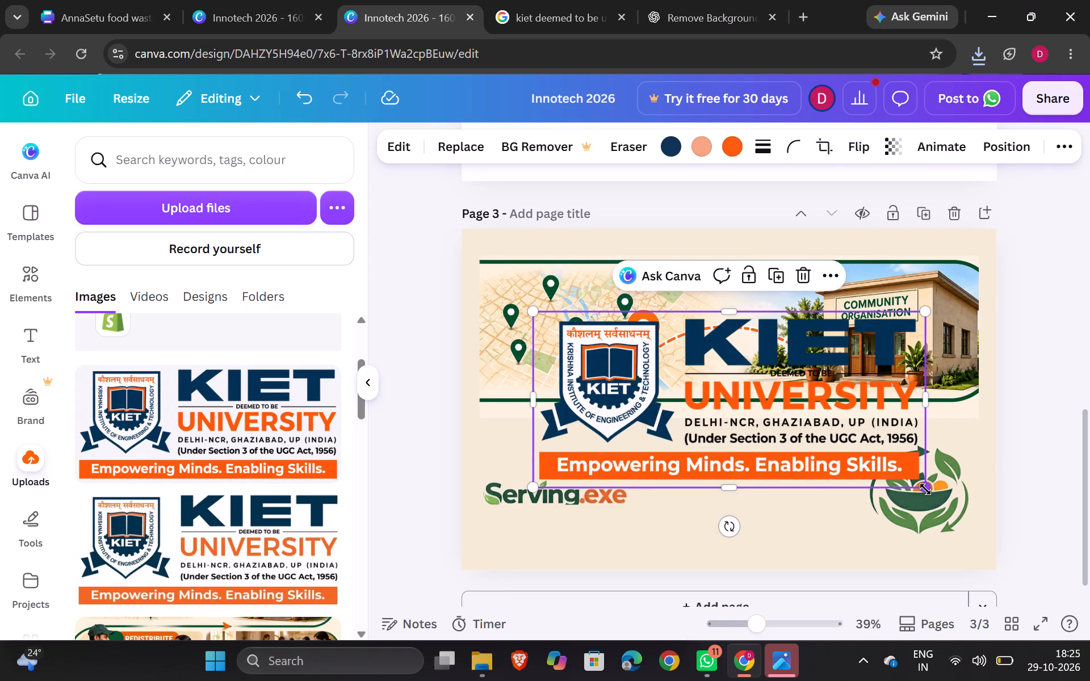
pyautogui.moveTo(925, 489); pyautogui.dragTo(780, 429)
pyautogui.moveTo(703, 355); pyautogui.dragTo(760, 442)
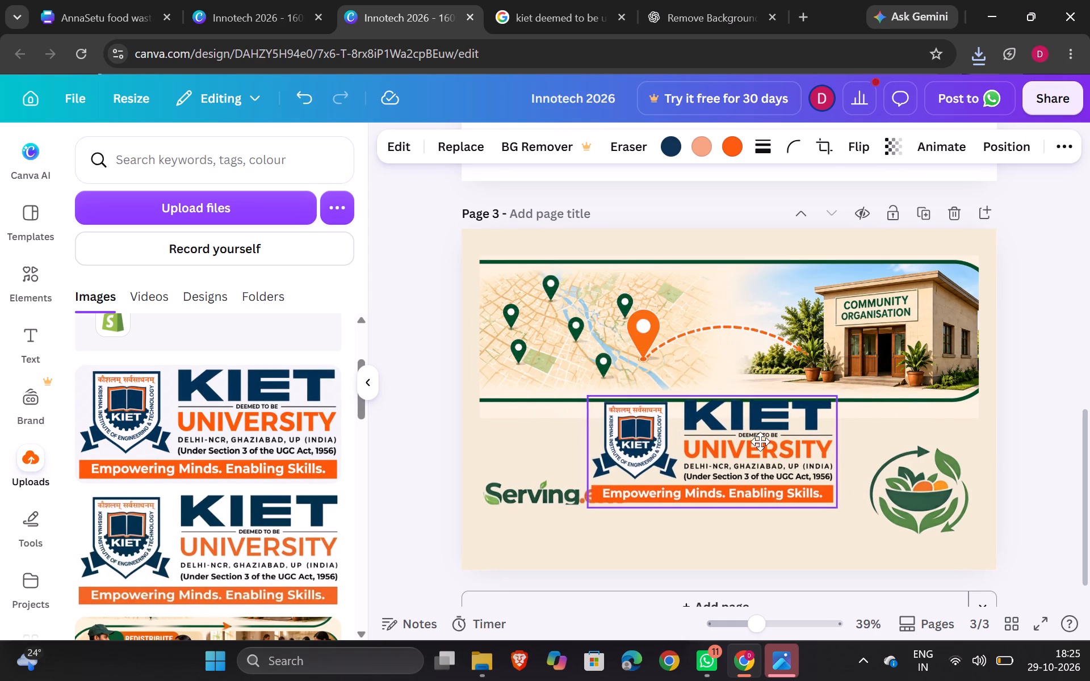
pyautogui.moveTo(760, 442); pyautogui.dragTo(763, 442)
pyautogui.moveTo(846, 510); pyautogui.dragTo(824, 494)
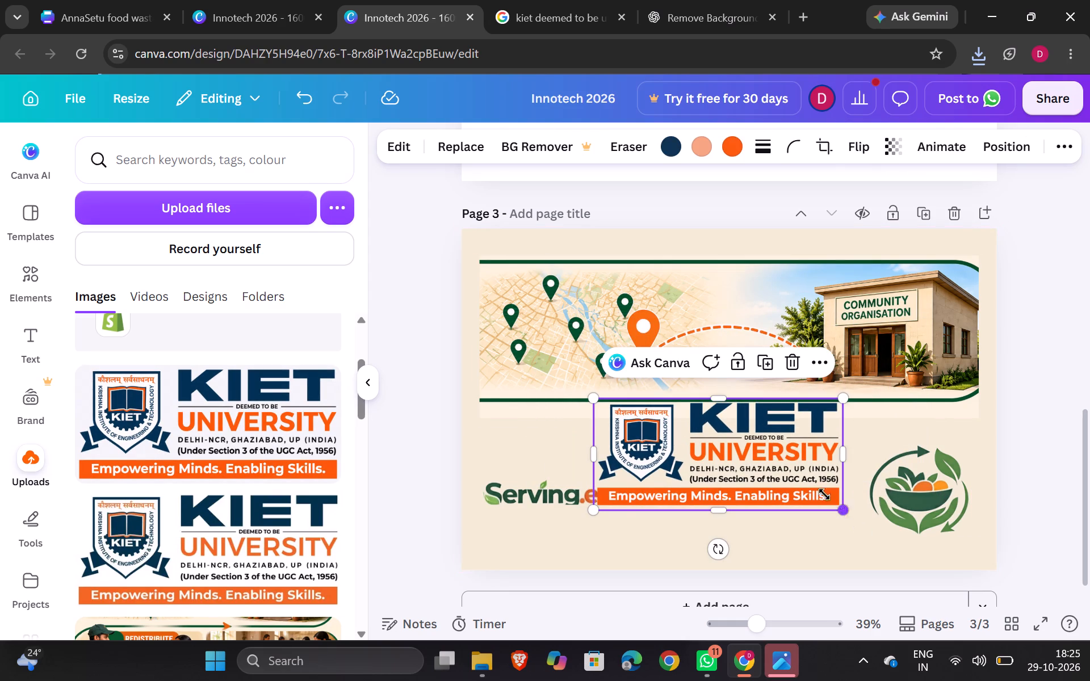
pyautogui.moveTo(824, 494); pyautogui.dragTo(794, 472)
pyautogui.moveTo(713, 431); pyautogui.dragTo(771, 464)
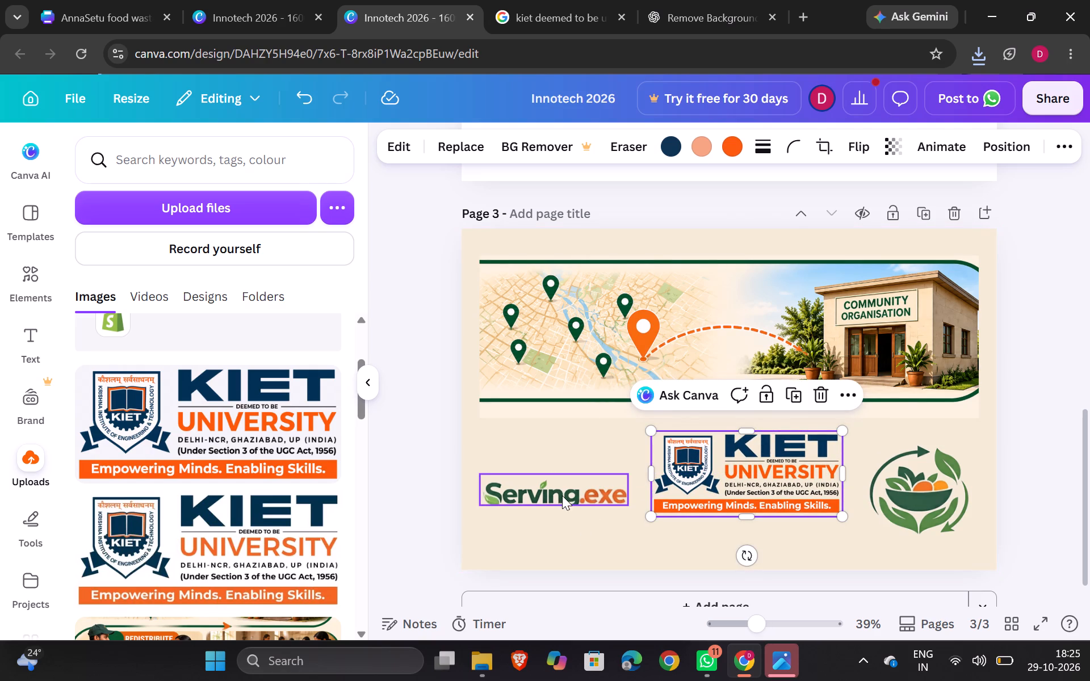
# Nudge the Serving.exe, KIET University and bowl logos on page 3 into a level, spaced-out row.
pyautogui.moveTo(561, 493); pyautogui.dragTo(548, 483)
pyautogui.moveTo(683, 470); pyautogui.dragTo(670, 468)
pyautogui.click(893, 469)
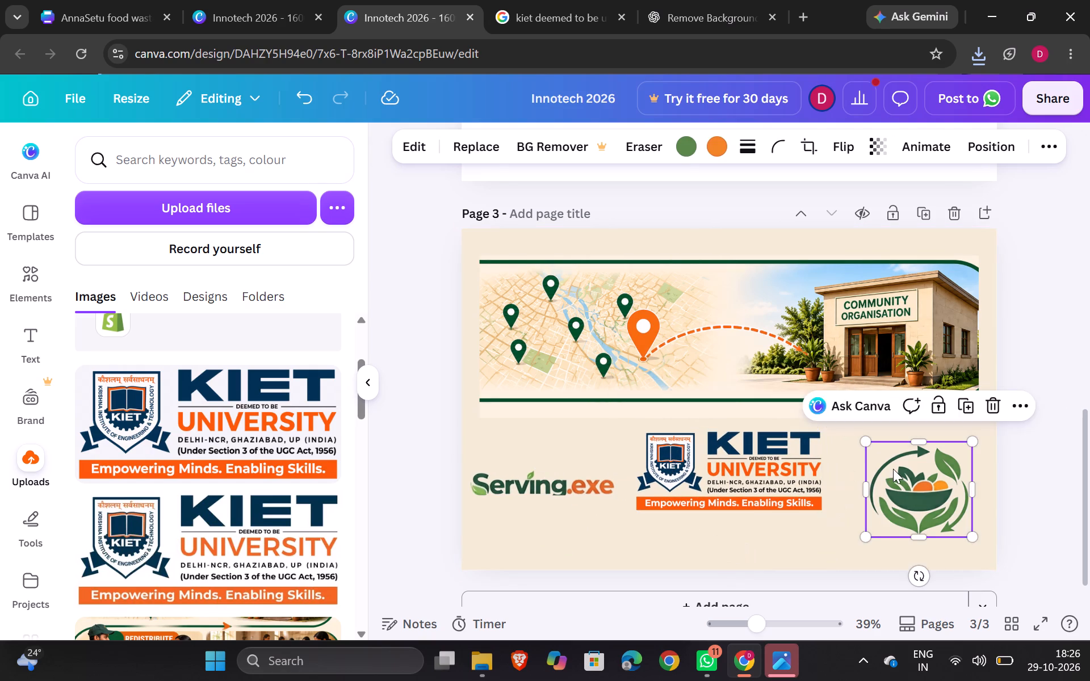
pyautogui.moveTo(765, 453); pyautogui.dragTo(765, 460)
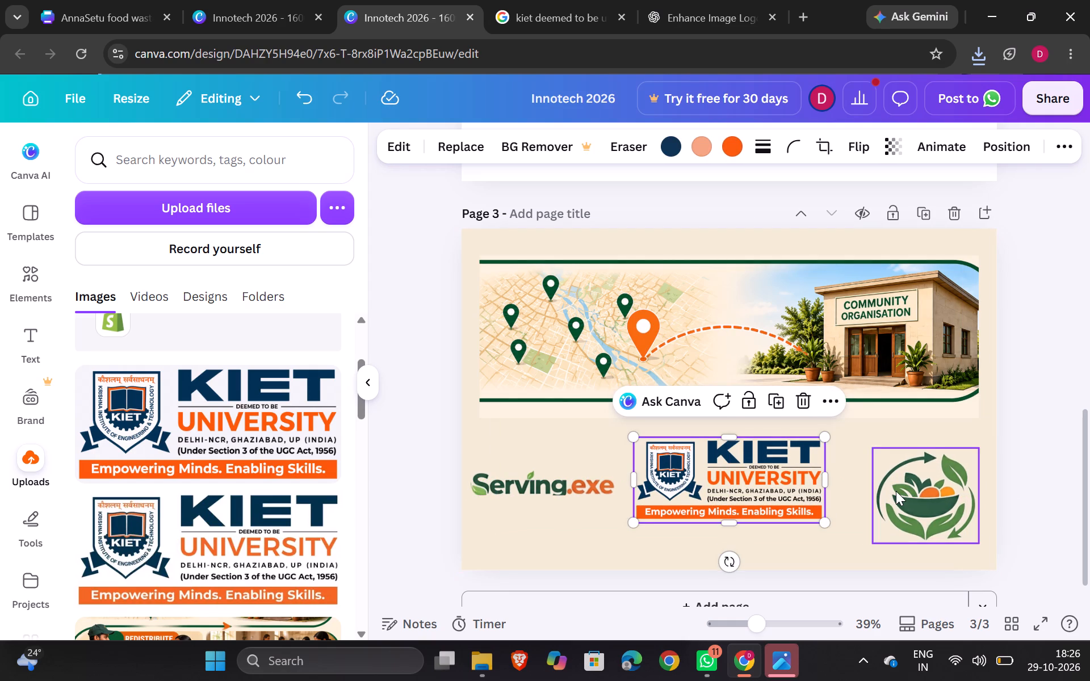
pyautogui.moveTo(896, 491); pyautogui.dragTo(894, 484)
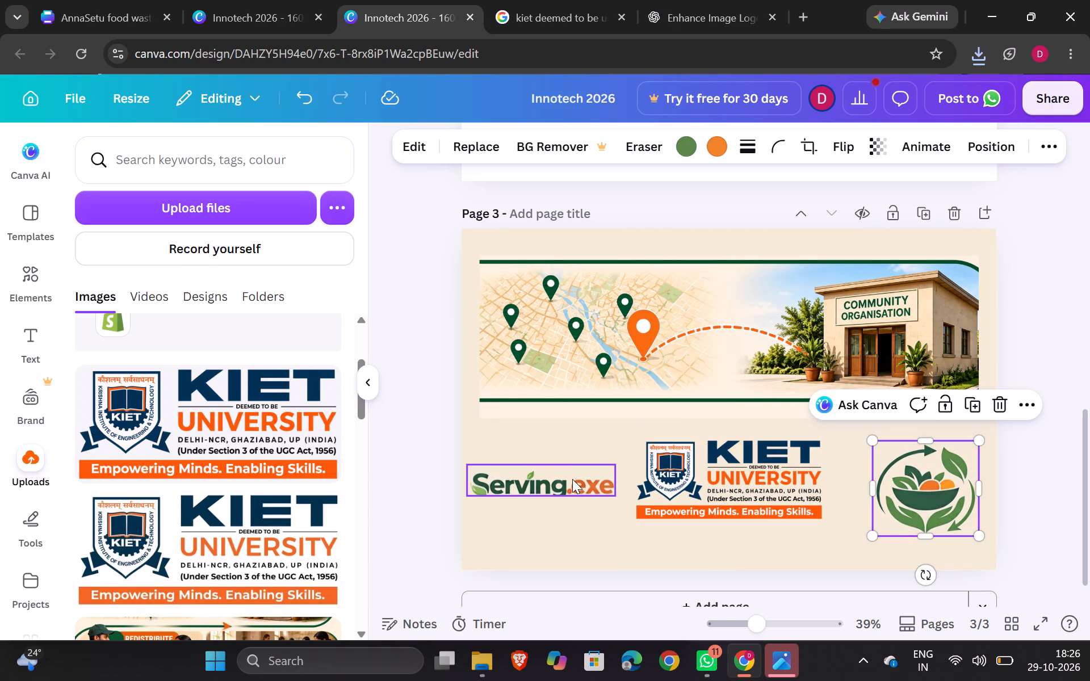
pyautogui.click(1047, 304)
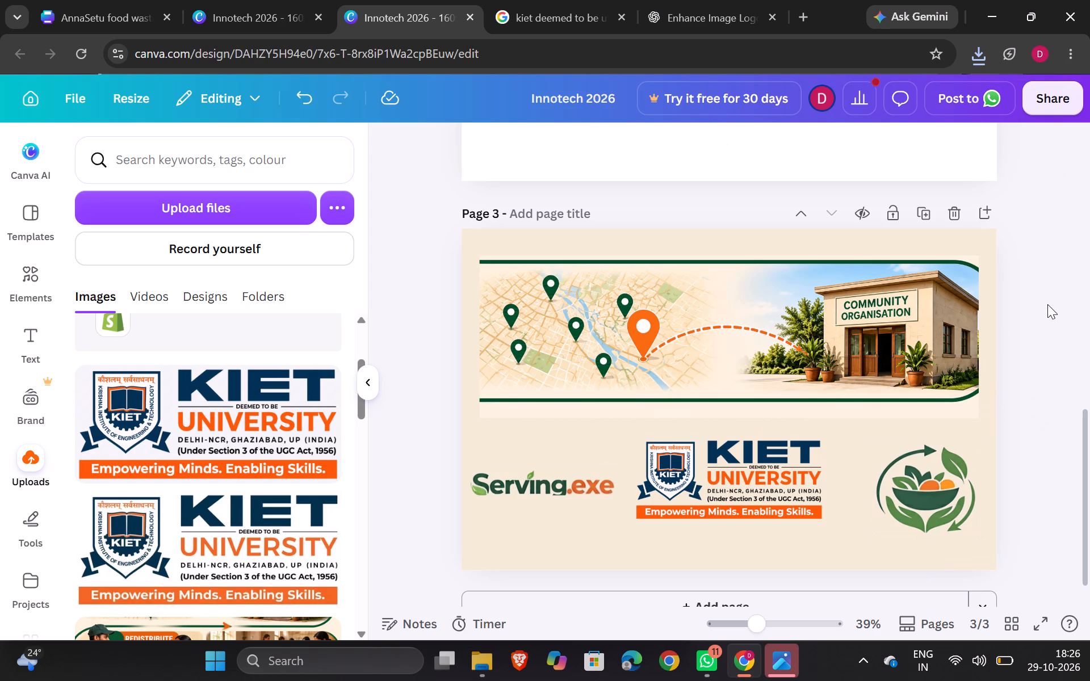
# Enlarge the KIET University logo on page 3 slightly to about 596 × 267.
pyautogui.click(782, 469)
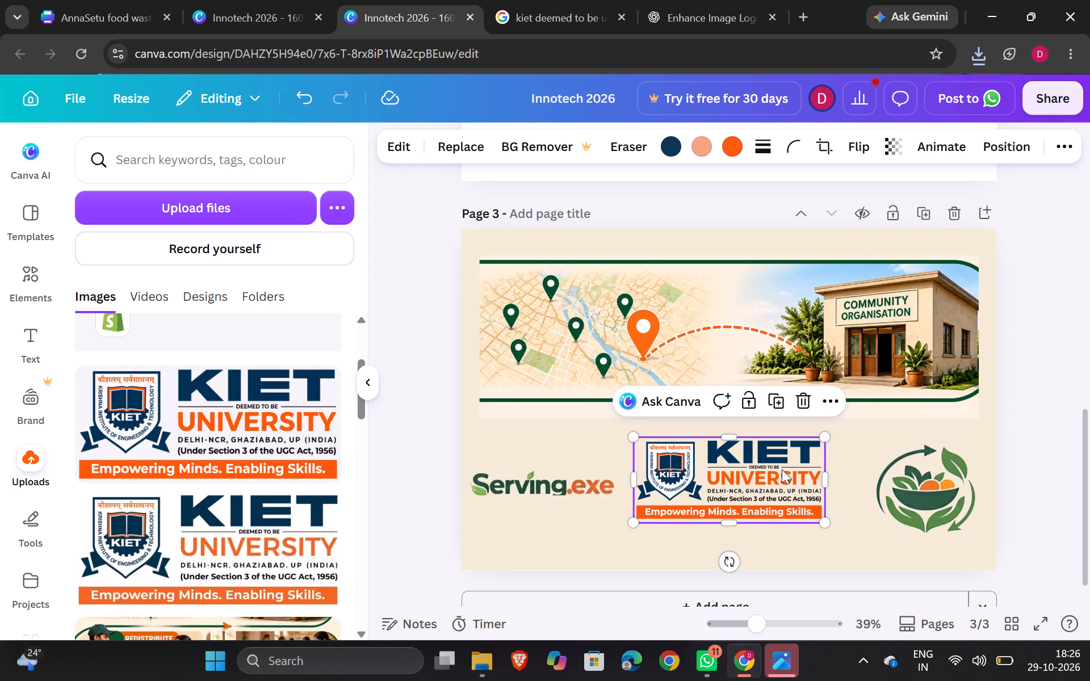
pyautogui.moveTo(829, 435); pyautogui.dragTo(836, 430)
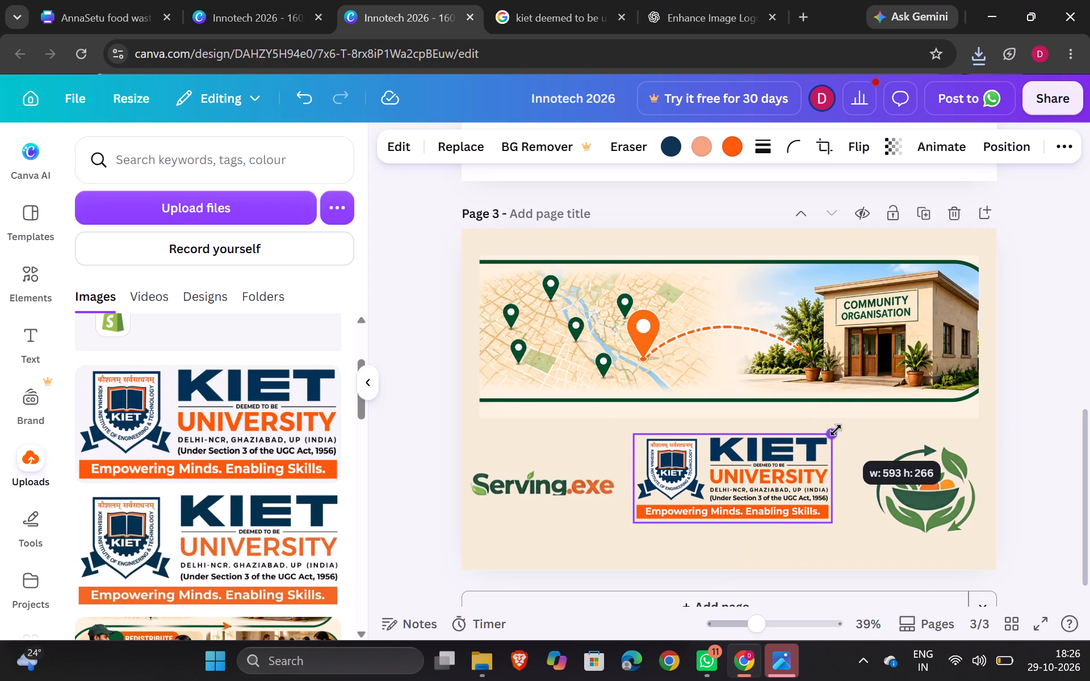
pyautogui.moveTo(836, 430); pyautogui.dragTo(836, 427)
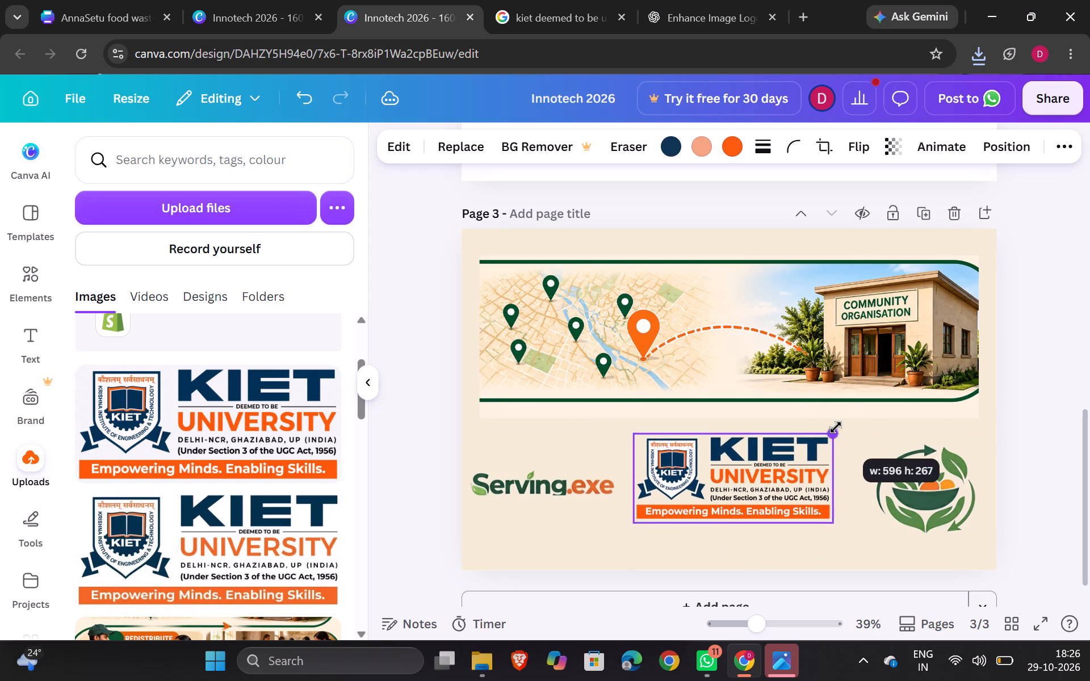
pyautogui.click(1060, 342)
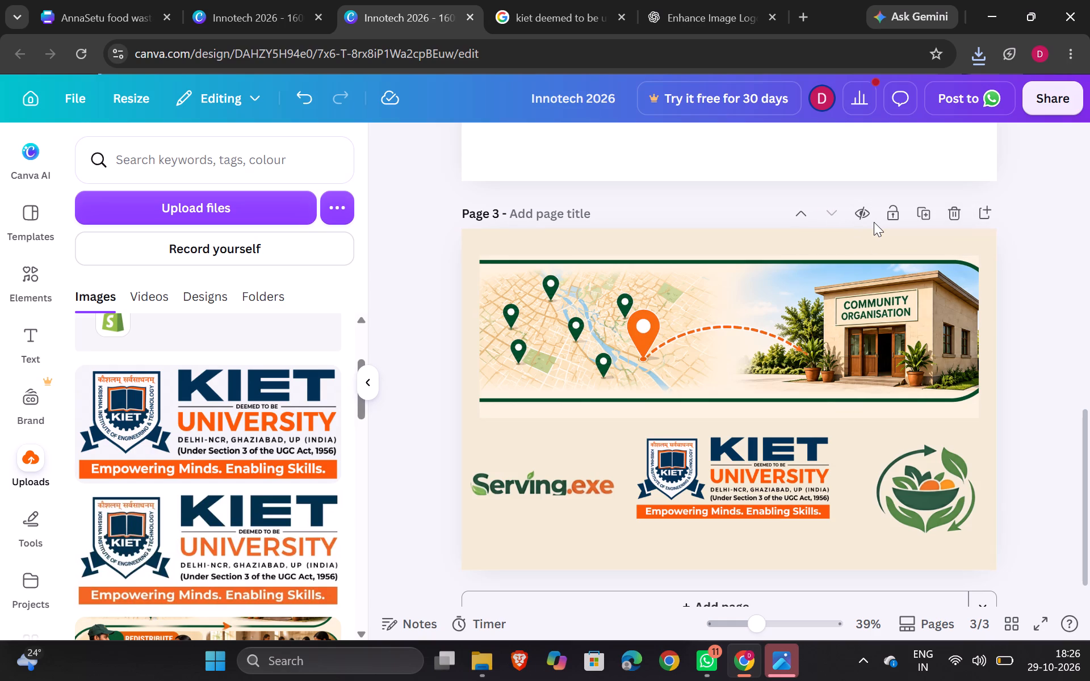
# Set the blank page 2 background to the light beige taken from the photo colours, matching page 3.
pyautogui.scroll(1, 900, 197)
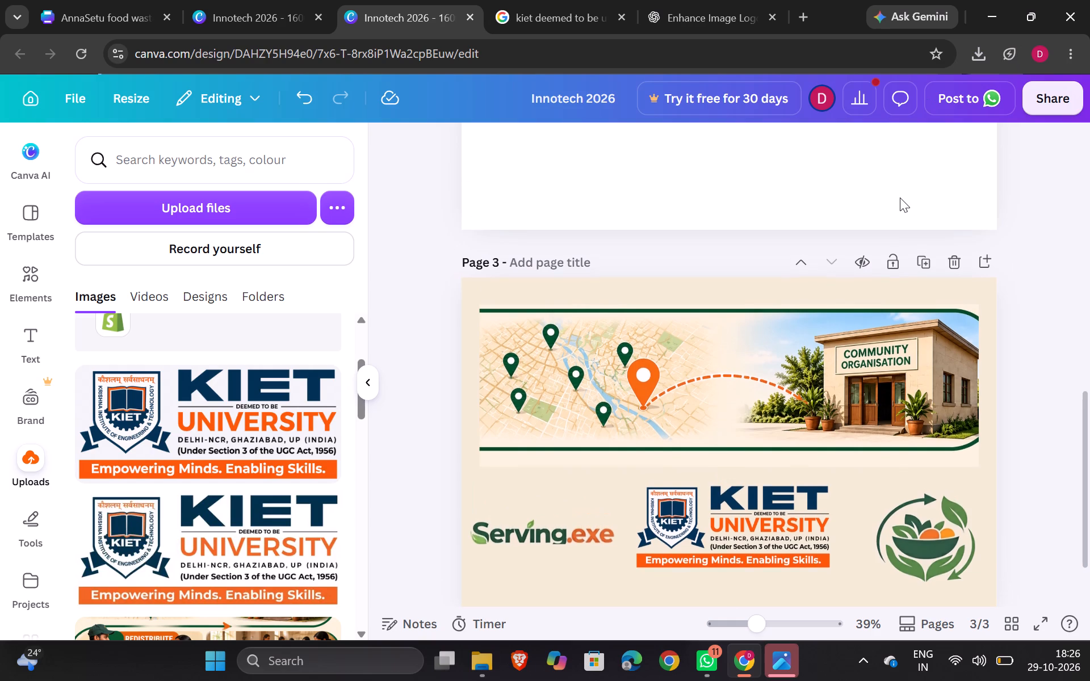
pyautogui.scroll(4, 900, 197)
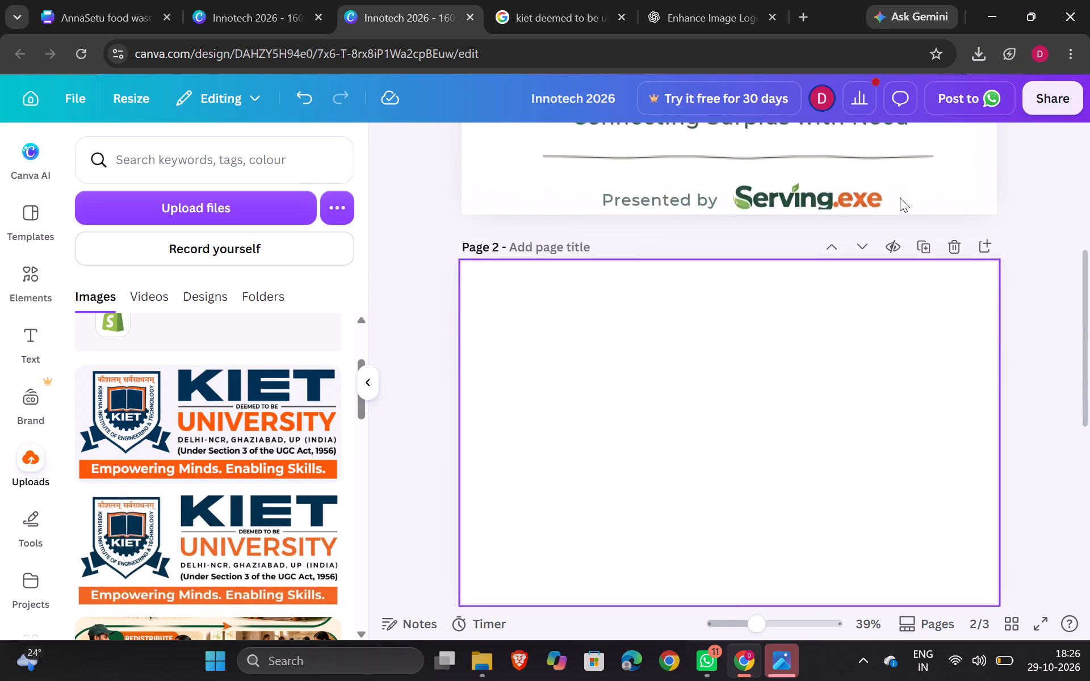
pyautogui.scroll(1, 900, 197)
pyautogui.scroll(-1, 900, 197)
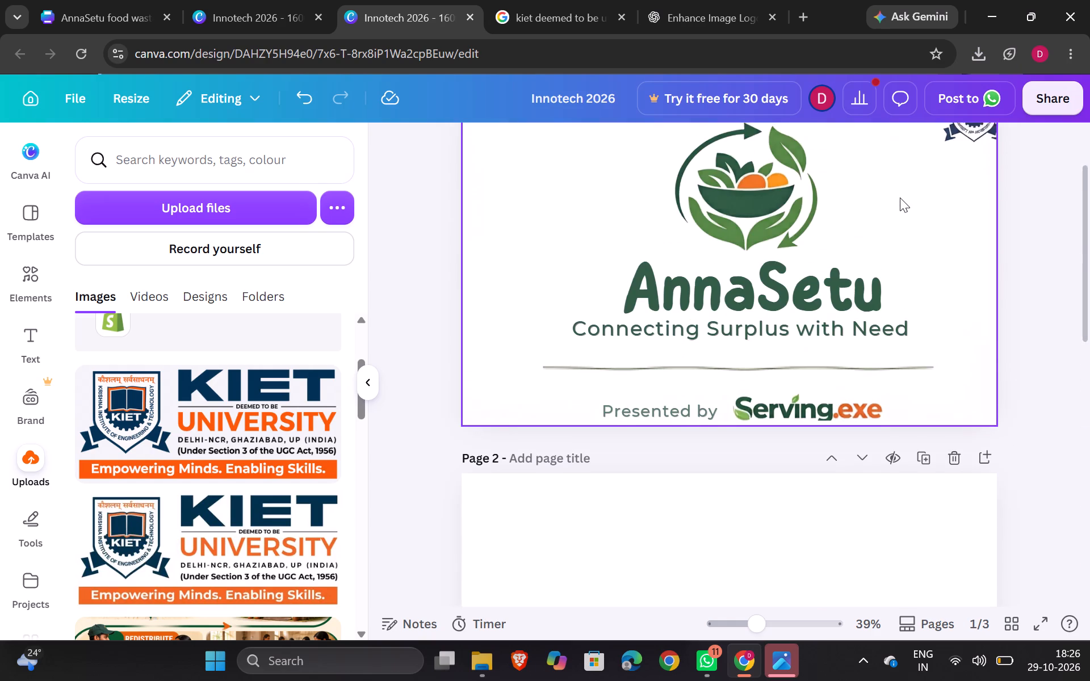
pyautogui.scroll(-5, 900, 197)
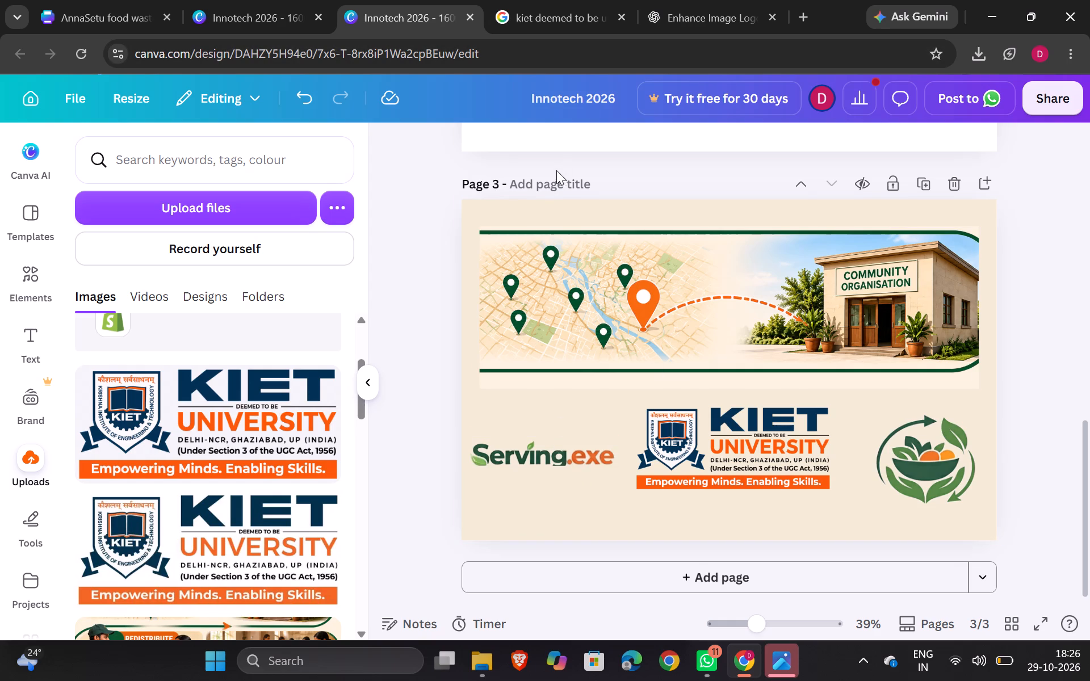
pyautogui.scroll(2, 533, 241)
pyautogui.hscroll(1, 533, 241)
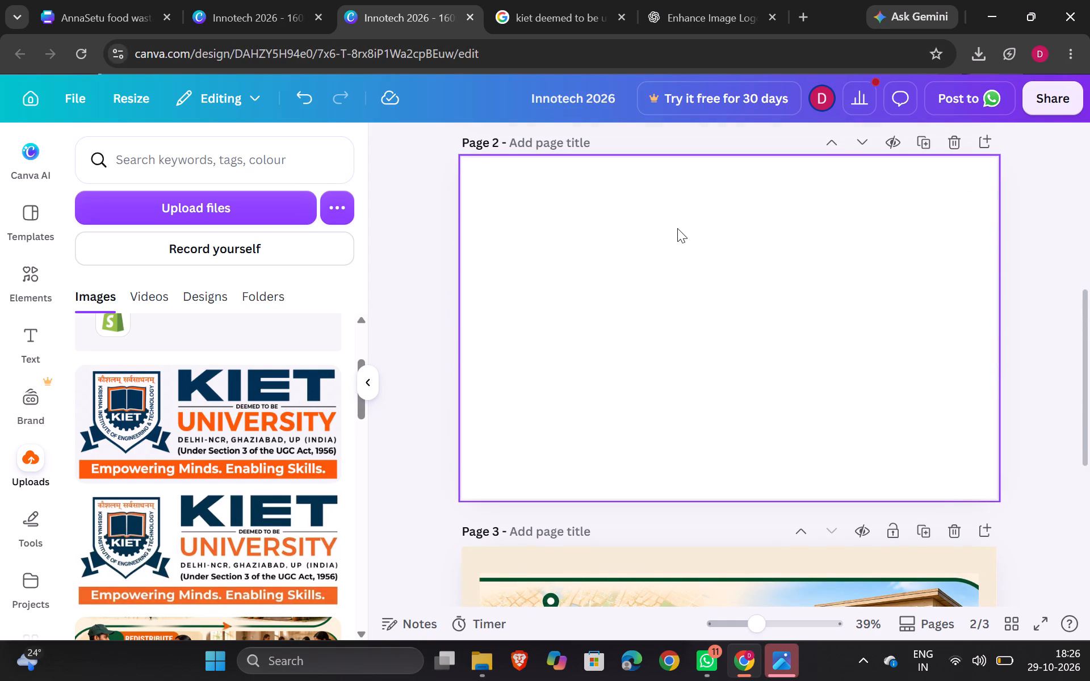
pyautogui.click(670, 229)
pyautogui.click(800, 146)
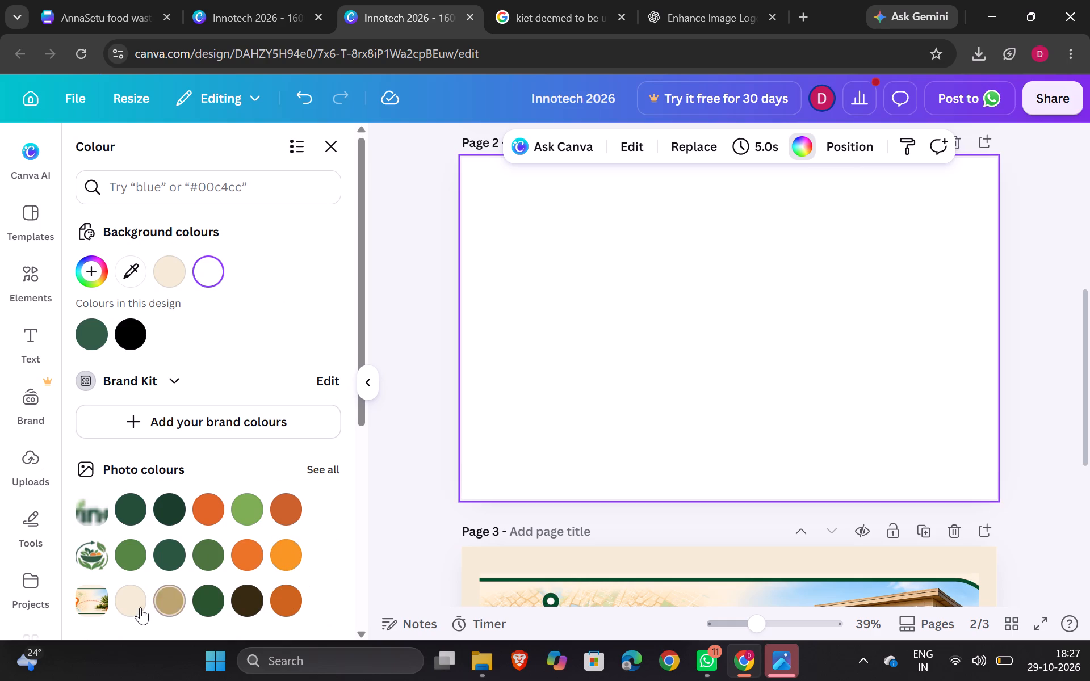
pyautogui.click(138, 603)
pyautogui.click(602, 376)
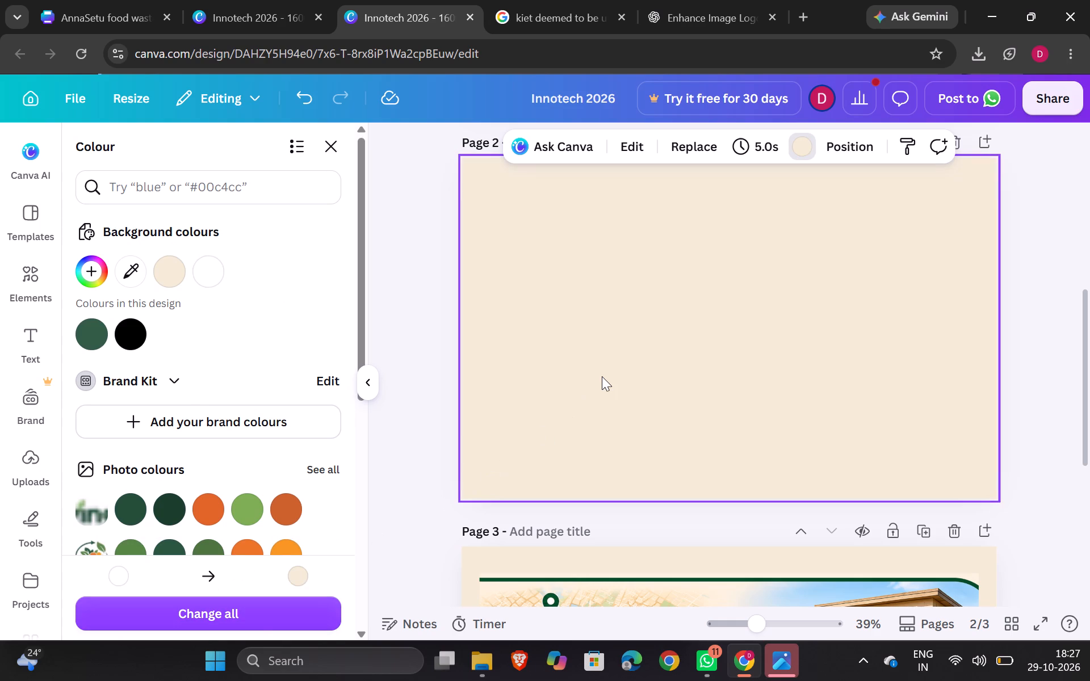
# Upload Industrial Kitchen Food Prep Line.png from the Downloads folder.
pyautogui.click(287, 203)
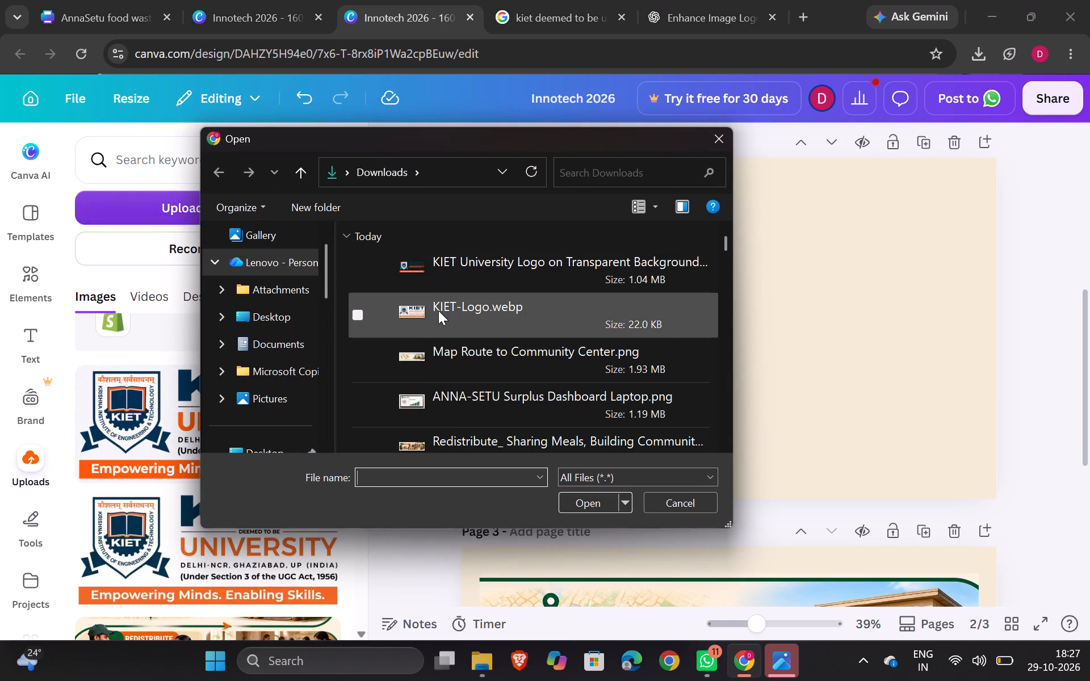
pyautogui.scroll(-1, 438, 310)
pyautogui.click(438, 309)
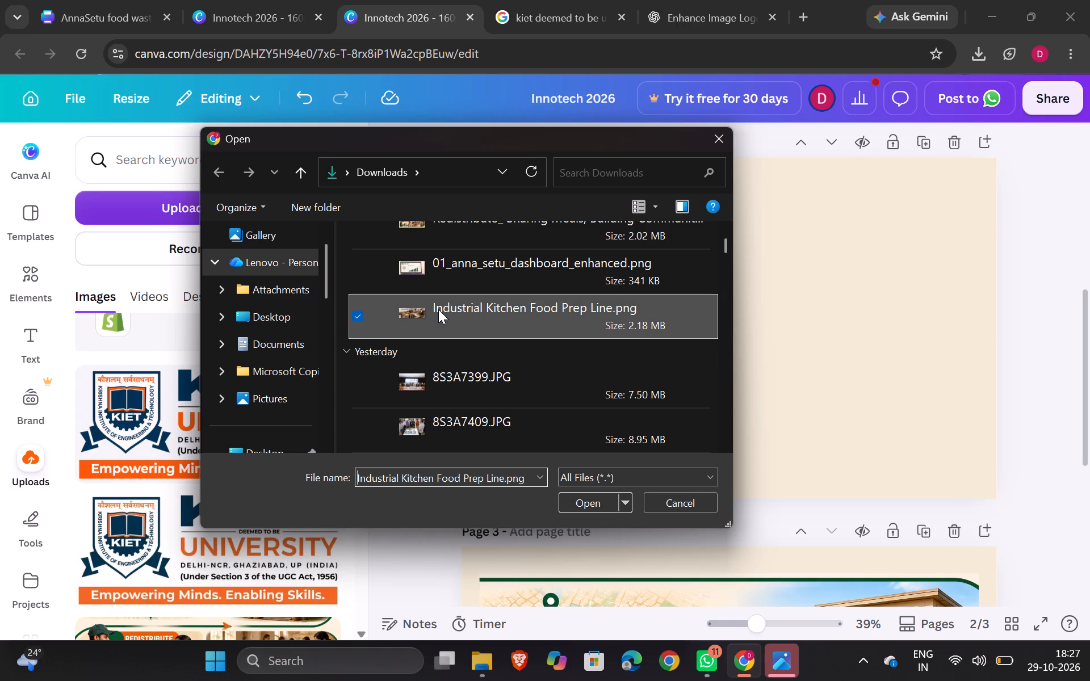
pyautogui.doubleClick(438, 309)
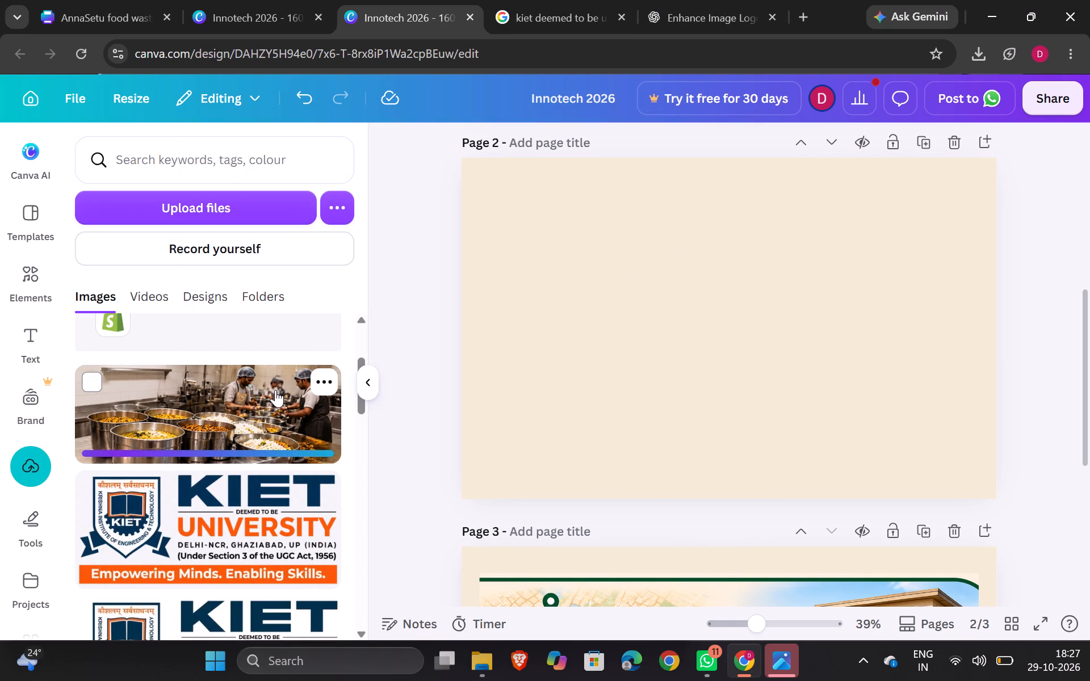
# Place the uploaded kitchen photo on page 2 and move it to the top of the page.
pyautogui.click(275, 390)
pyautogui.moveTo(686, 326); pyautogui.dragTo(680, 257)
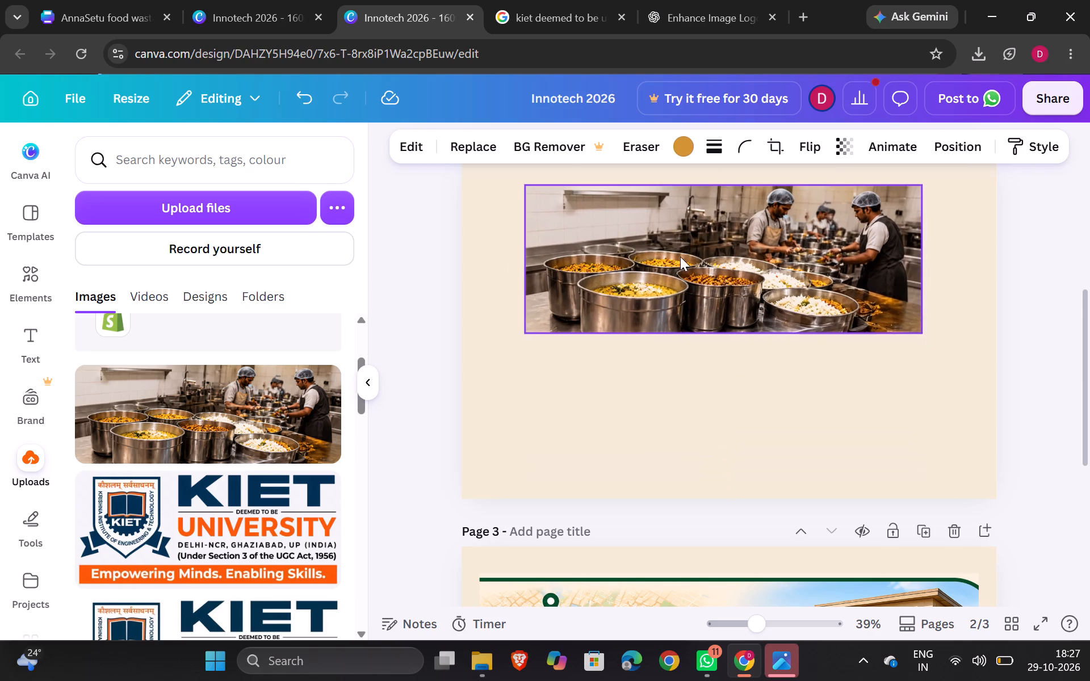
pyautogui.scroll(1, 680, 257)
pyautogui.moveTo(680, 305); pyautogui.dragTo(674, 285)
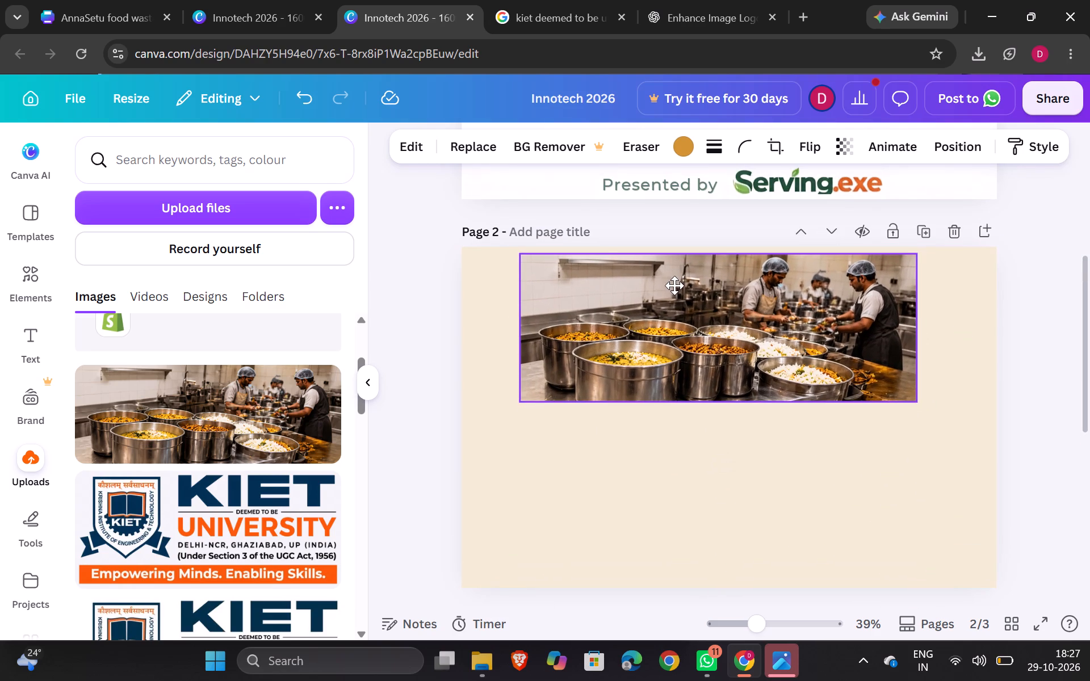
# Enlarge the kitchen photo to span most of page 2's width and nudge it to sit nearly centred just below the top edge.
pyautogui.moveTo(918, 402); pyautogui.dragTo(961, 442)
pyautogui.moveTo(827, 389); pyautogui.dragTo(818, 389)
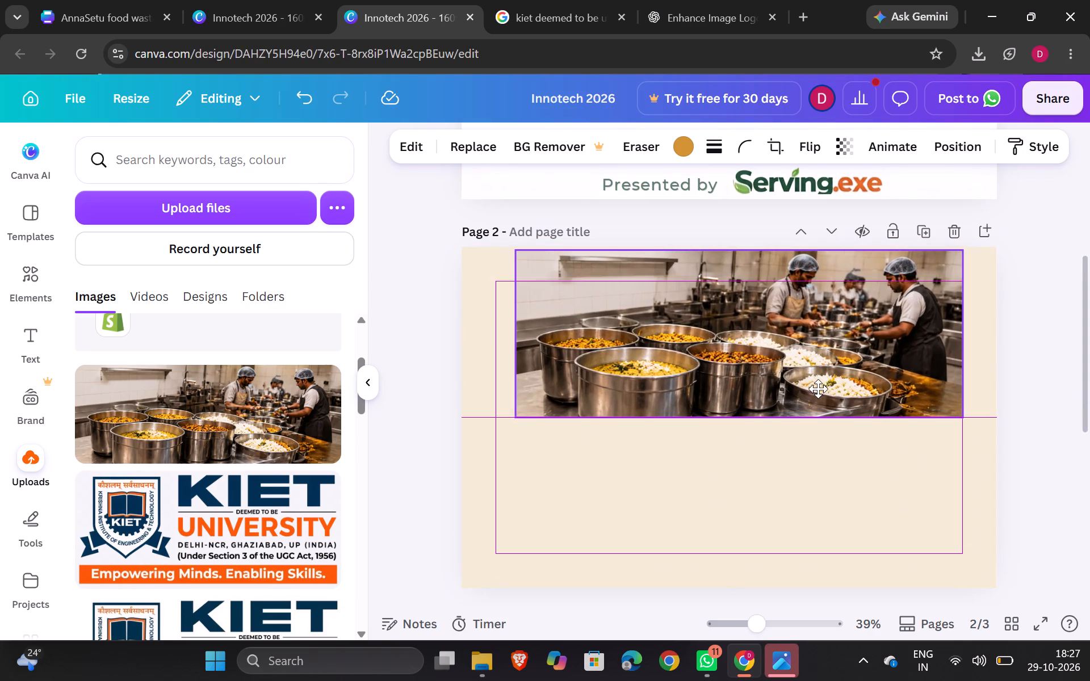
pyautogui.moveTo(818, 389); pyautogui.dragTo(815, 391)
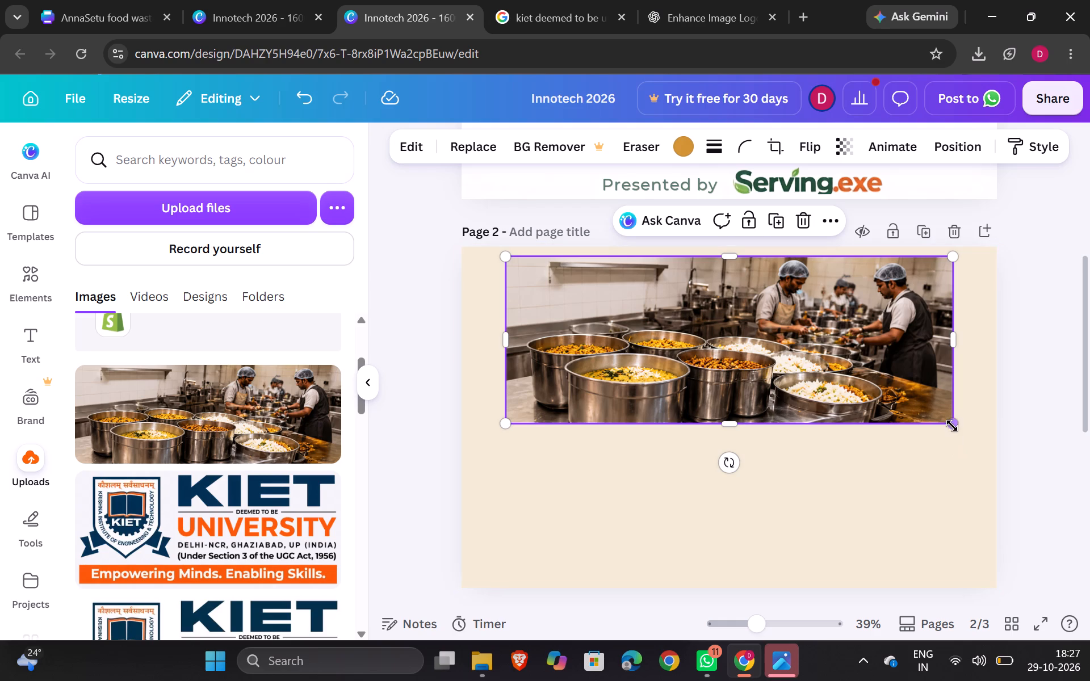
pyautogui.moveTo(951, 424); pyautogui.dragTo(959, 432)
pyautogui.moveTo(858, 379); pyautogui.dragTo(853, 376)
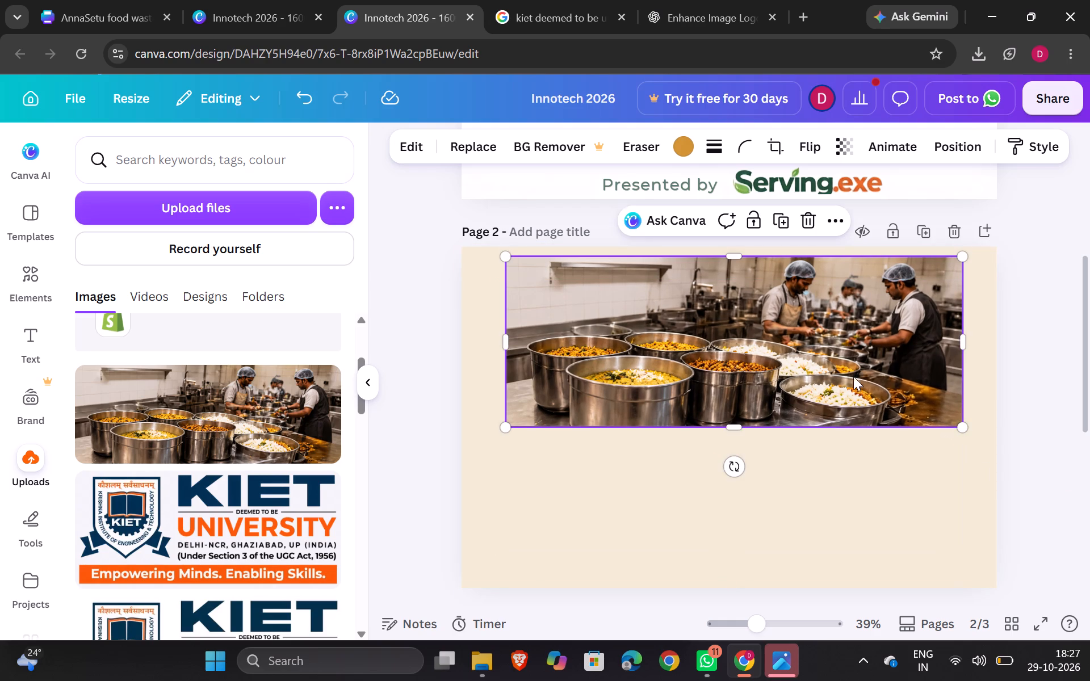
pyautogui.moveTo(853, 376); pyautogui.dragTo(846, 372)
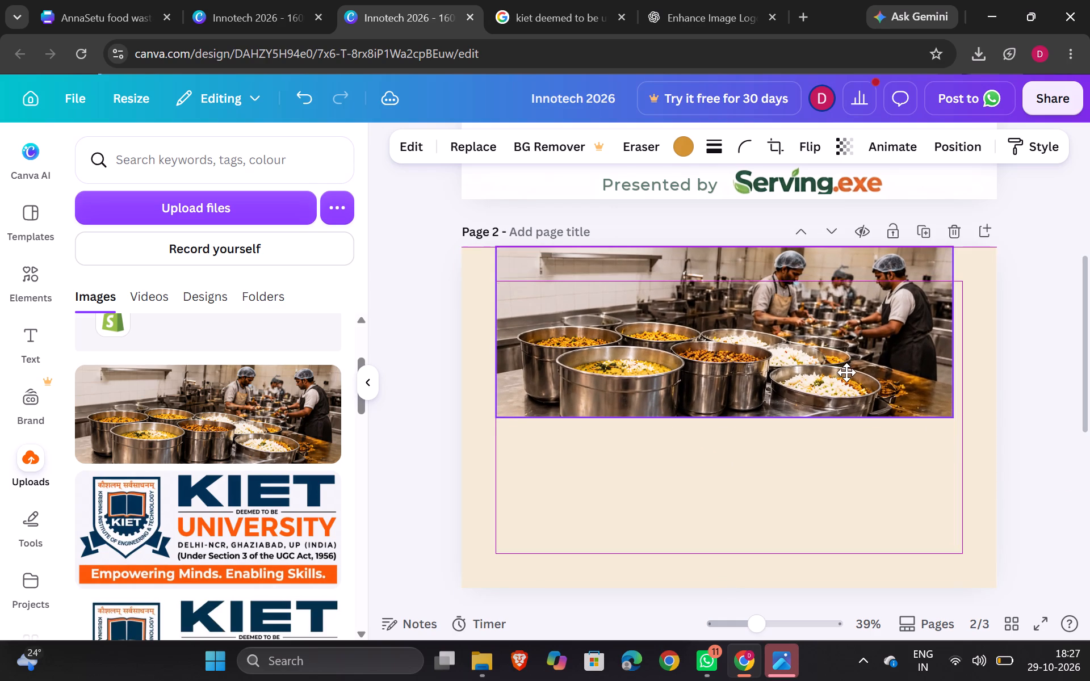
pyautogui.moveTo(846, 372); pyautogui.dragTo(845, 378)
pyautogui.click(799, 469)
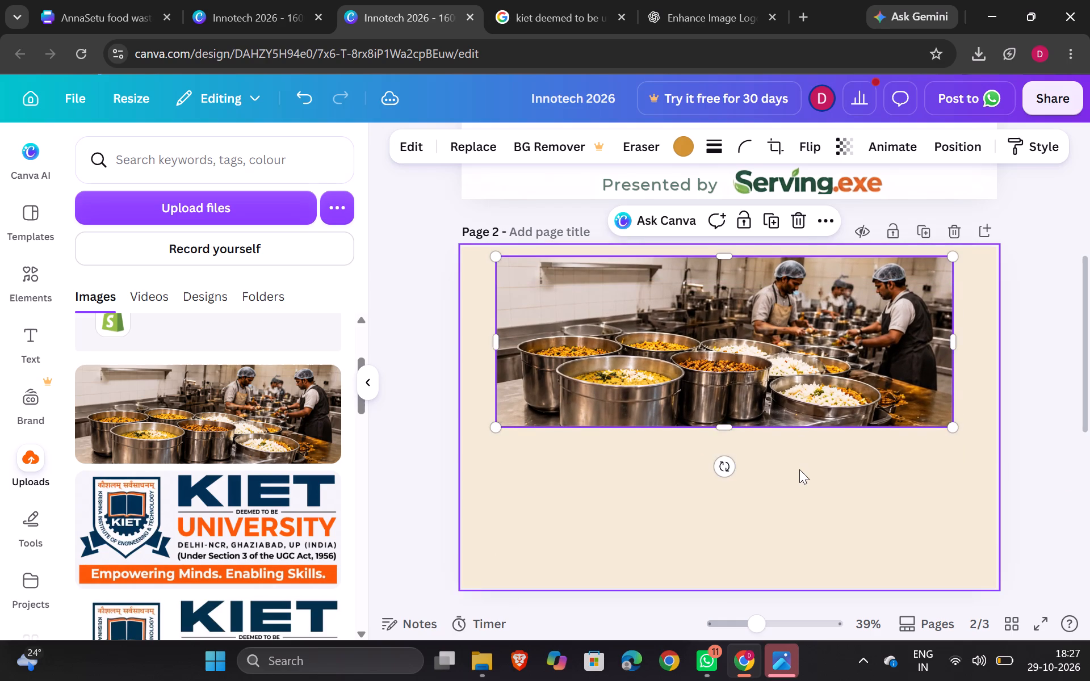
pyautogui.click(757, 398)
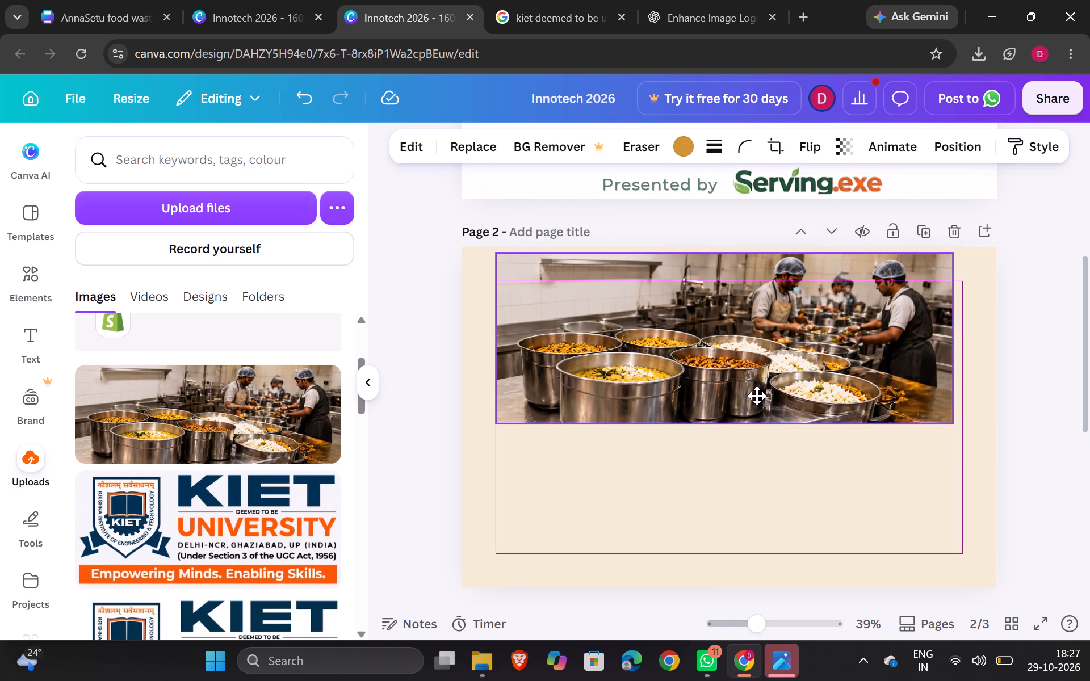
pyautogui.click(777, 515)
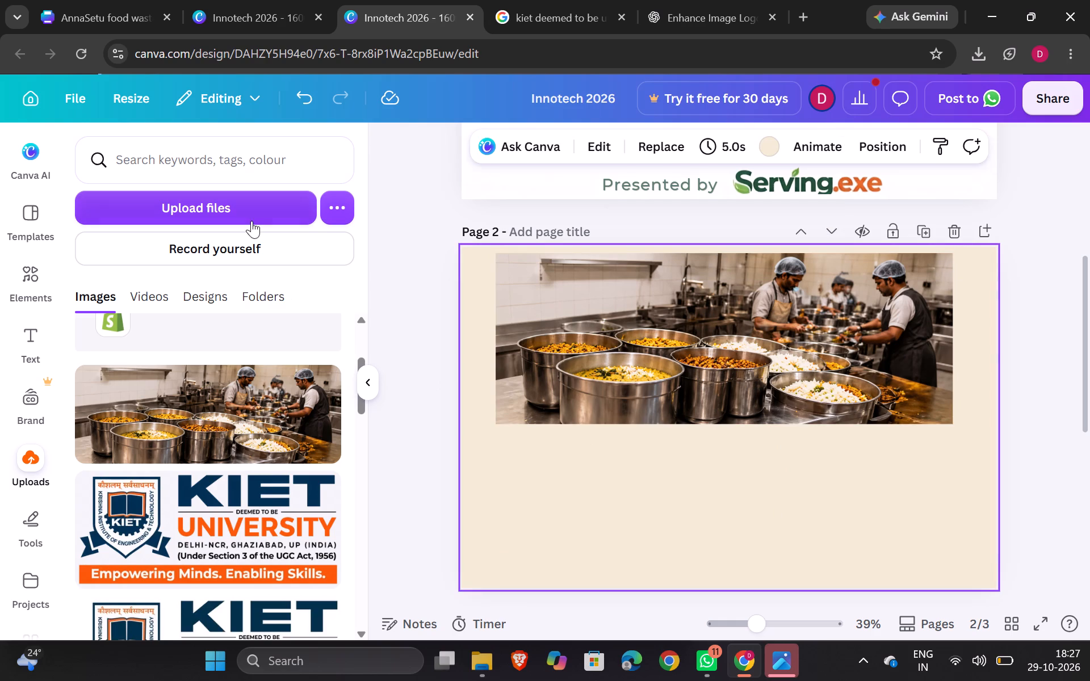
# Upload ANNA-SETU Surplus Dashboard Laptop.png from the Downloads folder.
pyautogui.click(250, 217)
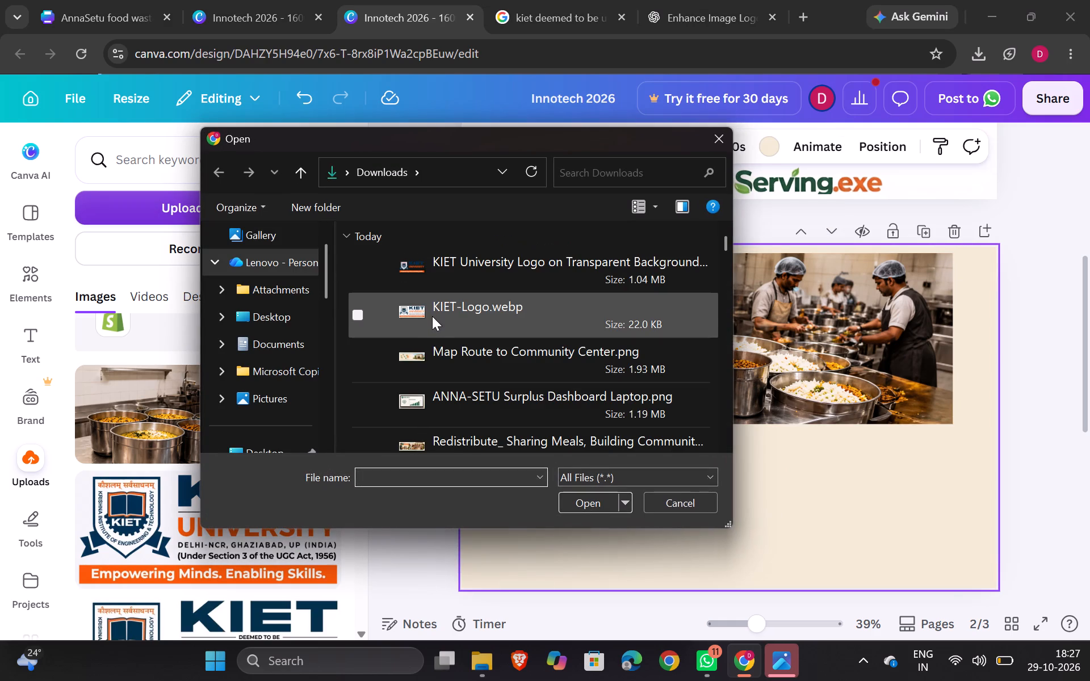
pyautogui.scroll(-1, 437, 325)
pyautogui.scroll(1, 454, 276)
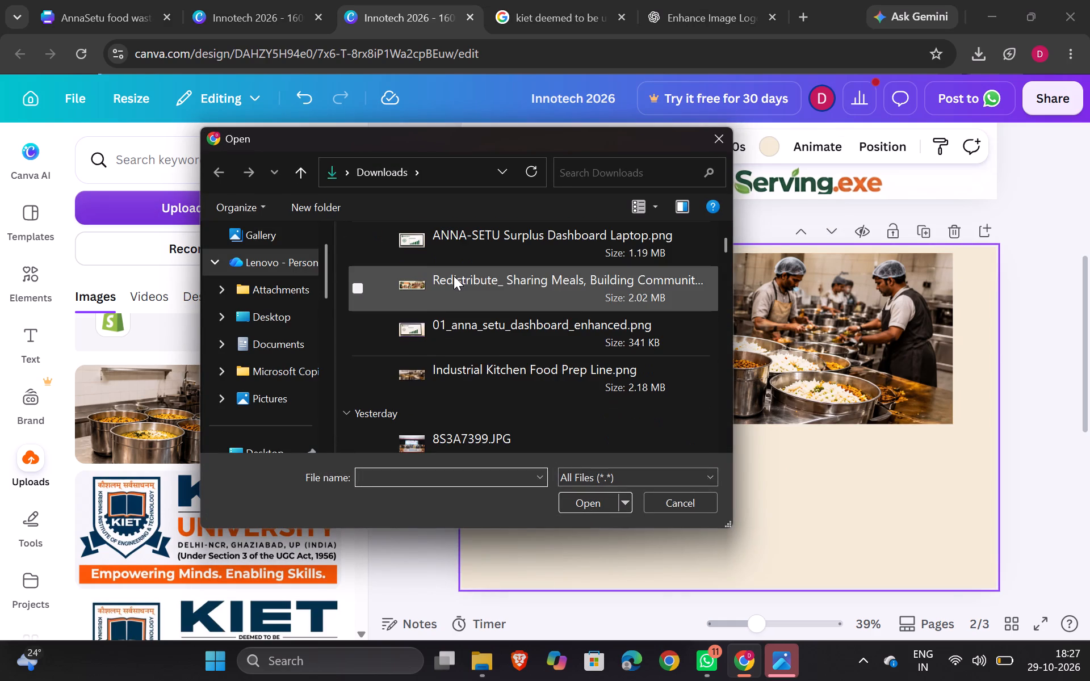
pyautogui.scroll(1, 454, 276)
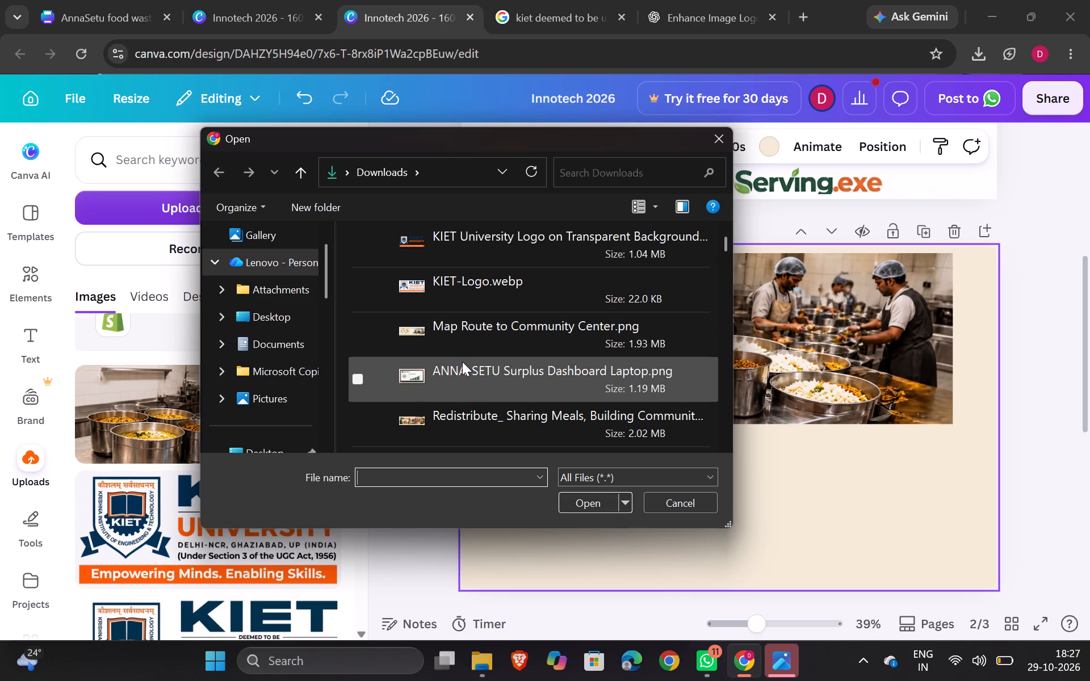
pyautogui.doubleClick(460, 367)
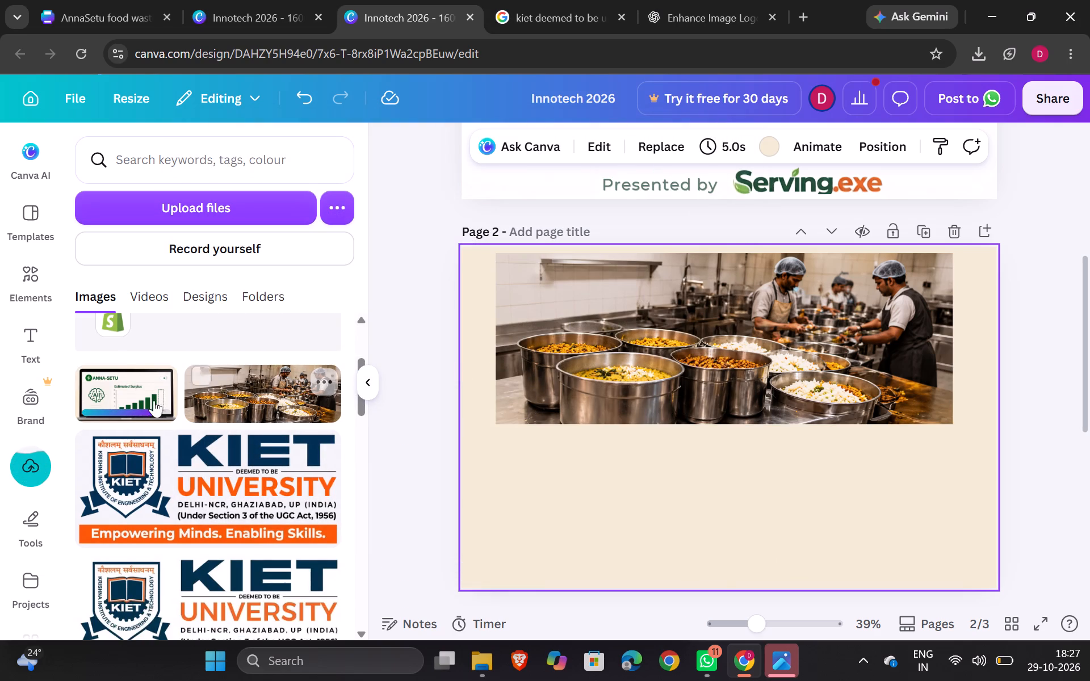
# Add the ANNA-SETU laptop image to page 2, shrink it to about 693 × 392 and position it under the left half of the kitchen photo.
pyautogui.scroll(-1, 493, 379)
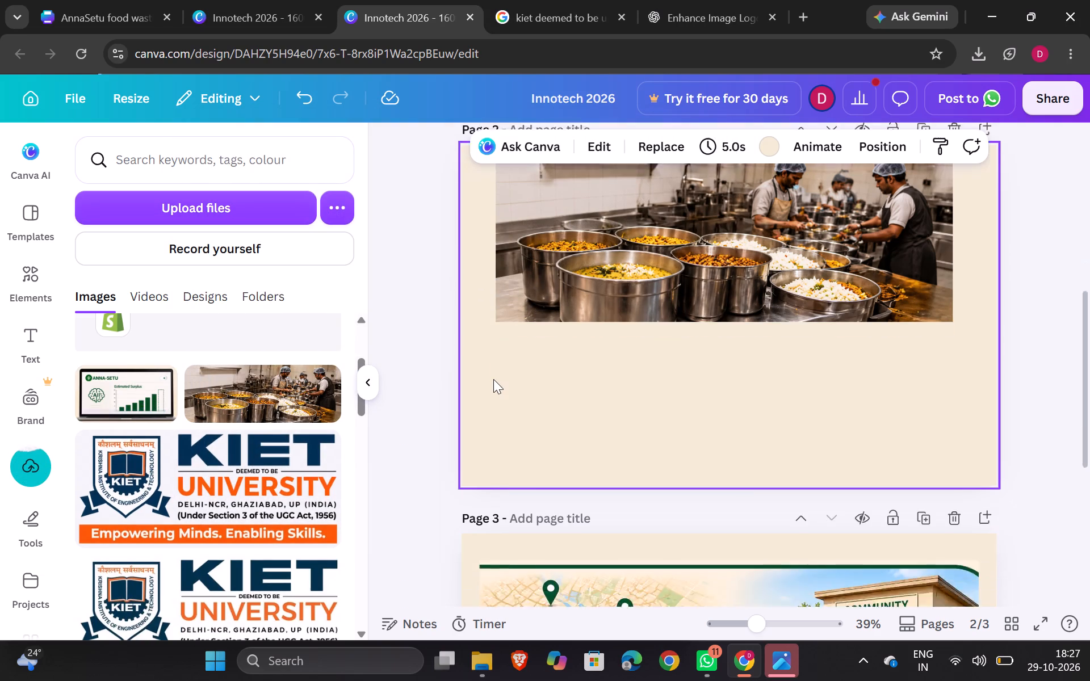
pyautogui.scroll(-2, 493, 379)
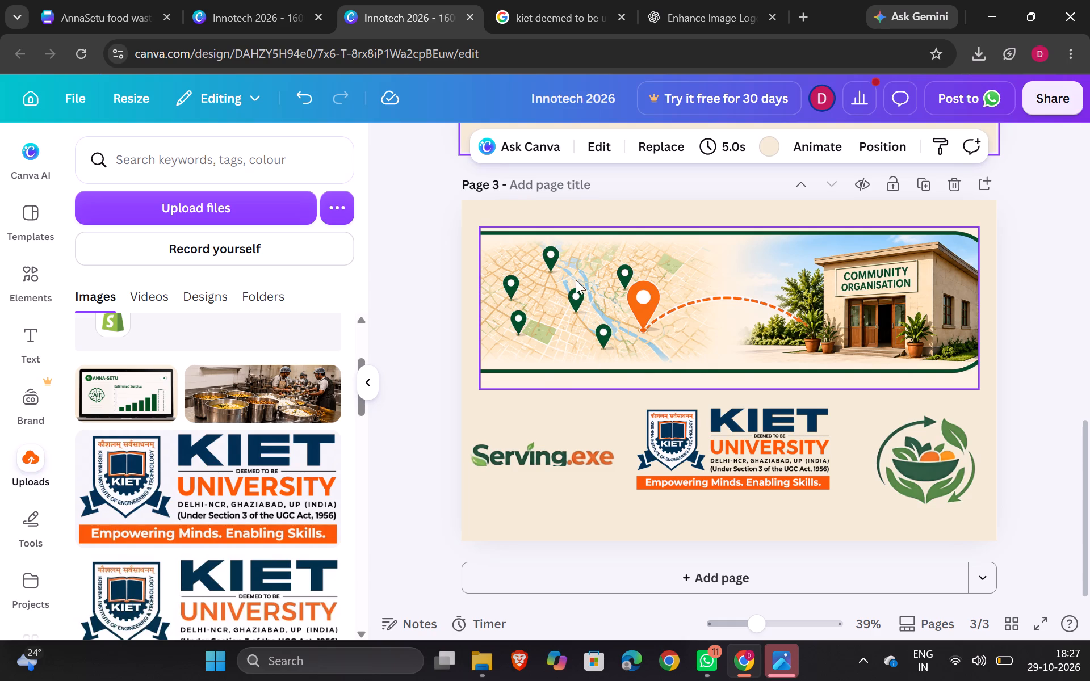
pyautogui.scroll(5, 582, 254)
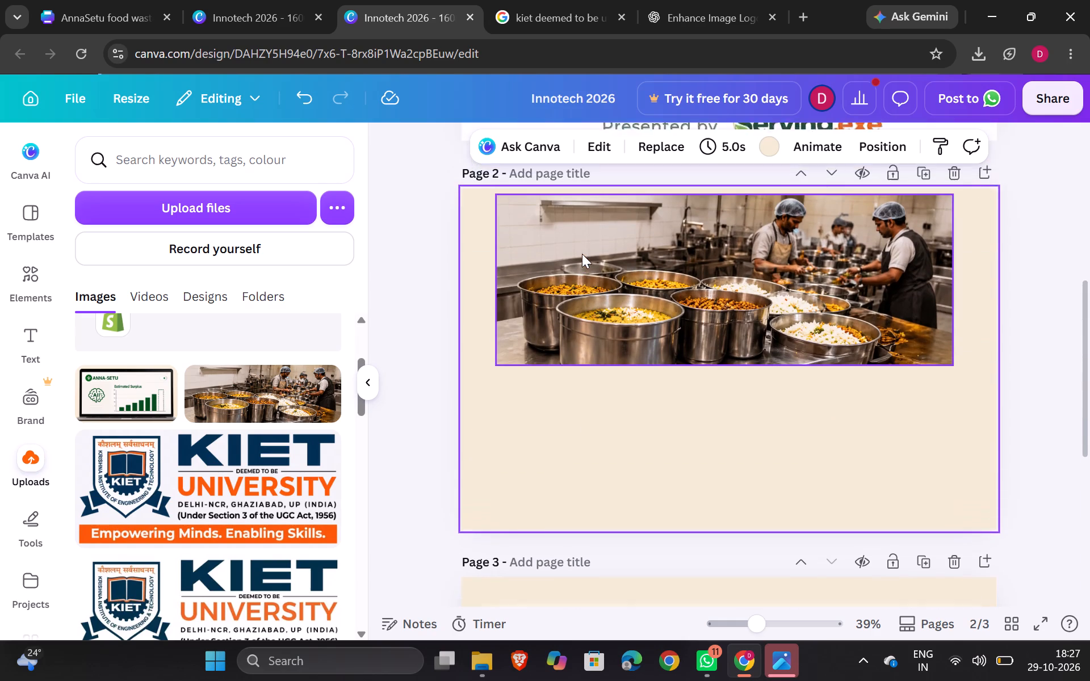
pyautogui.scroll(1, 582, 254)
pyautogui.click(128, 391)
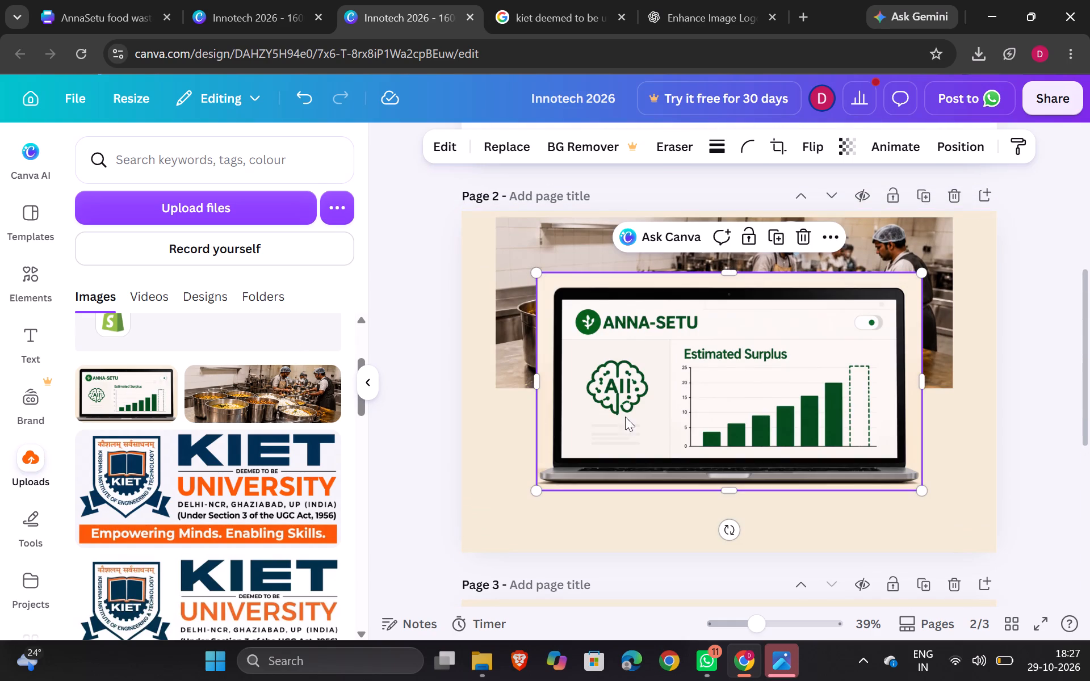
pyautogui.moveTo(924, 487); pyautogui.dragTo(782, 380)
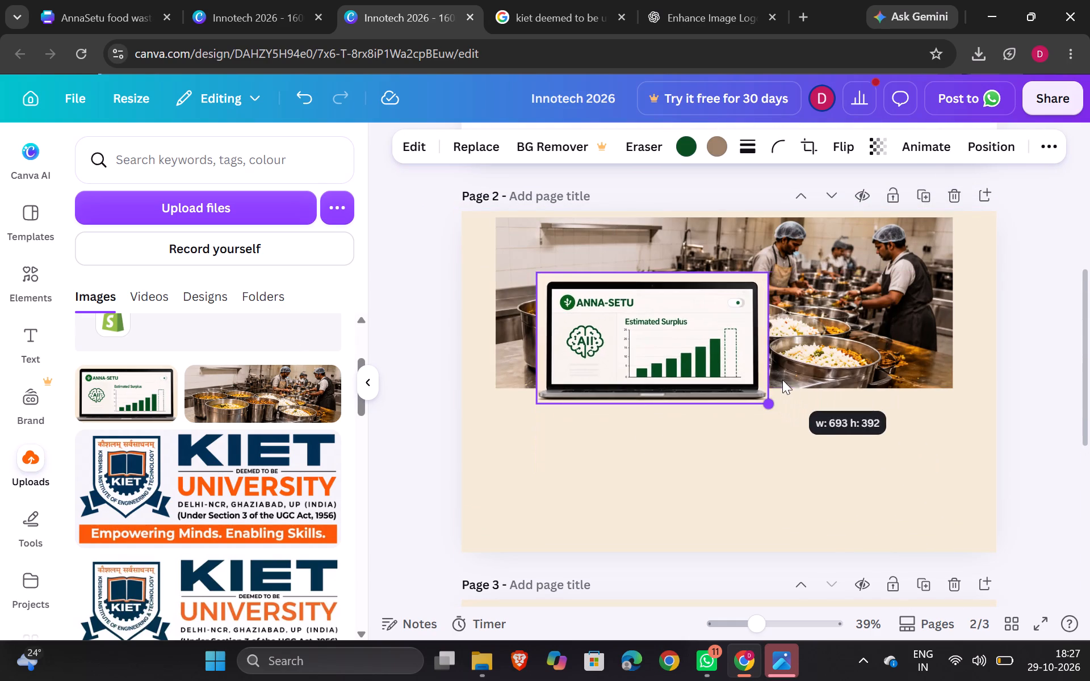
pyautogui.moveTo(649, 333); pyautogui.dragTo(601, 455)
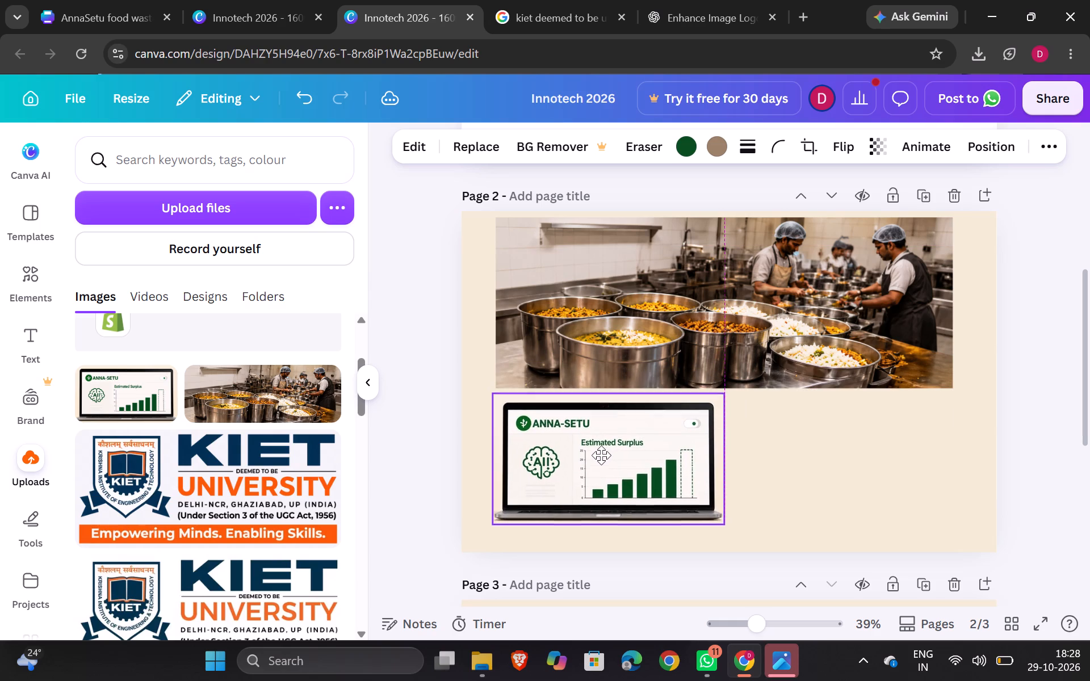
pyautogui.moveTo(601, 455); pyautogui.dragTo(597, 448)
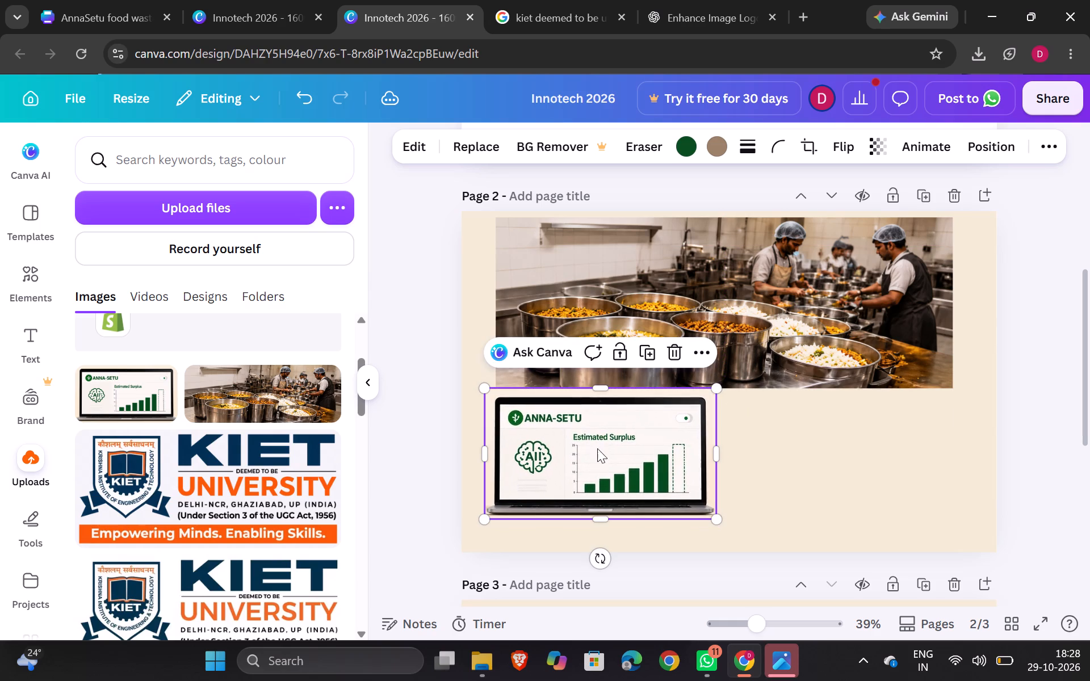
pyautogui.click(847, 445)
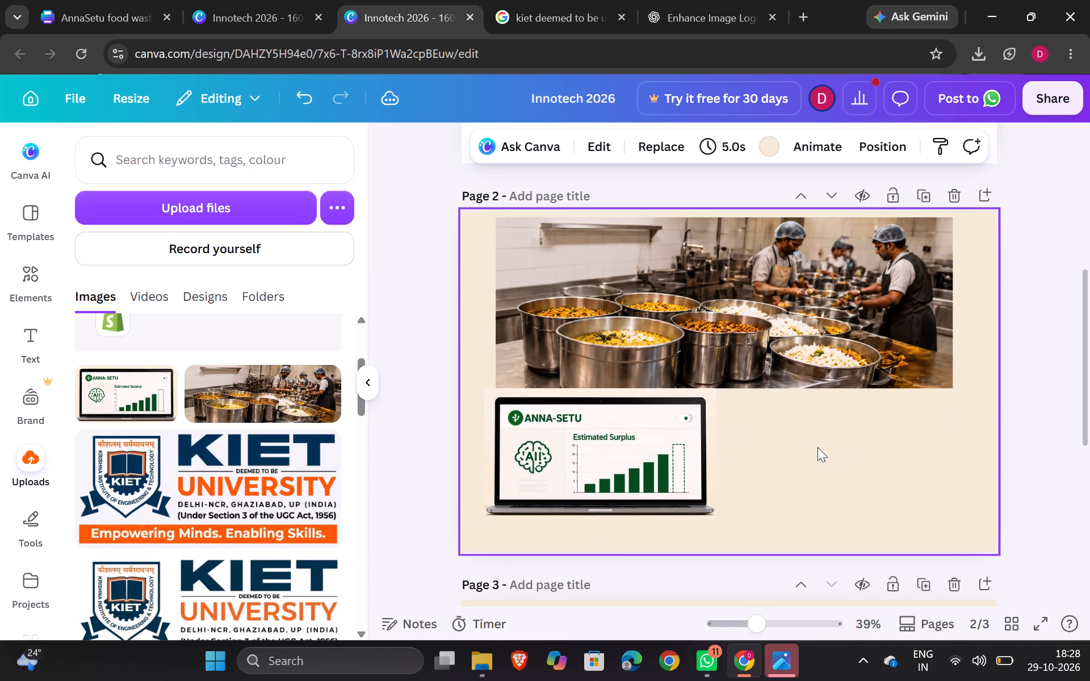
pyautogui.moveTo(684, 455); pyautogui.dragTo(685, 459)
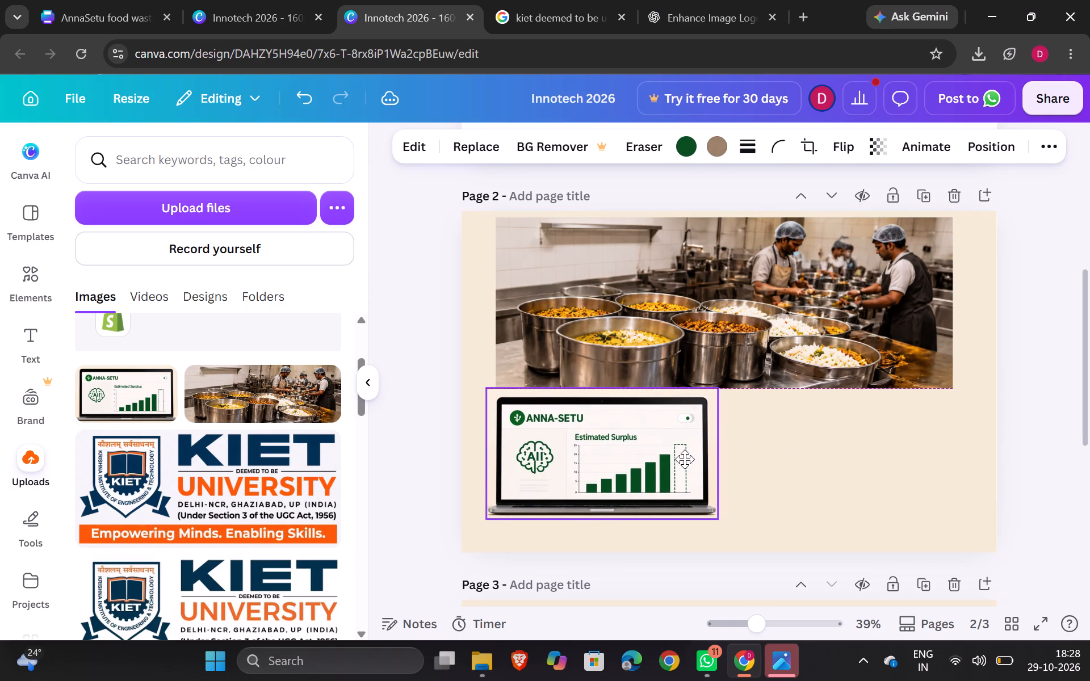
pyautogui.moveTo(685, 459); pyautogui.dragTo(686, 460)
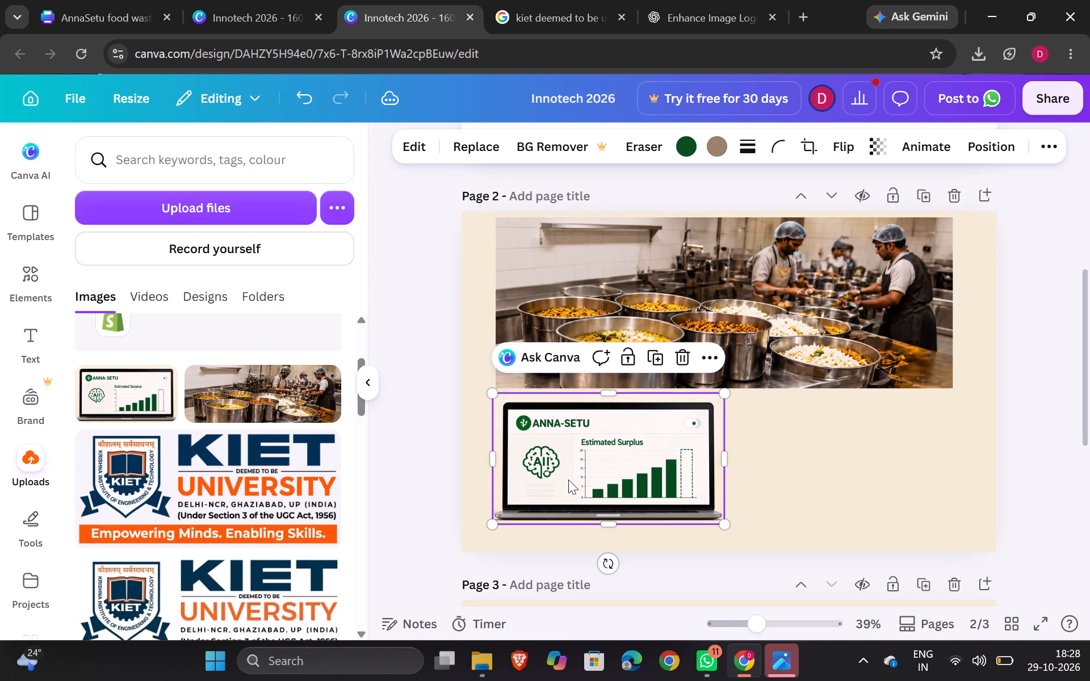
# Widen the laptop image slightly by extending its left side just past the kitchen photo's left edge.
pyautogui.moveTo(495, 457); pyautogui.dragTo(484, 457)
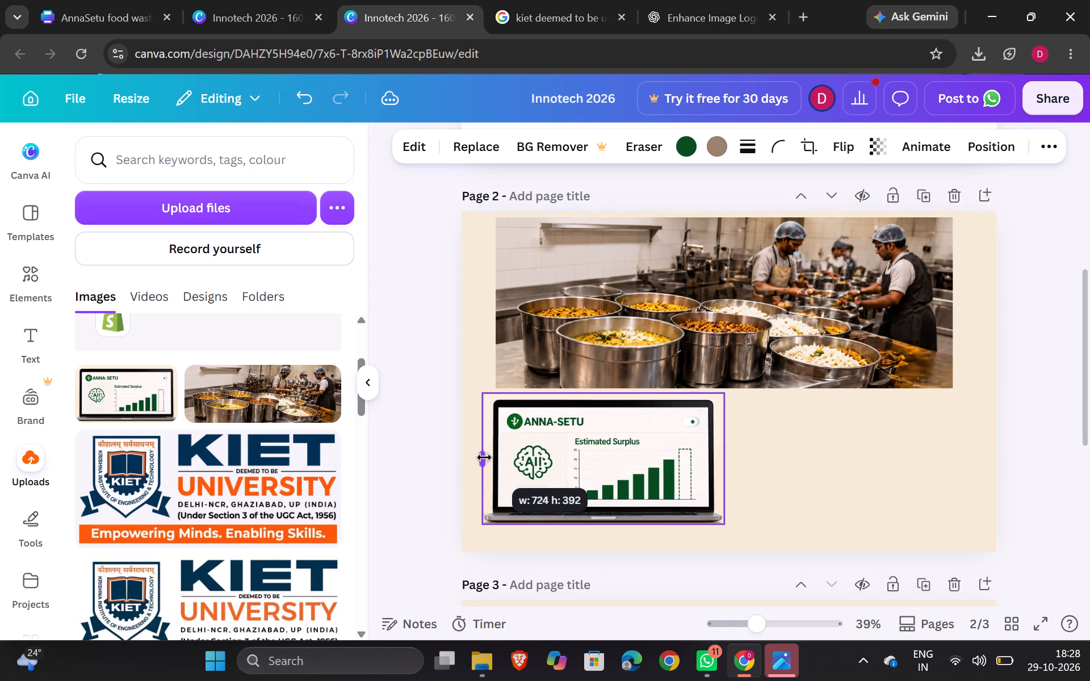
pyautogui.moveTo(484, 457); pyautogui.dragTo(469, 457)
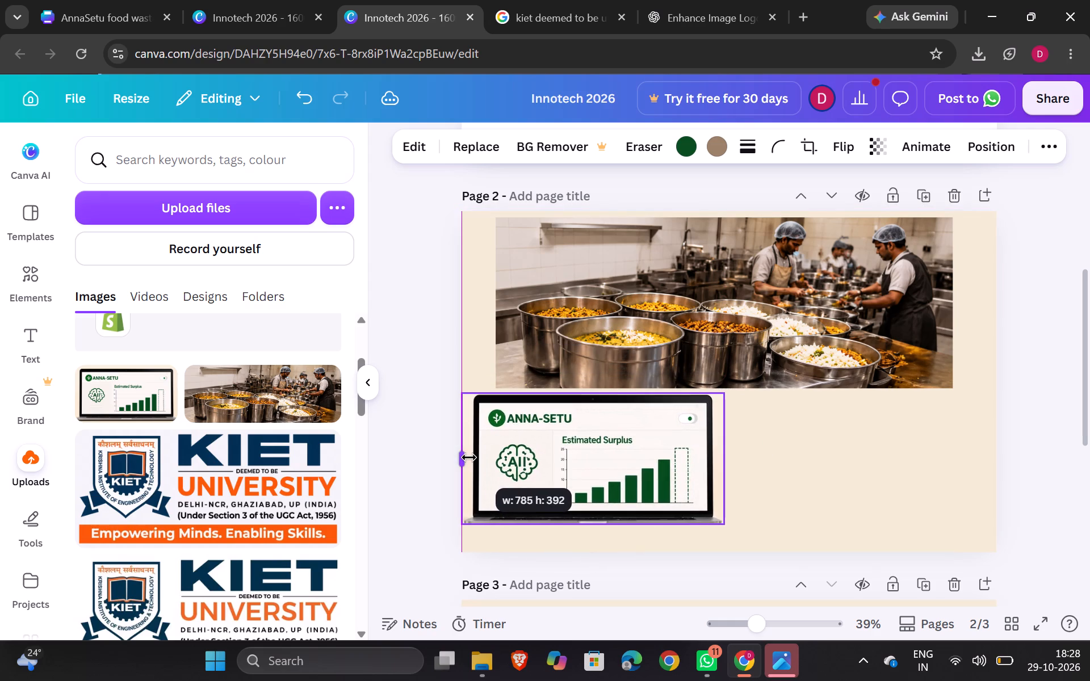
pyautogui.moveTo(469, 457); pyautogui.dragTo(483, 460)
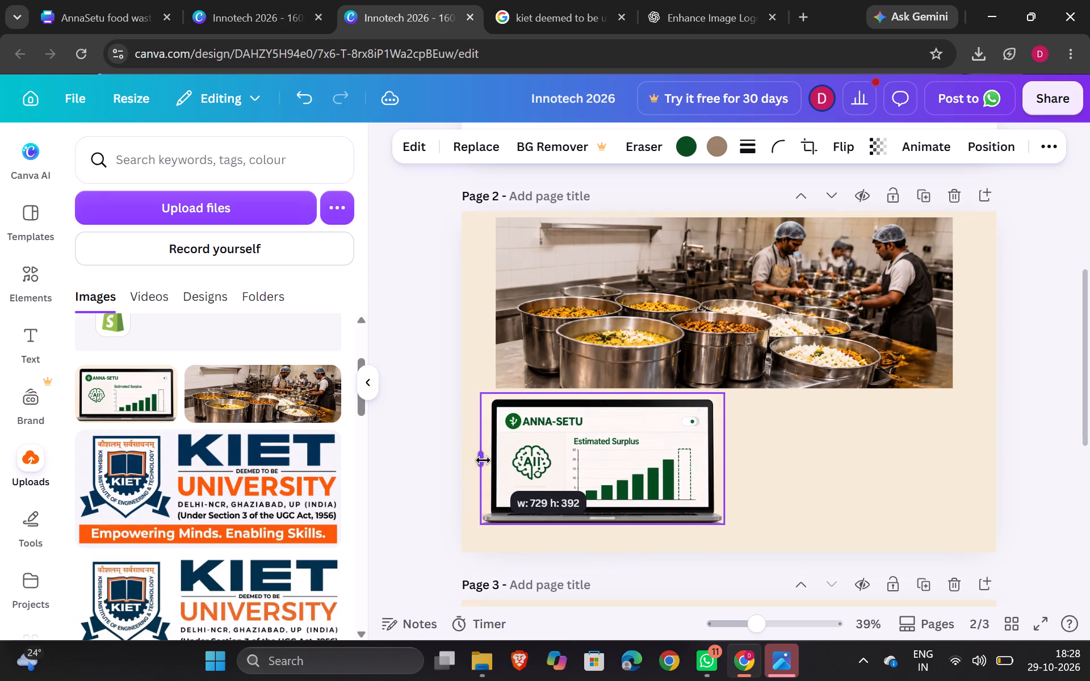
pyautogui.moveTo(483, 460); pyautogui.dragTo(489, 457)
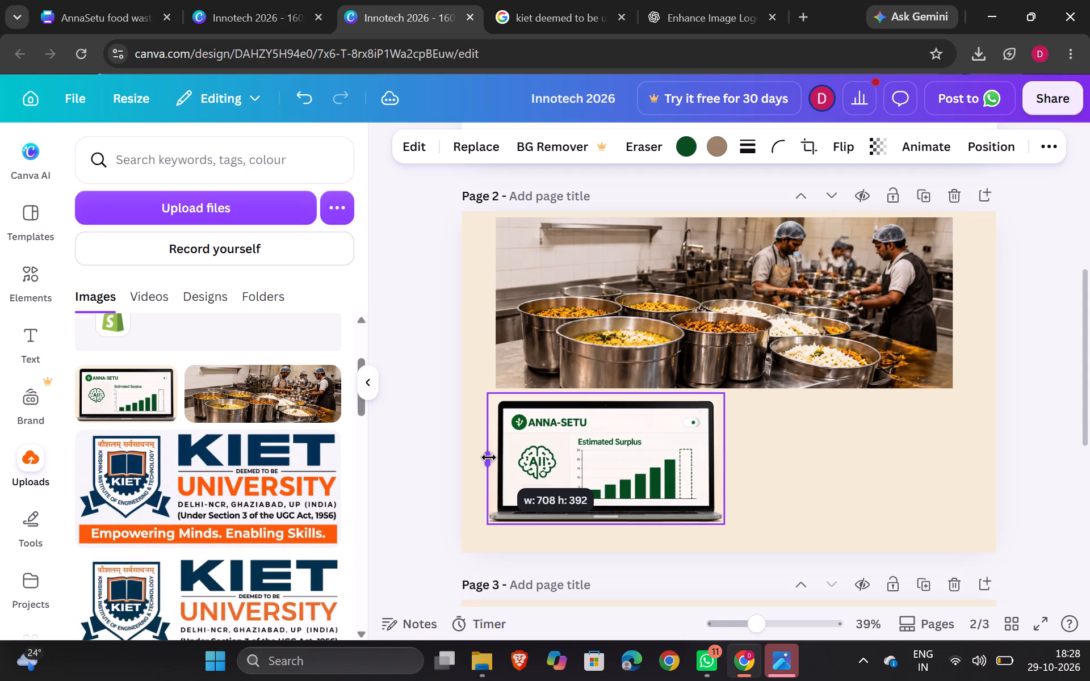
pyautogui.moveTo(489, 457); pyautogui.dragTo(487, 457)
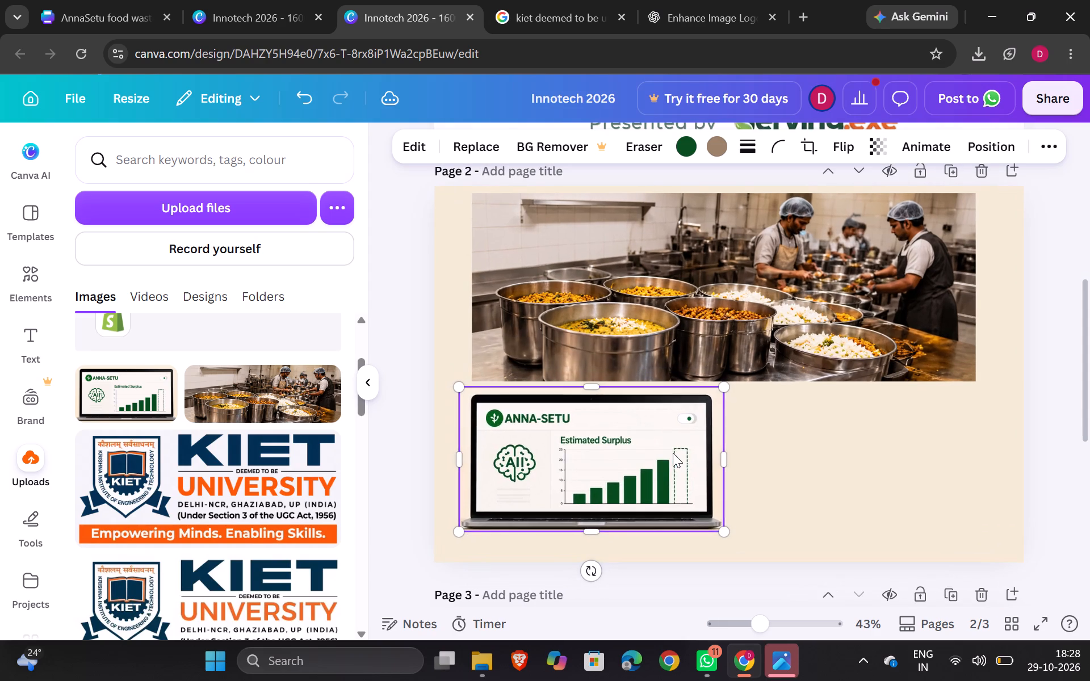
# Enlarge the laptop image from its lower-right corner until it nearly reaches page 2's bottom edge.
pyautogui.moveTo(720, 527); pyautogui.dragTo(749, 539)
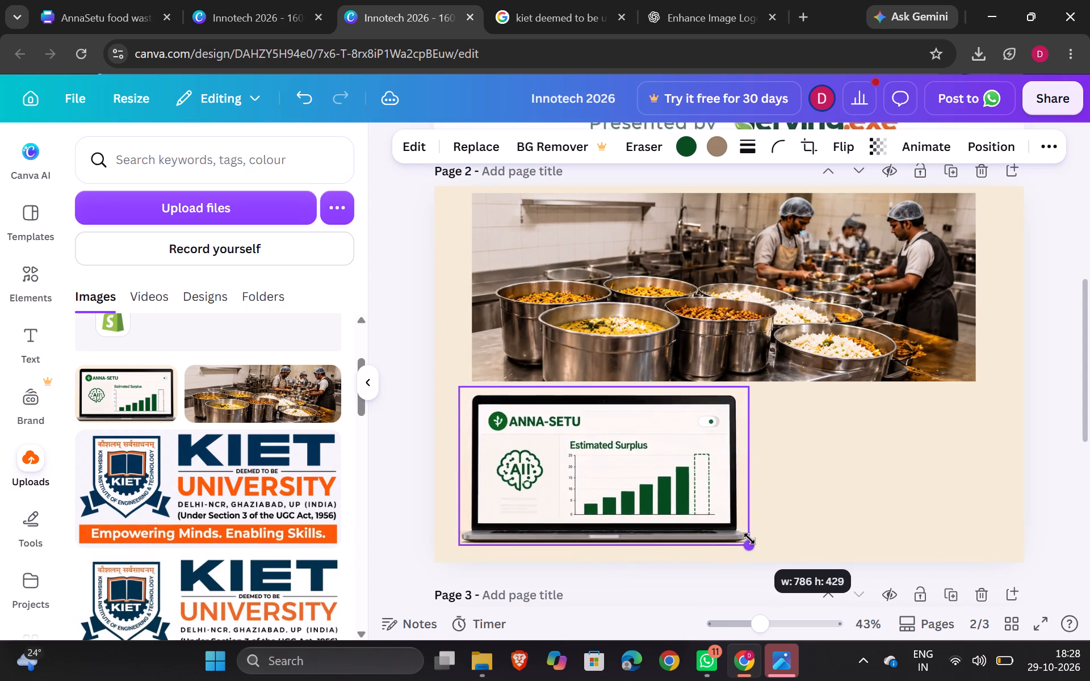
pyautogui.moveTo(749, 539); pyautogui.dragTo(761, 544)
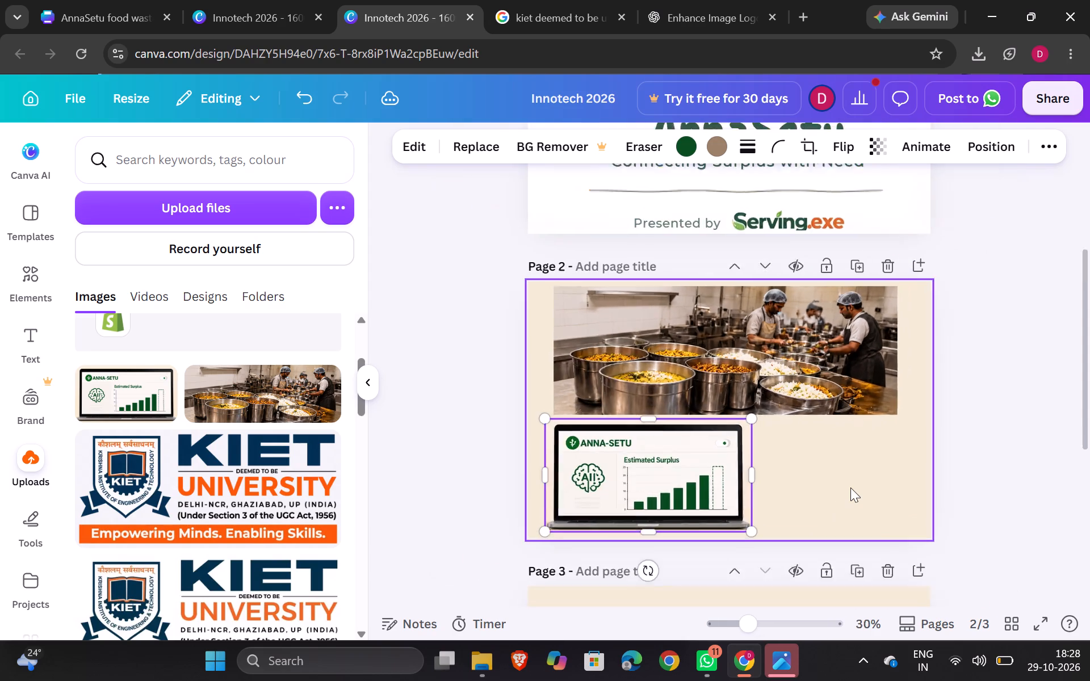
pyautogui.click(840, 457)
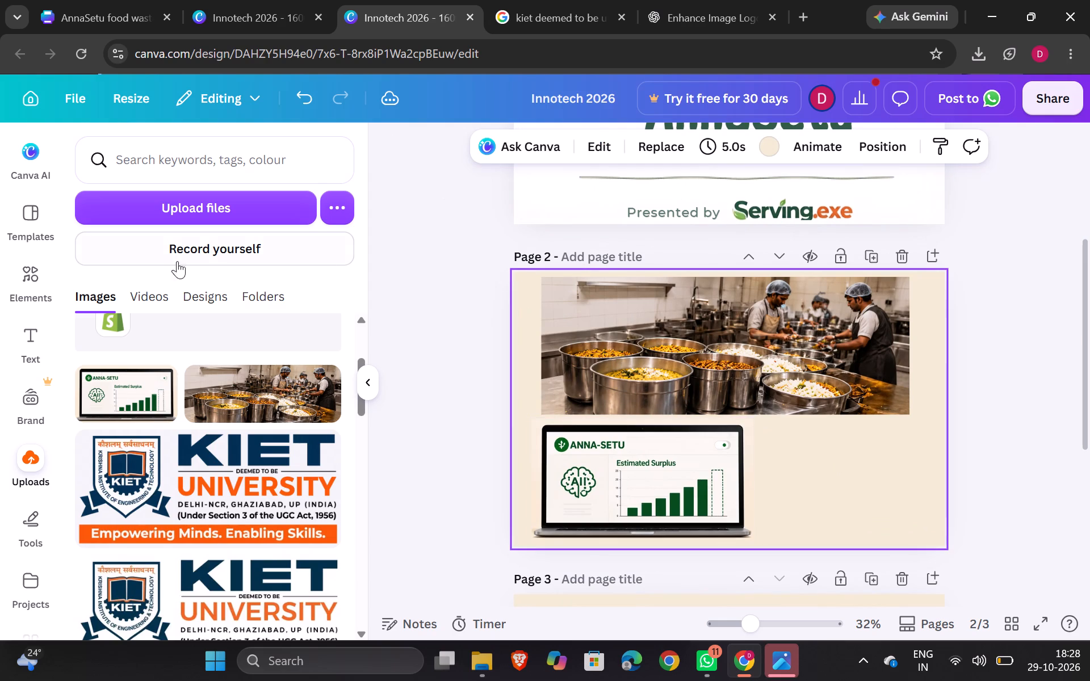
# Start another image upload and browse the Downloads folder for the next picture.
pyautogui.click(230, 204)
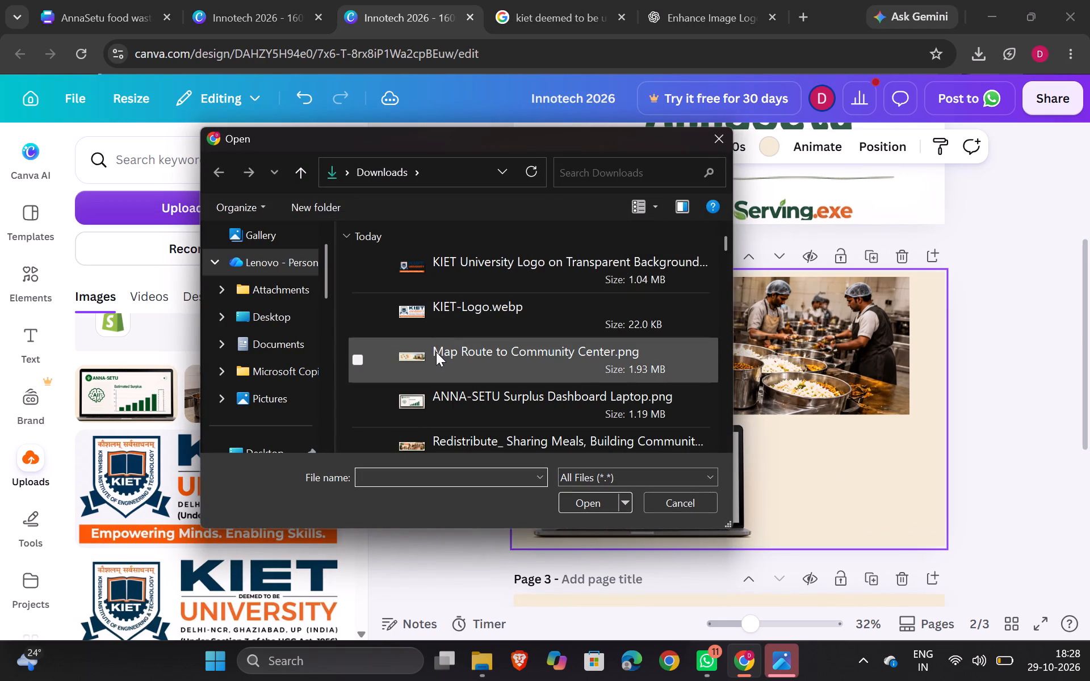
pyautogui.scroll(-1, 433, 371)
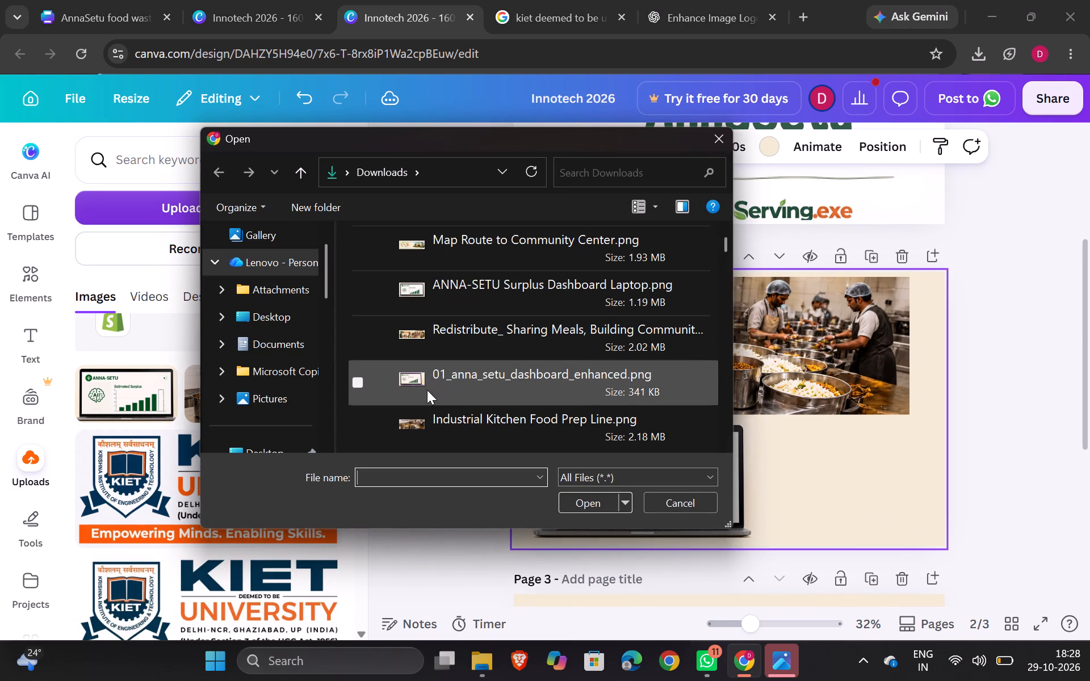
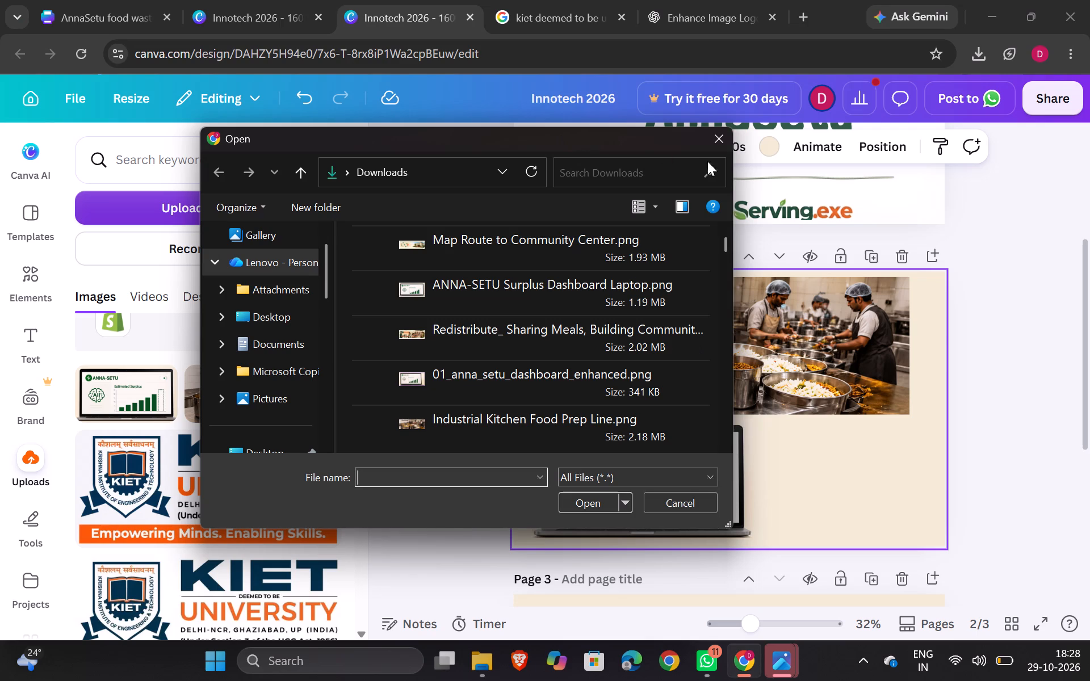
# Upload the "Redistribute_ Sharing Meals, Building Communit..." image from the Downloads folder.
pyautogui.doubleClick(534, 339)
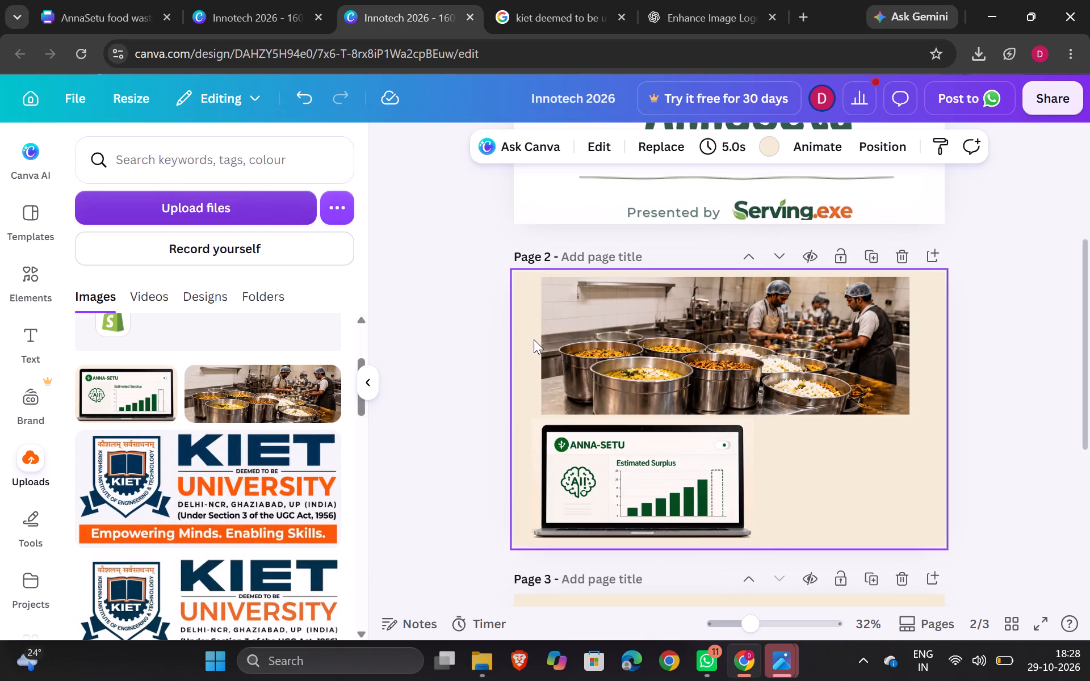
pyautogui.scroll(-2, 676, 384)
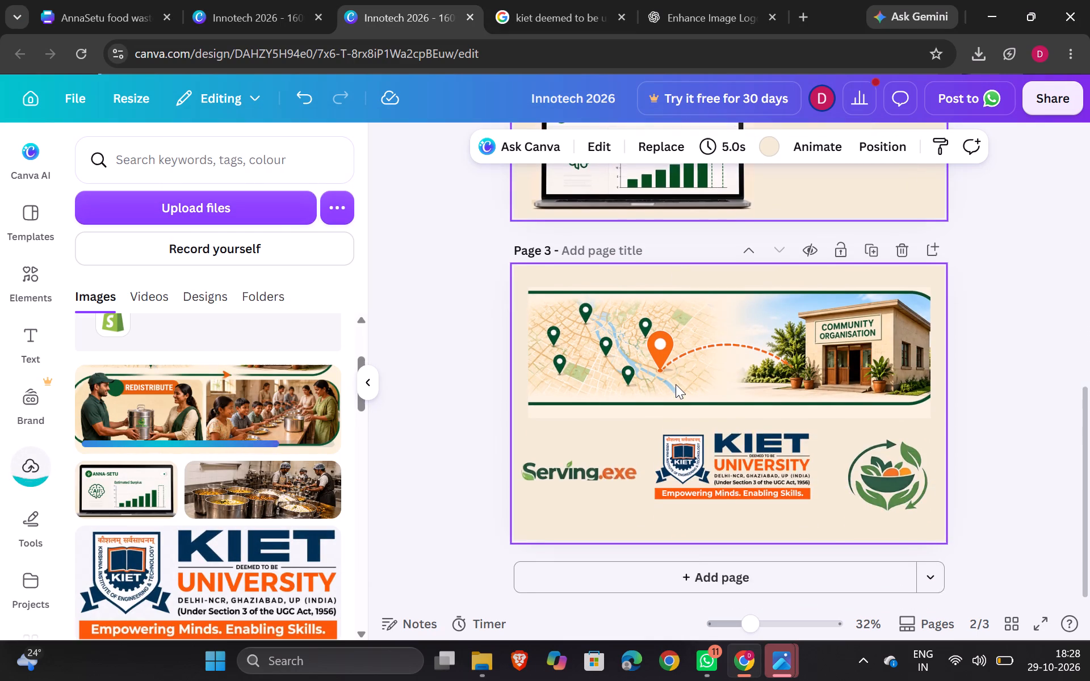
pyautogui.scroll(2, 676, 384)
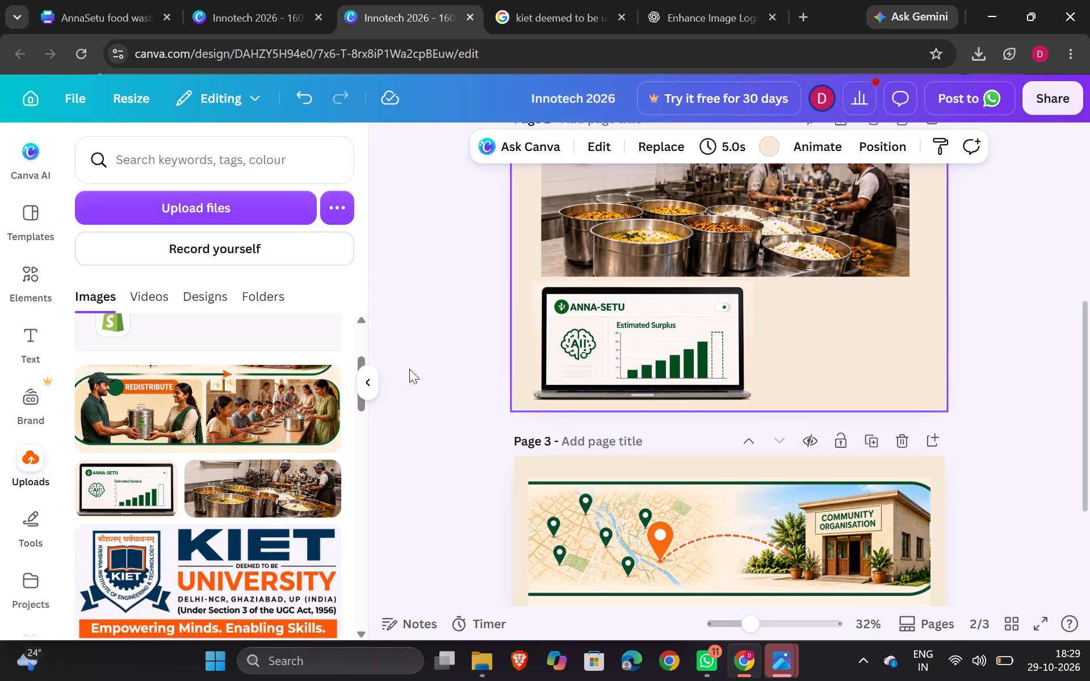
# Delete the ANNA-SETU laptop image from page 2.
pyautogui.click(614, 351)
pyautogui.press('BackSpace')
# Add the uploaded REDISTRIBUTE banner image to page 2 and place it in the empty area below the kitchen photo.
pyautogui.click(259, 412)
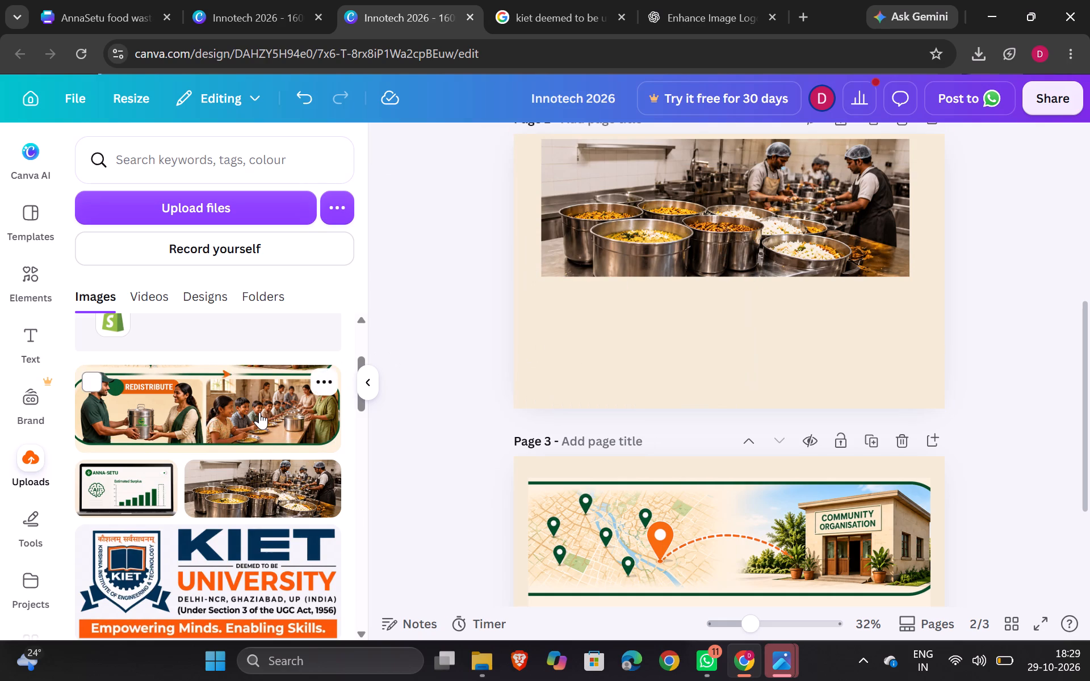
pyautogui.moveTo(728, 269); pyautogui.dragTo(716, 340)
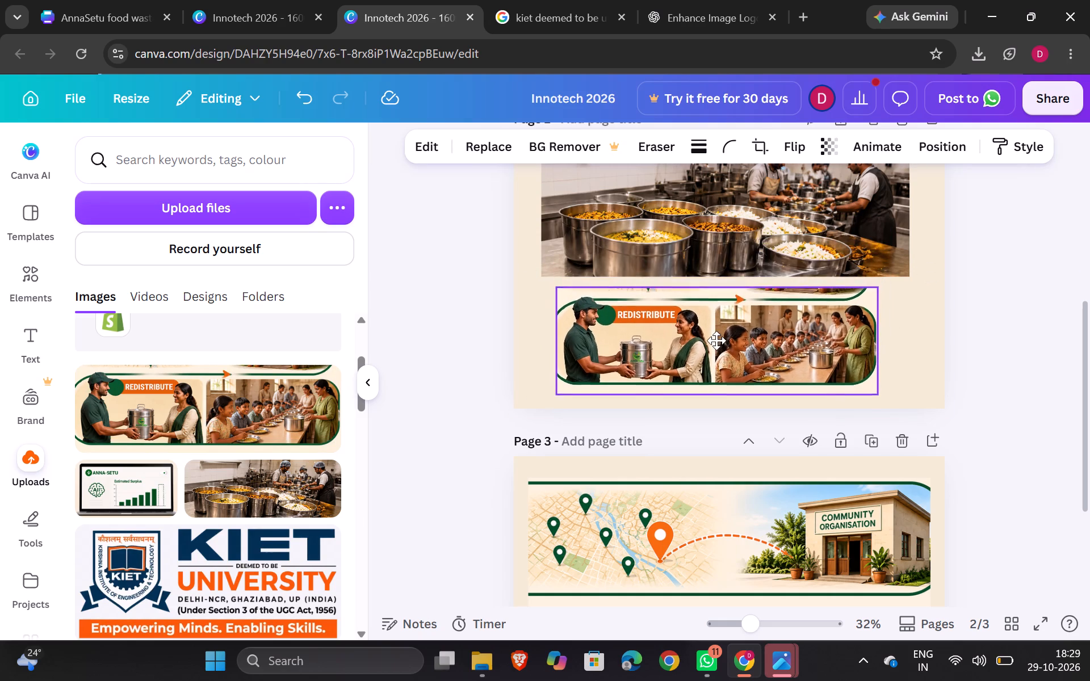
pyautogui.moveTo(716, 340); pyautogui.dragTo(716, 342)
# Shrink the kitchen photo slightly from its lower-right corner and shift it up near page 2's top edge, leaving a gap above the REDISTRIBUTE banner.
pyautogui.moveTo(870, 246); pyautogui.dragTo(908, 276)
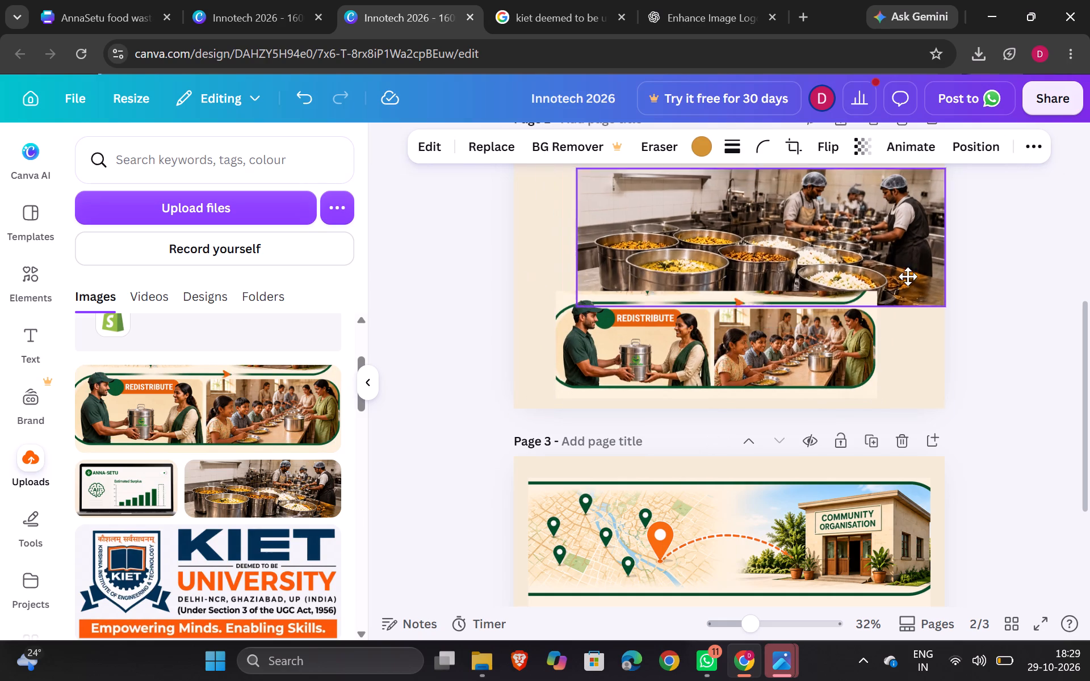
pyautogui.moveTo(908, 276); pyautogui.dragTo(869, 260)
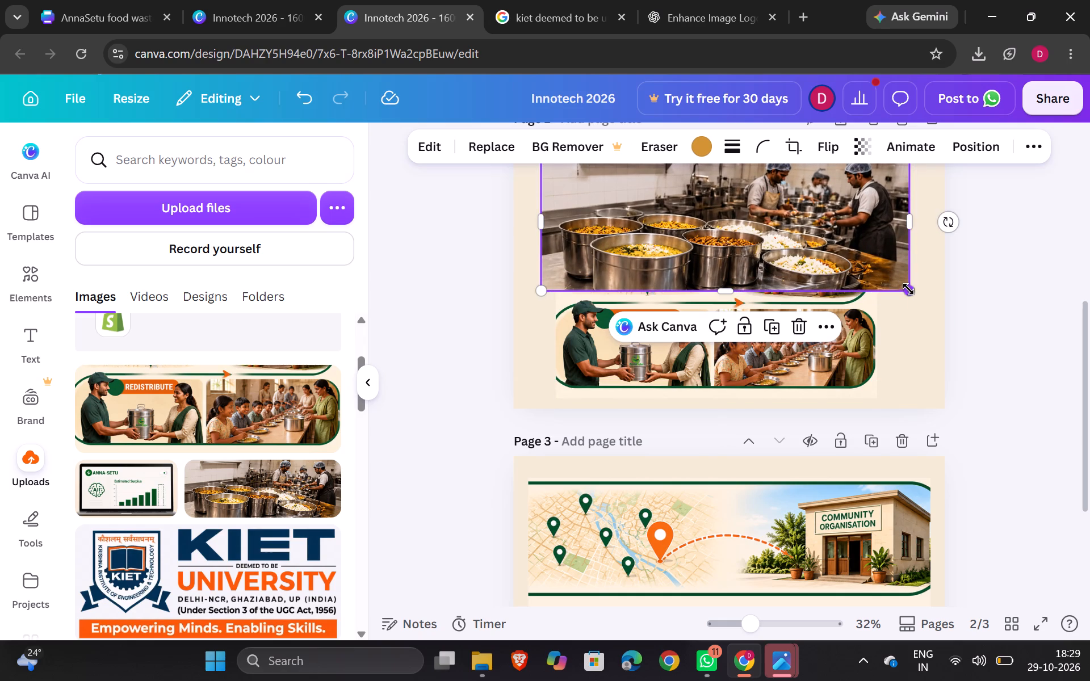
pyautogui.moveTo(908, 289); pyautogui.dragTo(897, 274)
pyautogui.scroll(1, 815, 229)
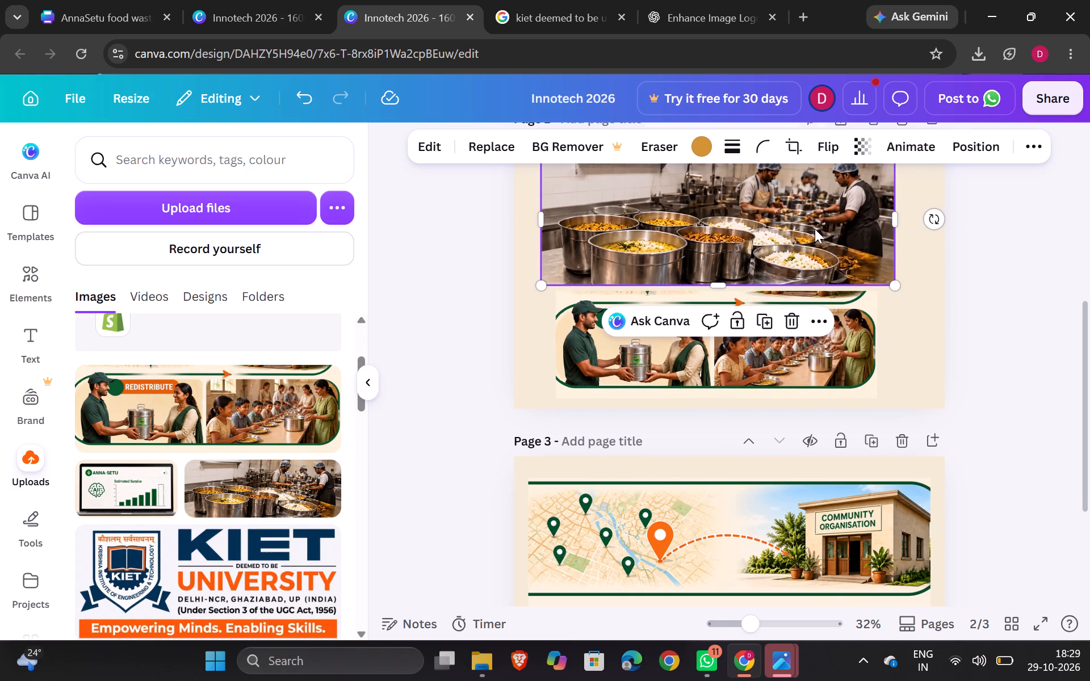
pyautogui.scroll(1, 815, 229)
pyautogui.moveTo(802, 254); pyautogui.dragTo(802, 246)
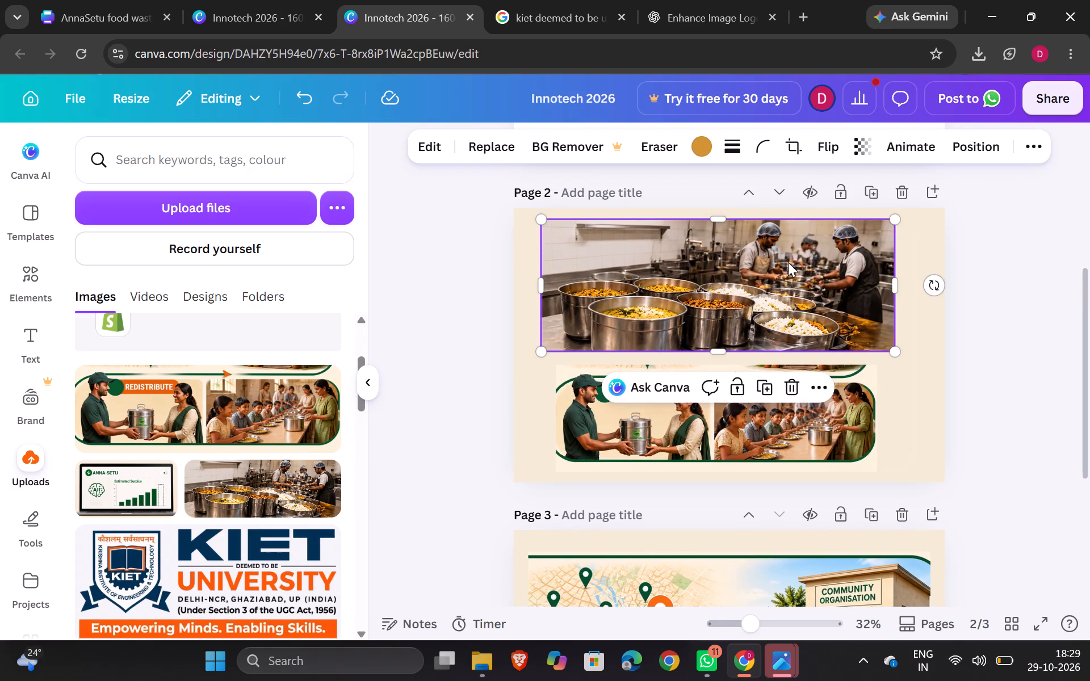
# Enlarge the REDISTRIBUTE banner to slightly wider than the kitchen photo and align its left edge with the photo's.
pyautogui.click(663, 436)
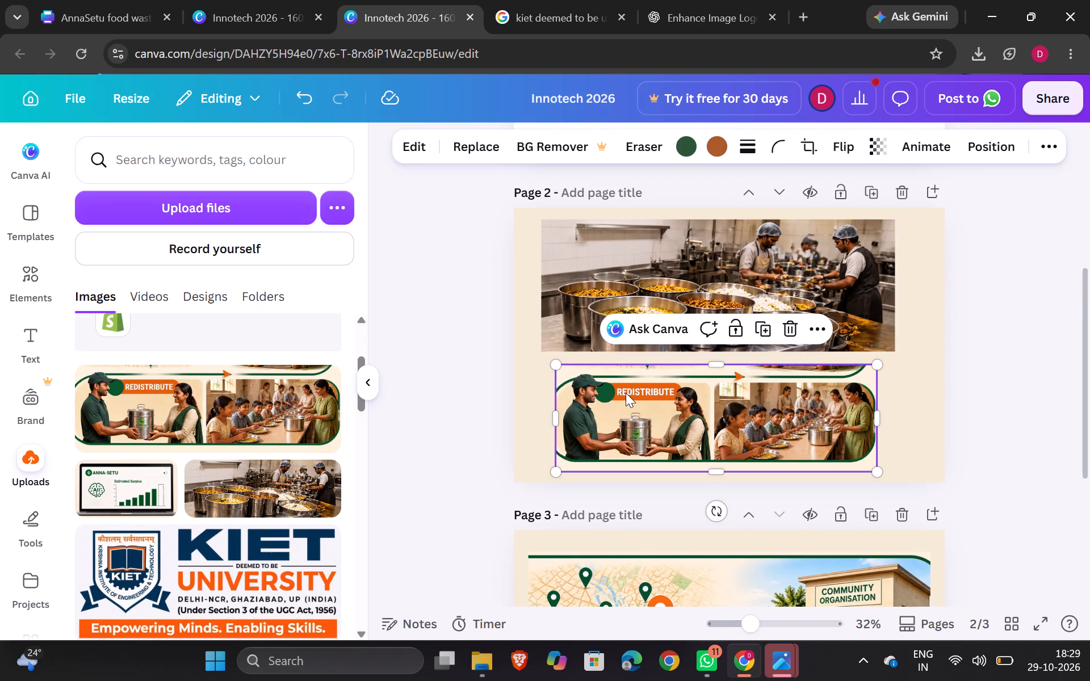
pyautogui.moveTo(880, 469); pyautogui.dragTo(917, 474)
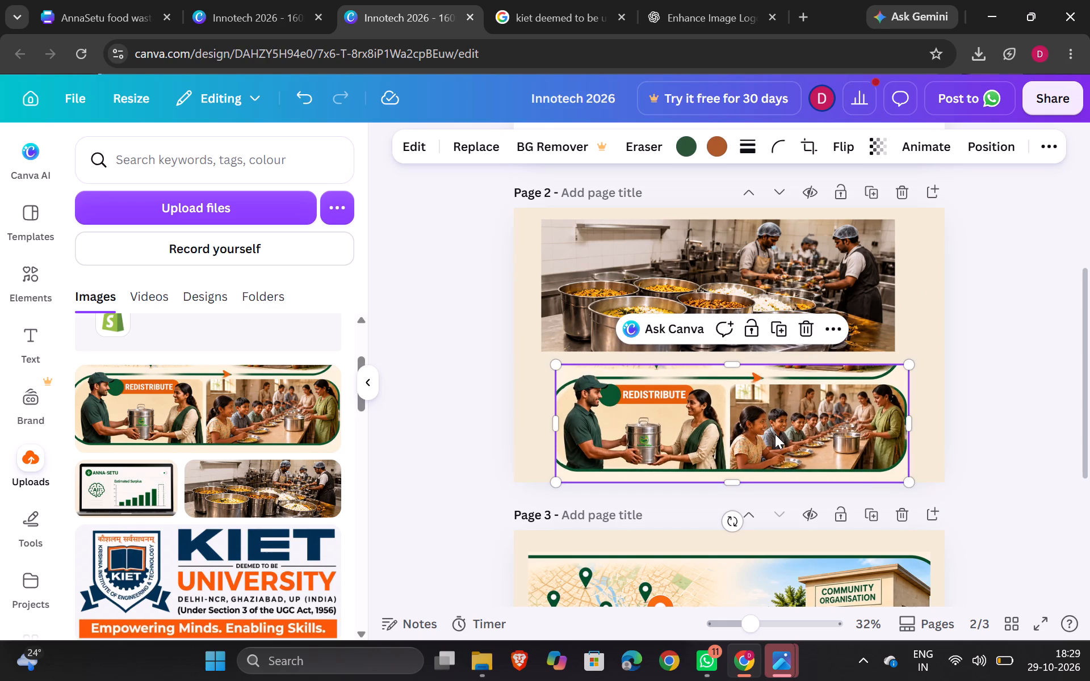
pyautogui.moveTo(775, 434); pyautogui.dragTo(769, 431)
pyautogui.moveTo(769, 431); pyautogui.dragTo(758, 428)
pyautogui.moveTo(894, 474); pyautogui.dragTo(895, 474)
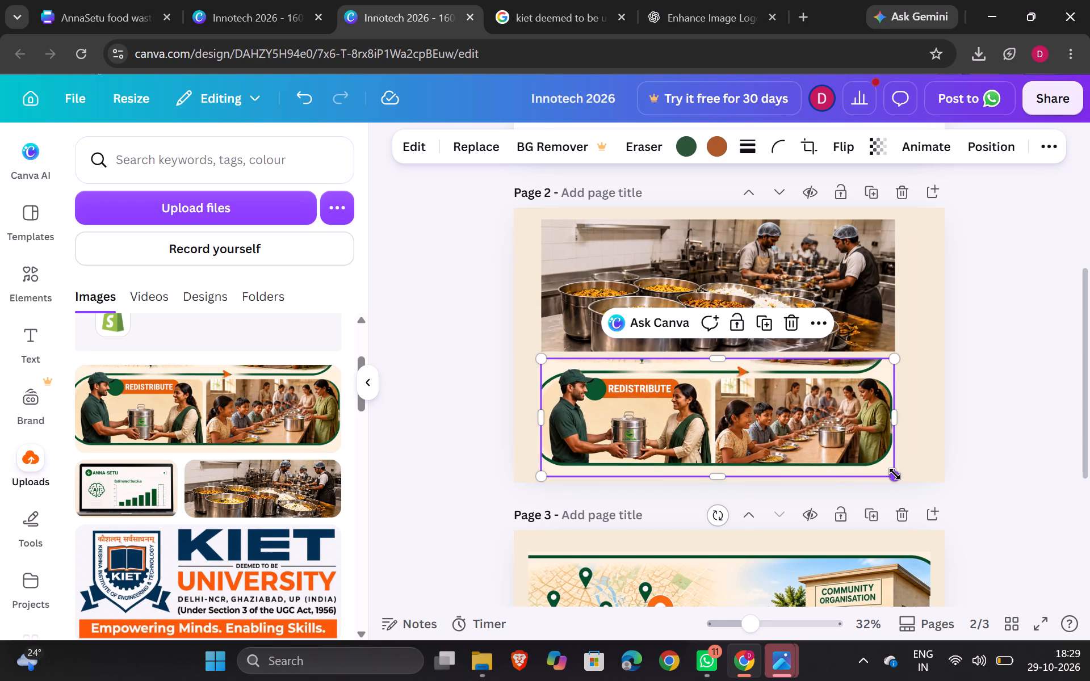
pyautogui.moveTo(895, 474); pyautogui.dragTo(904, 474)
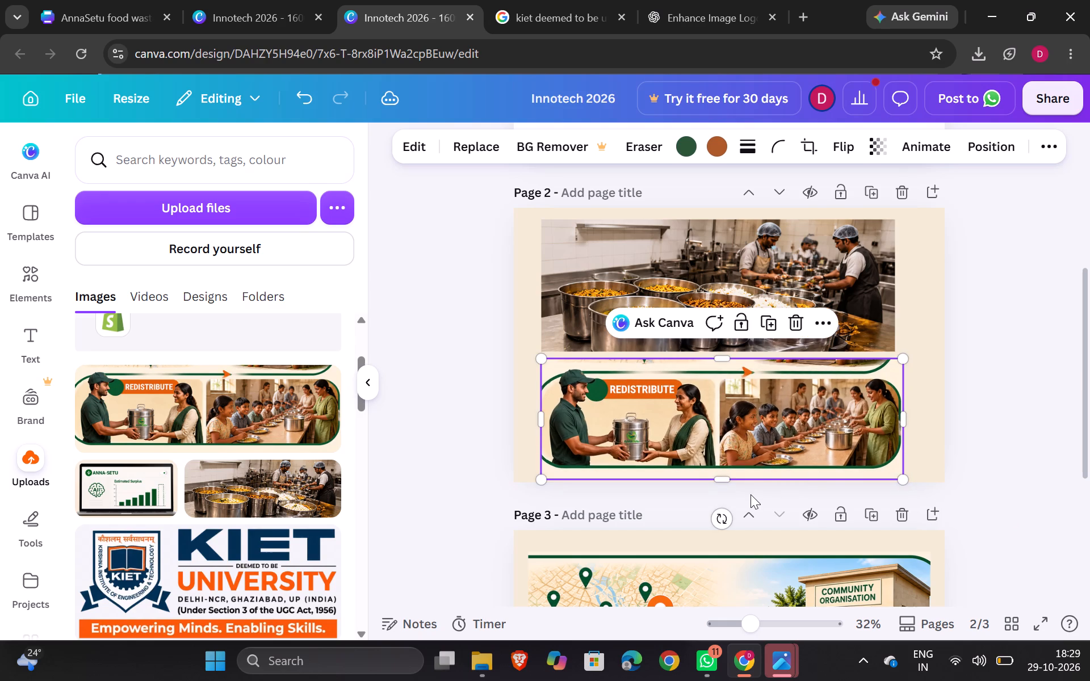
# Crop thin strips off the REDISTRIBUTE banner's bottom and top edges, leaving a gap below the kitchen photo.
pyautogui.moveTo(736, 482); pyautogui.dragTo(738, 476)
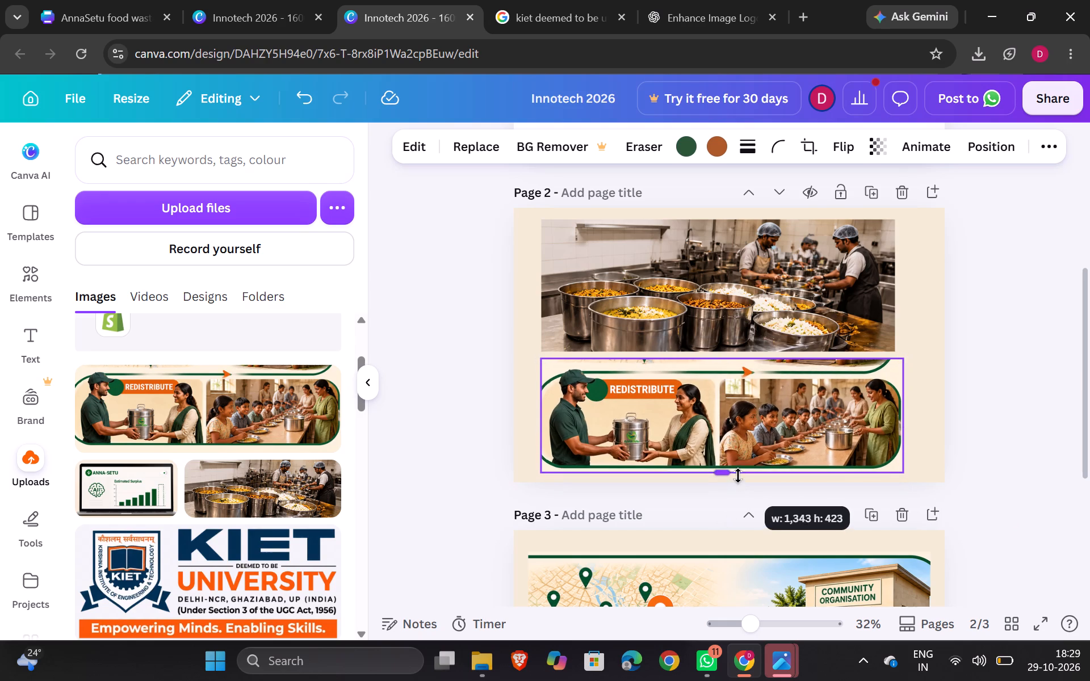
pyautogui.moveTo(738, 476); pyautogui.dragTo(739, 474)
pyautogui.moveTo(723, 356); pyautogui.dragTo(726, 362)
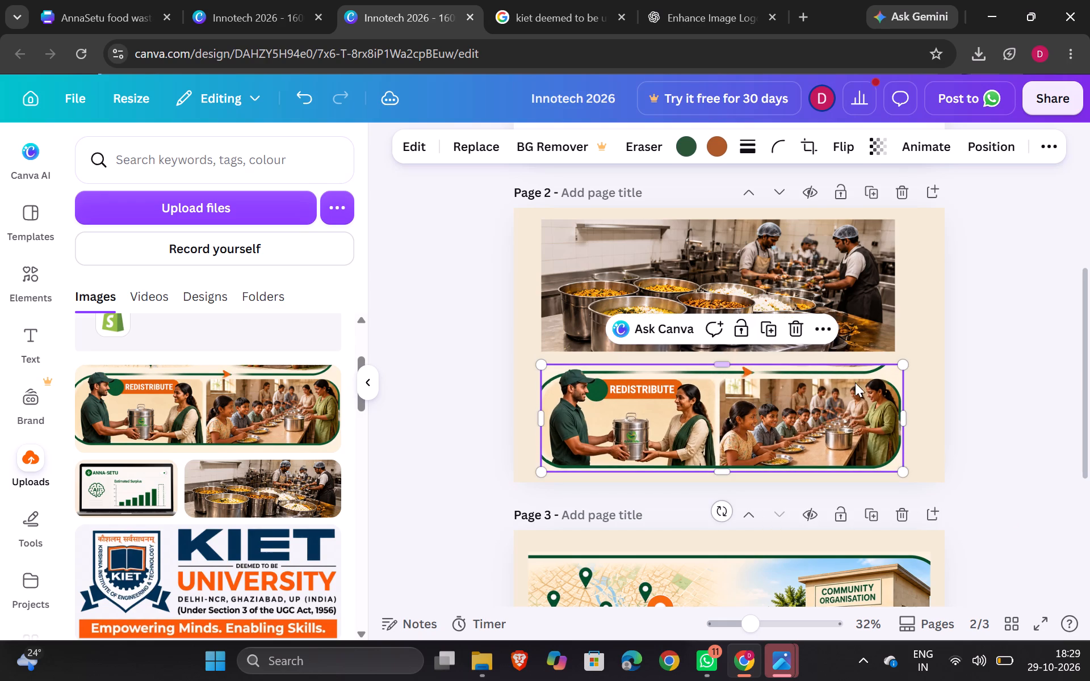
pyautogui.click(983, 344)
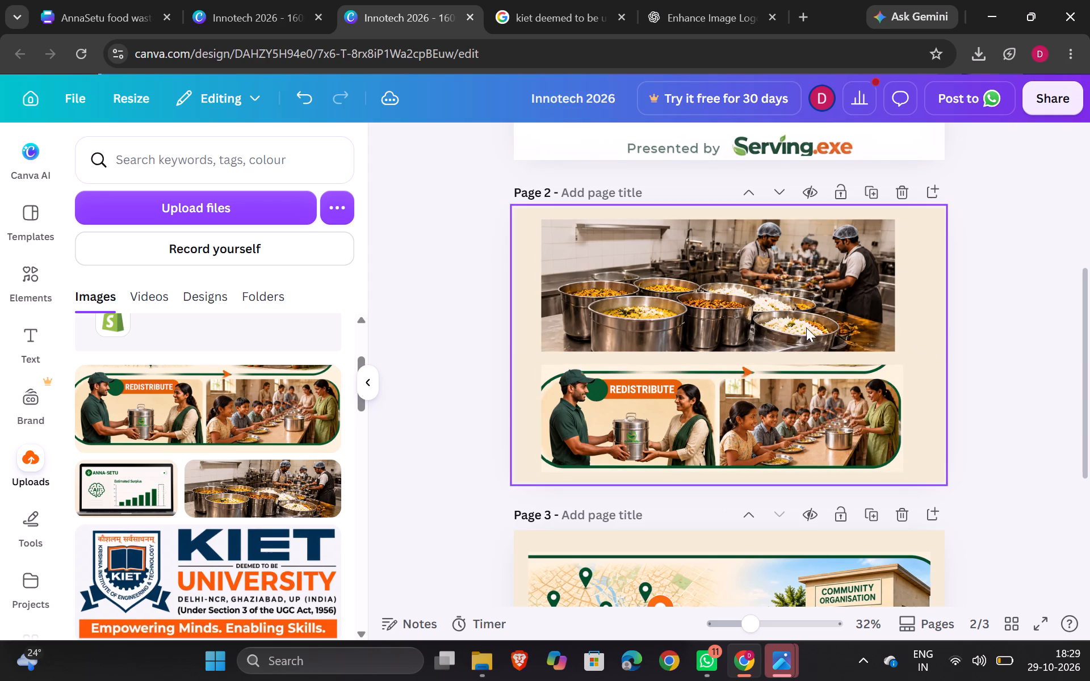
# Enlarge the REDISTRIBUTE banner slightly from its upper-right corner, extending it a little further past the kitchen photo's right edge.
pyautogui.click(807, 319)
pyautogui.click(816, 421)
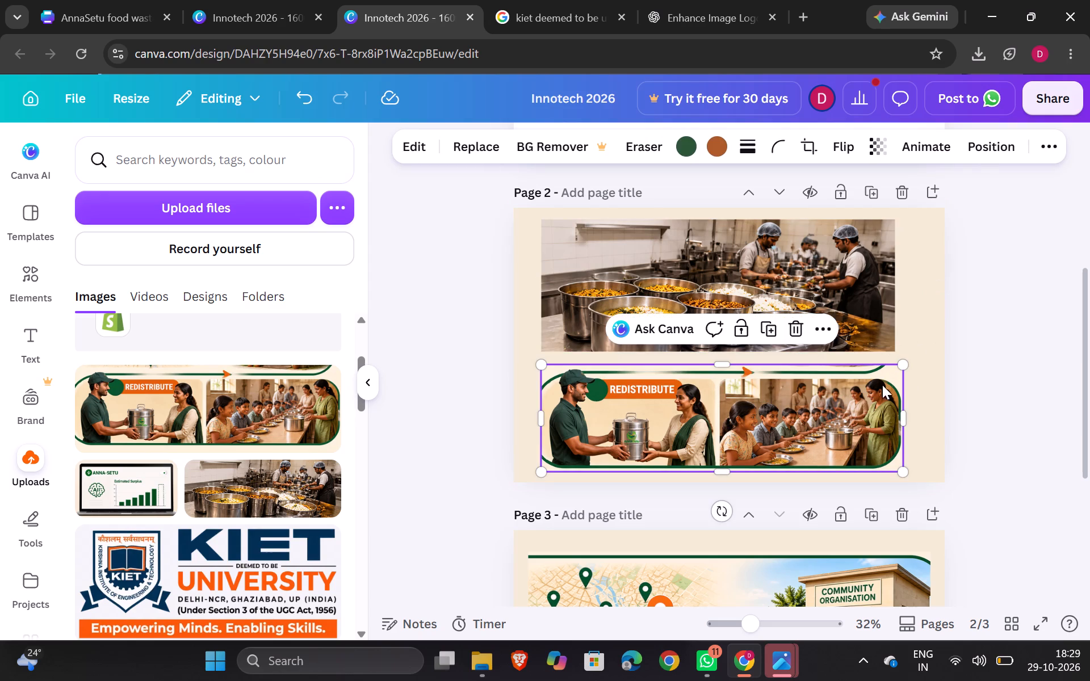
pyautogui.moveTo(899, 359); pyautogui.dragTo(901, 355)
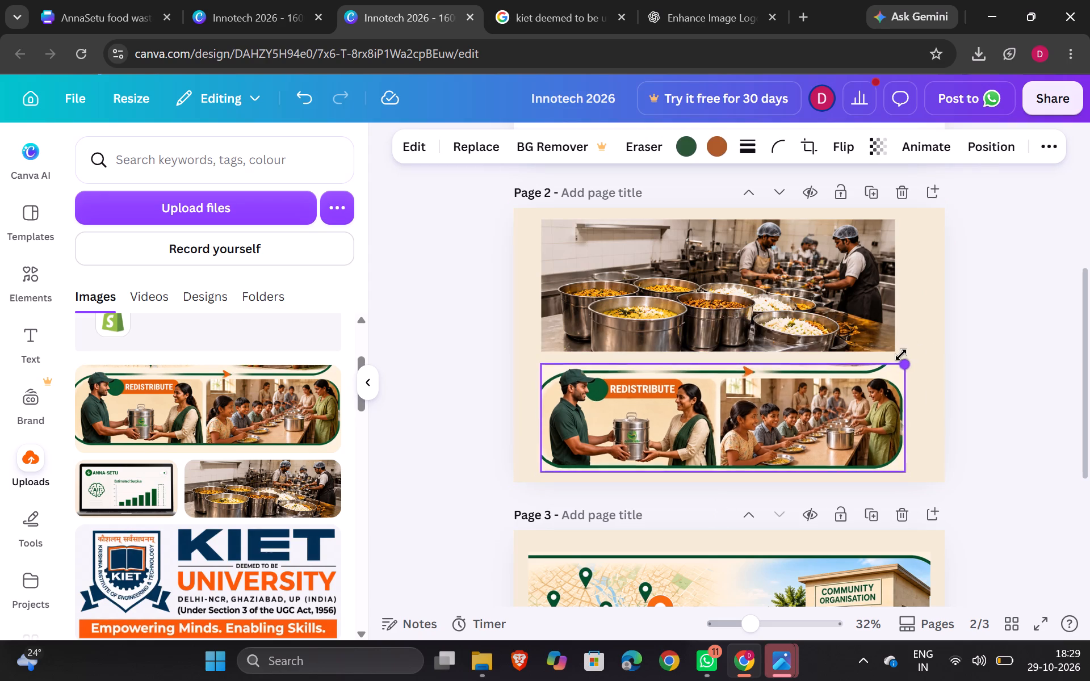
pyautogui.moveTo(901, 355); pyautogui.dragTo(905, 348)
pyautogui.click(817, 391)
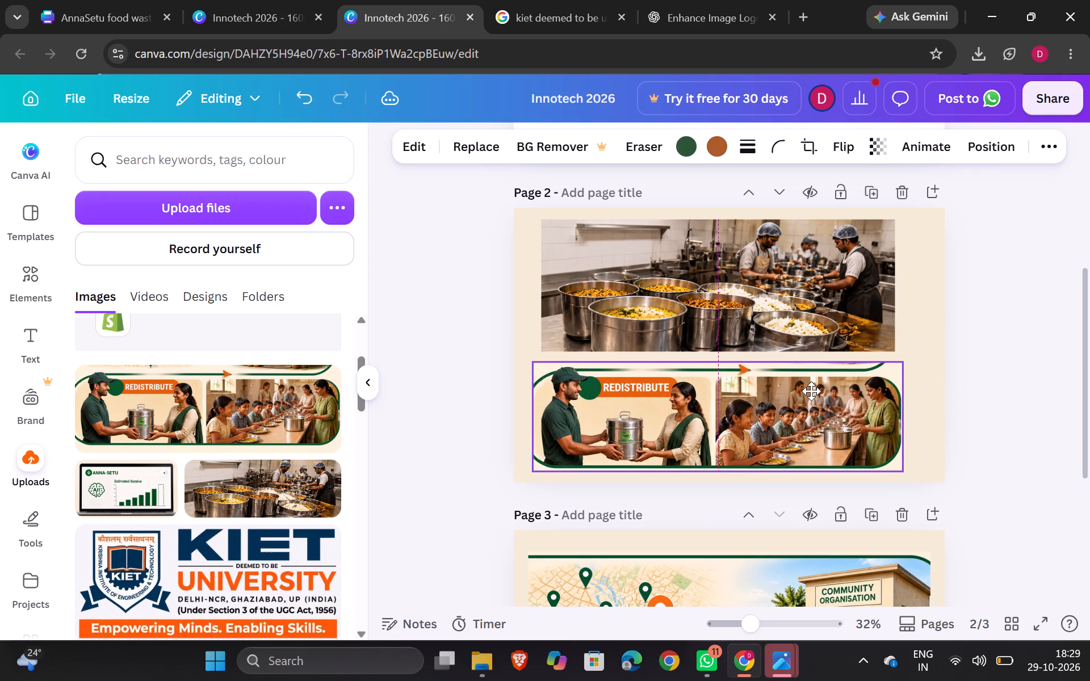
pyautogui.click(967, 297)
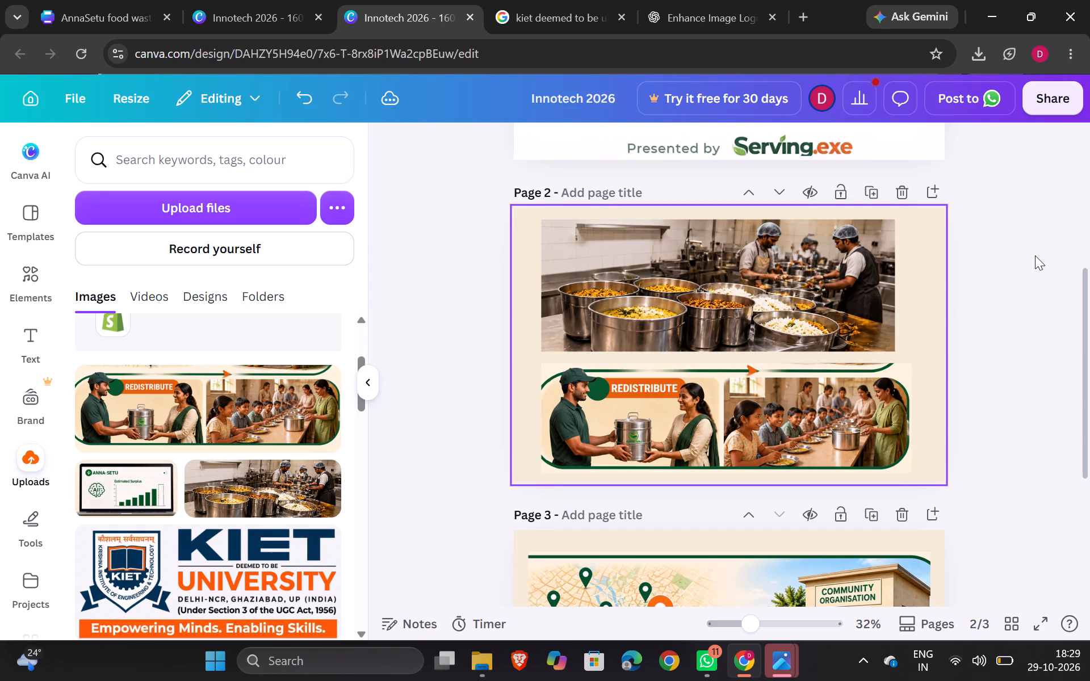
# Shift the kitchen photo slightly right so it sits roughly centred across page 2.
pyautogui.click(841, 285)
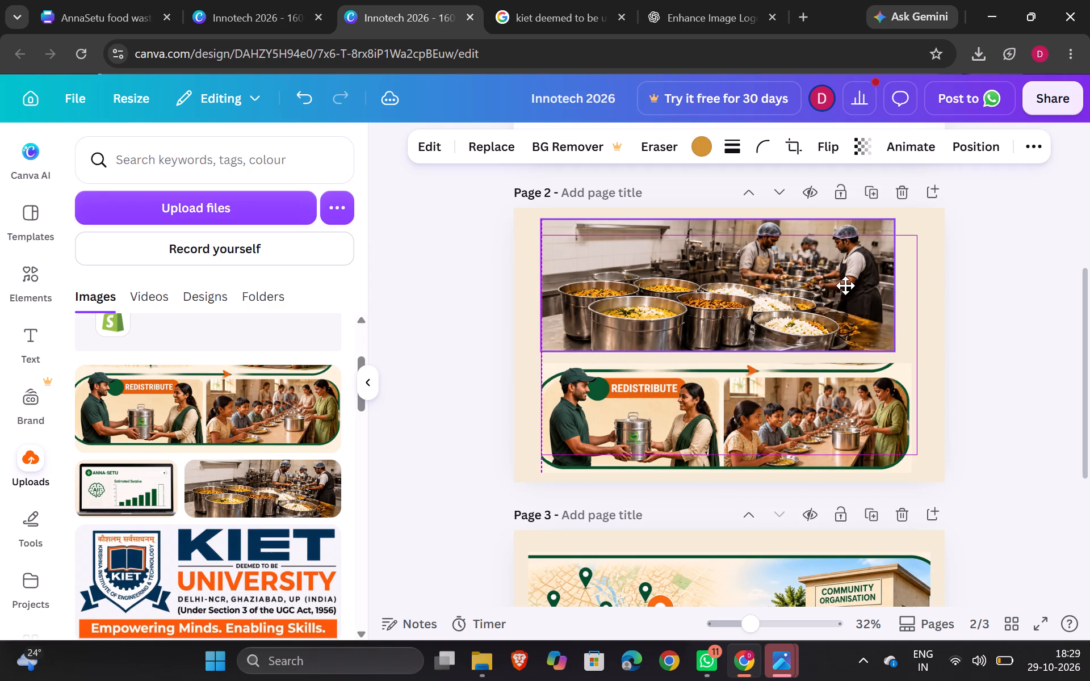
pyautogui.click(984, 337)
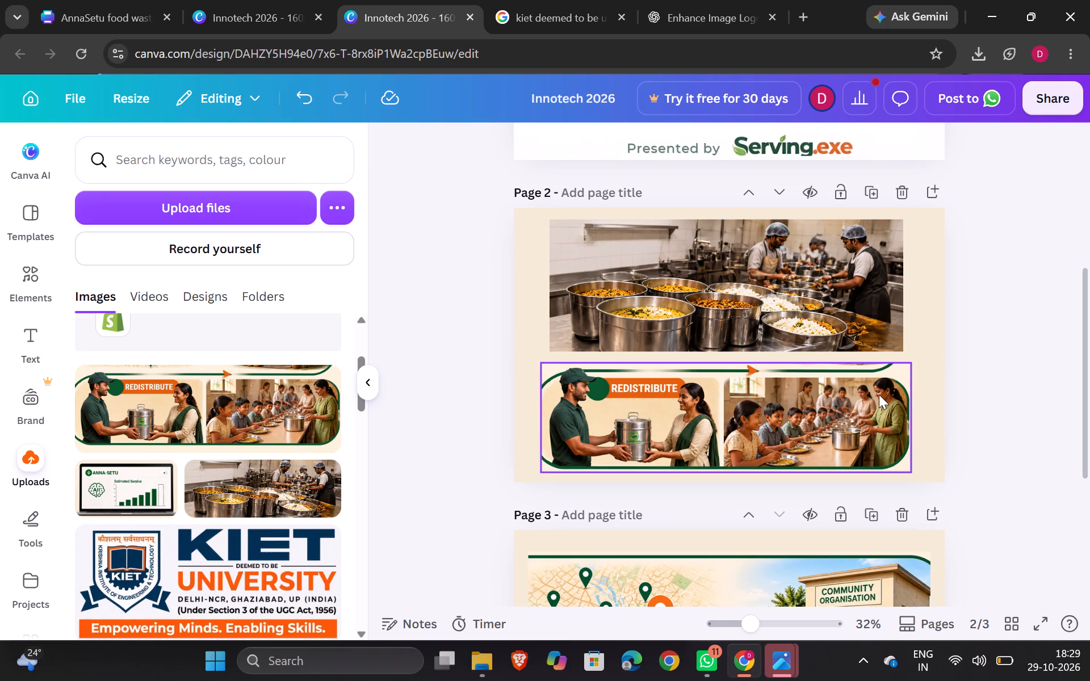
# Nudge the REDISTRIBUTE banner slightly right so it sits roughly centred beneath the kitchen photo.
pyautogui.moveTo(879, 394); pyautogui.dragTo(883, 395)
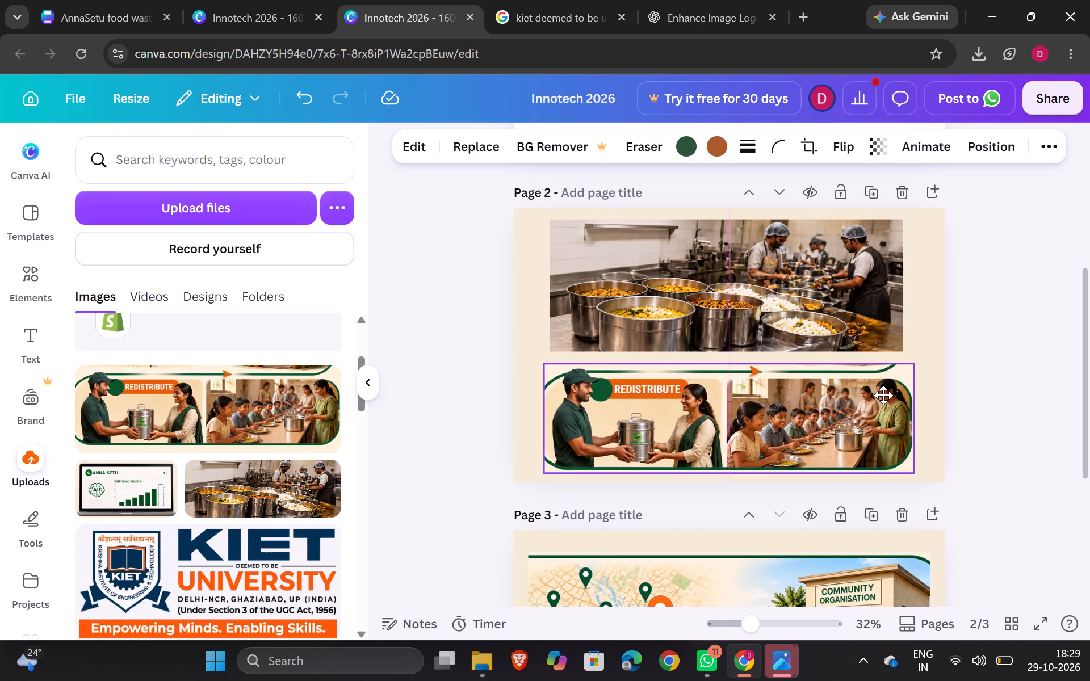
pyautogui.moveTo(883, 395); pyautogui.dragTo(884, 394)
pyautogui.click(980, 355)
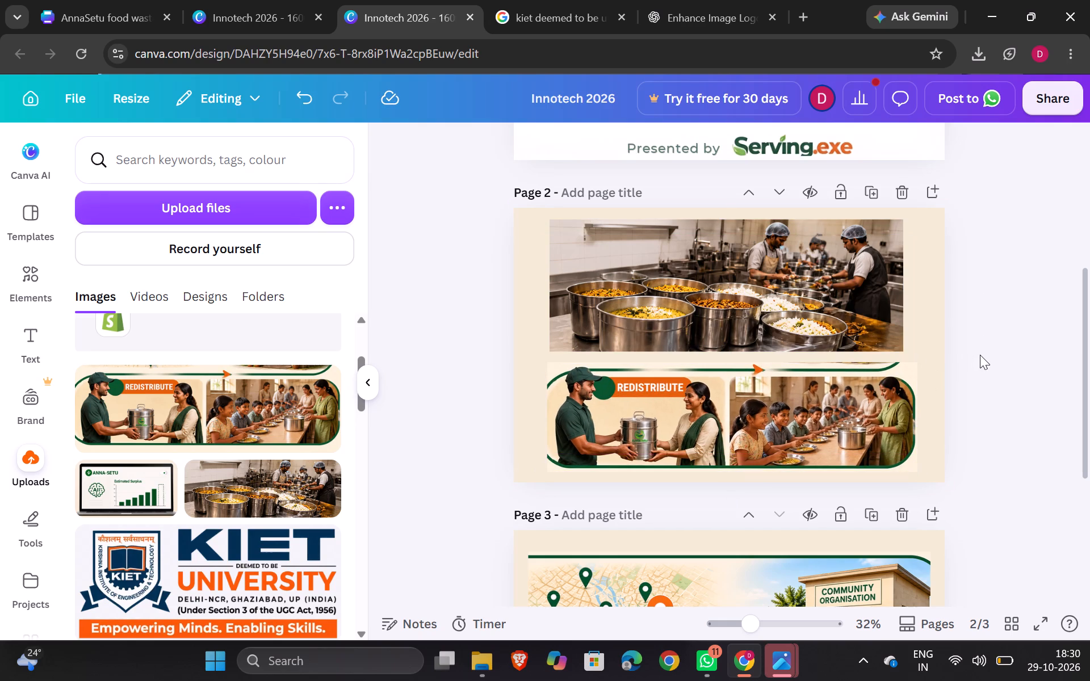
# Review the image layout of pages 2 and 3.
pyautogui.scroll(1, 980, 355)
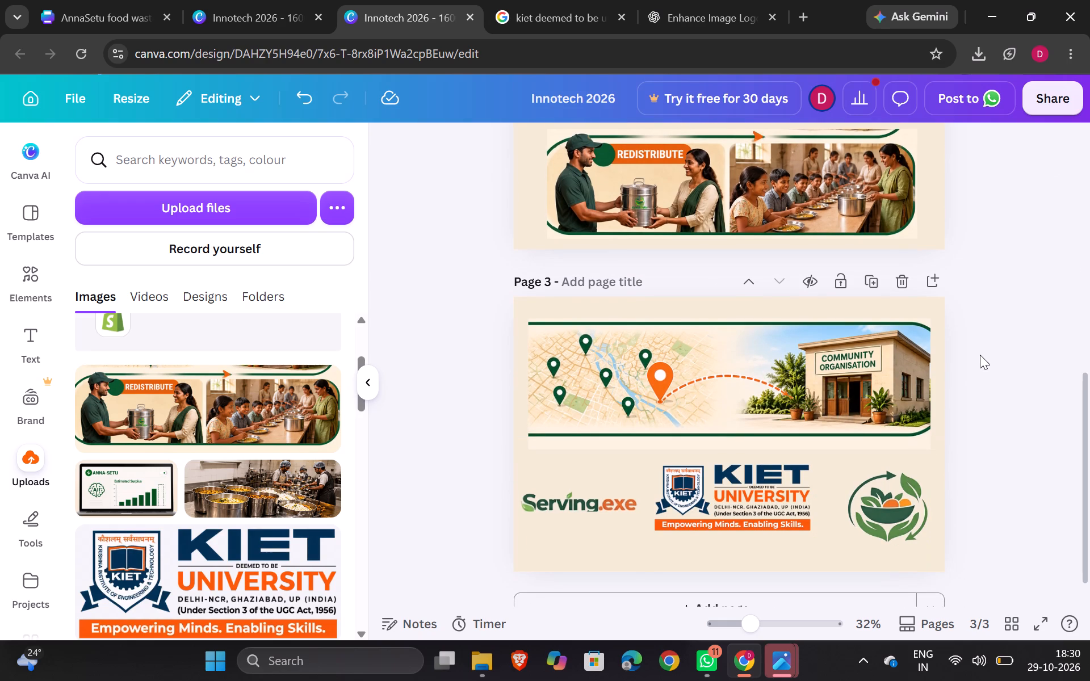
pyautogui.scroll(2, 980, 355)
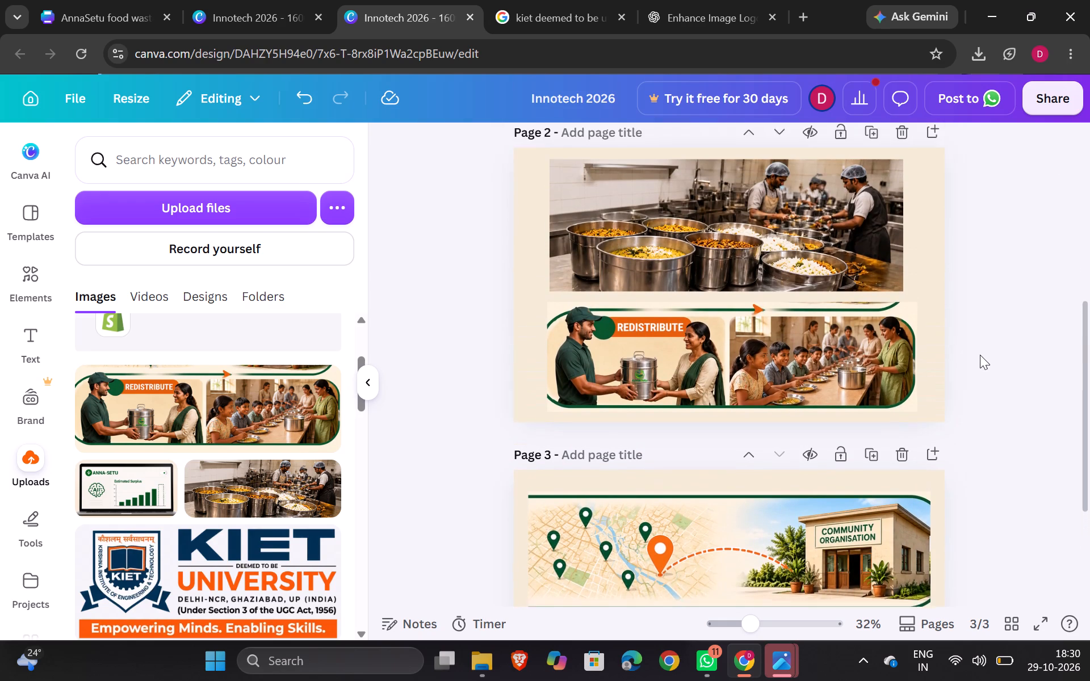
pyautogui.scroll(2, 980, 355)
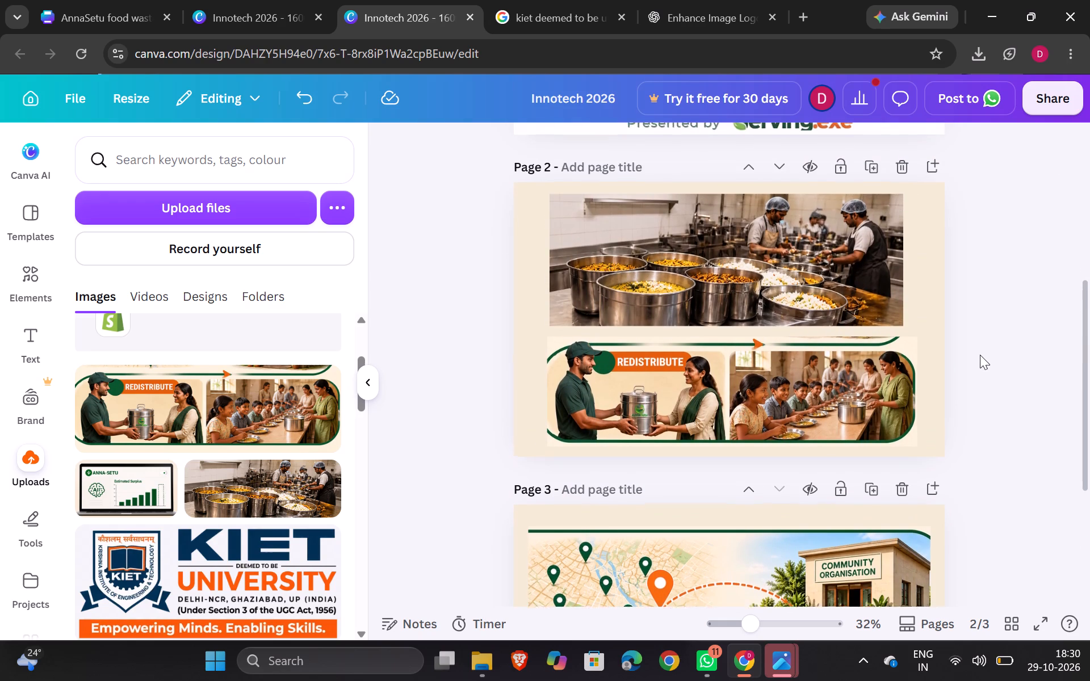
pyautogui.scroll(2, 980, 355)
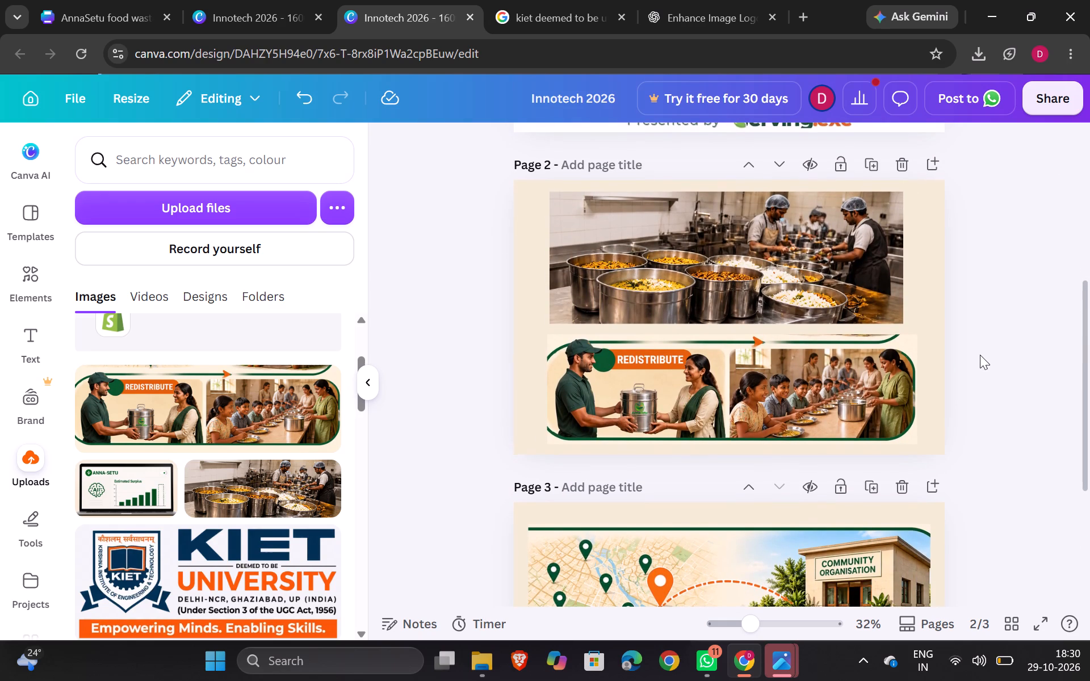
pyautogui.scroll(1, 980, 355)
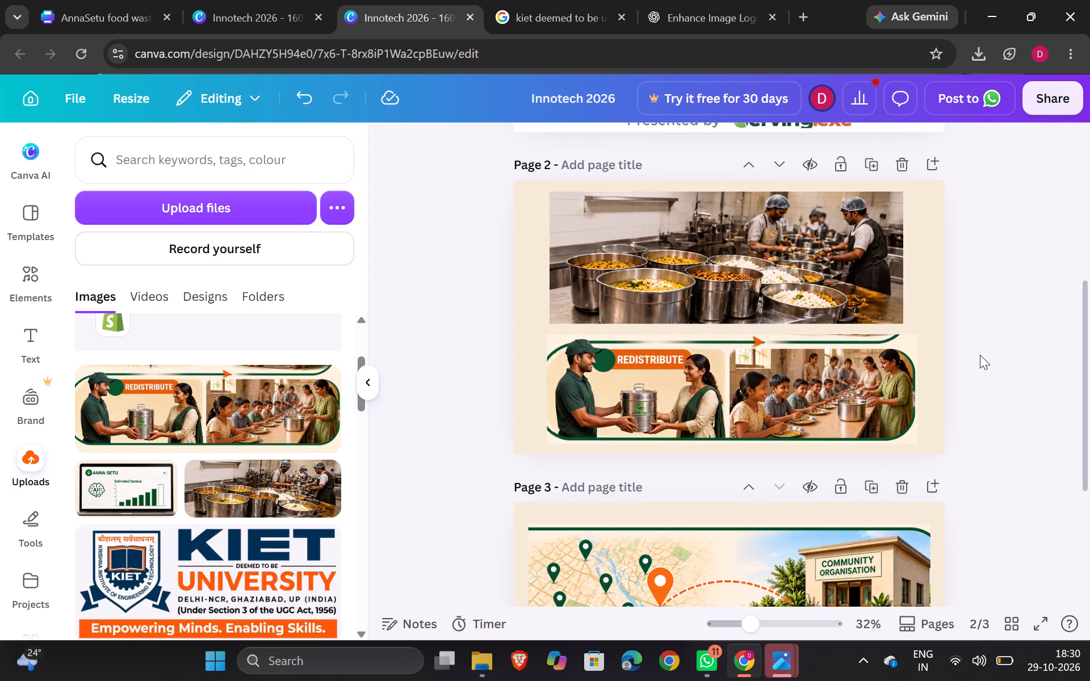
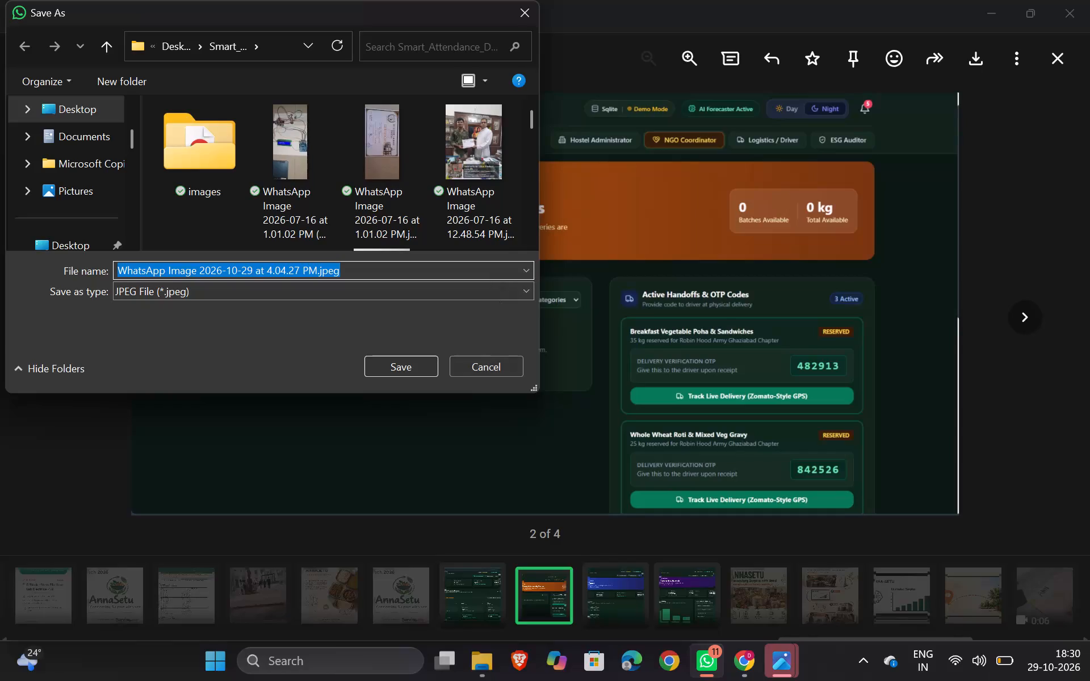
# Enter web1 as the file name for saving the NGO Coordinator dashboard screenshot as a JPEG.
pyautogui.press('BackSpace')
pyautogui.write('web1')
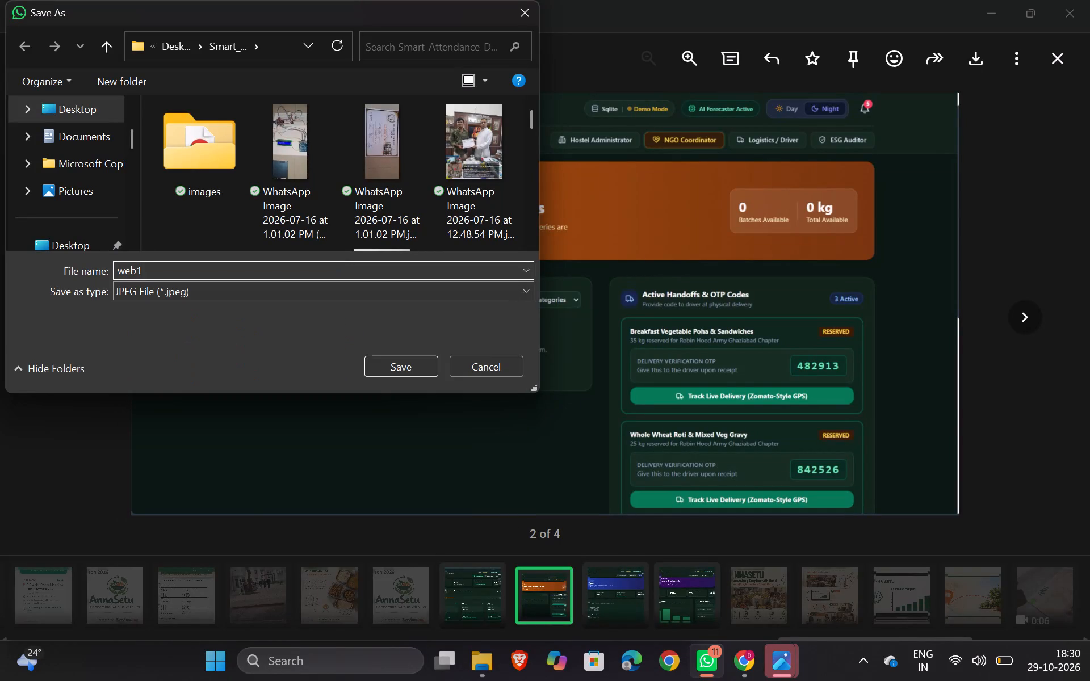
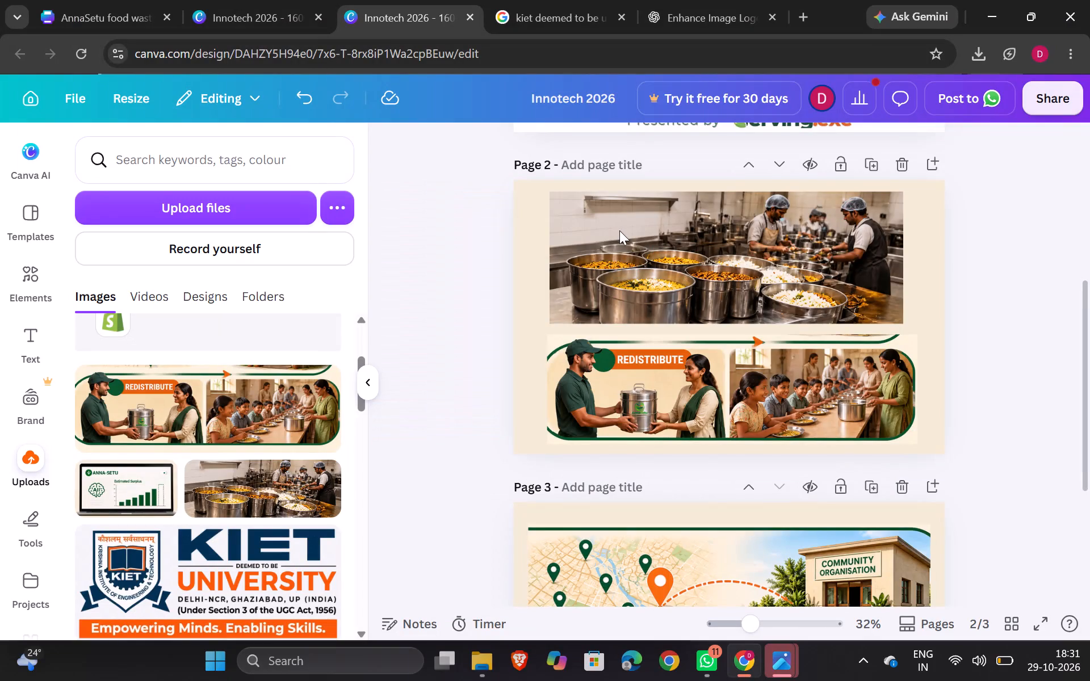
# Add a new blank page 4 after page 3 of the design.
pyautogui.scroll(-1, 969, 305)
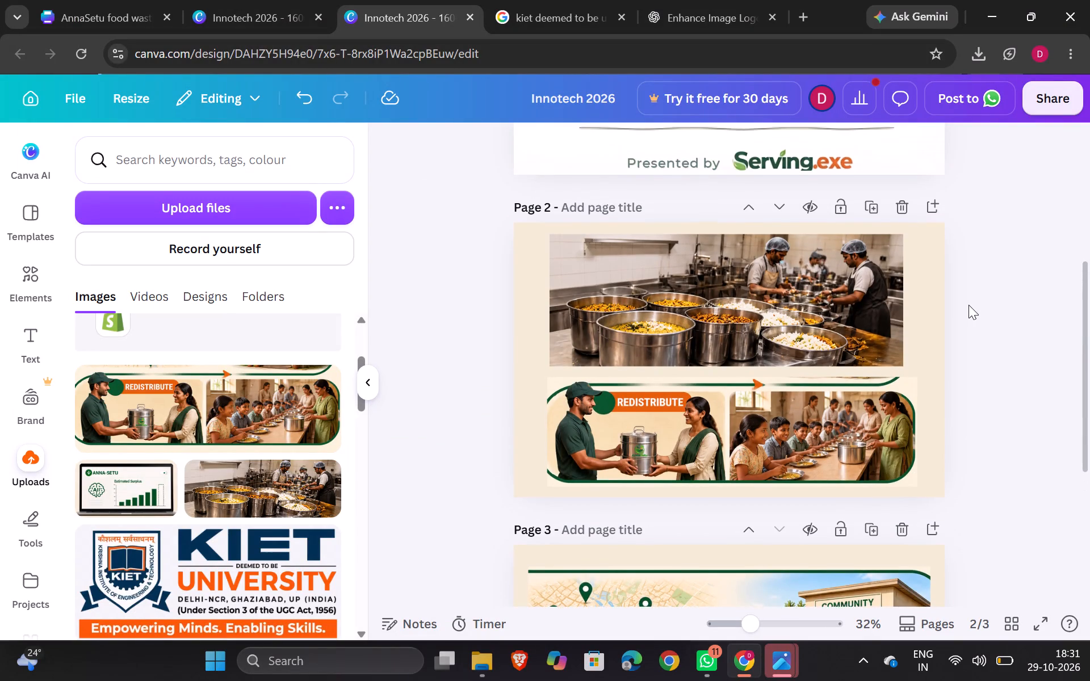
pyautogui.scroll(-1, 969, 305)
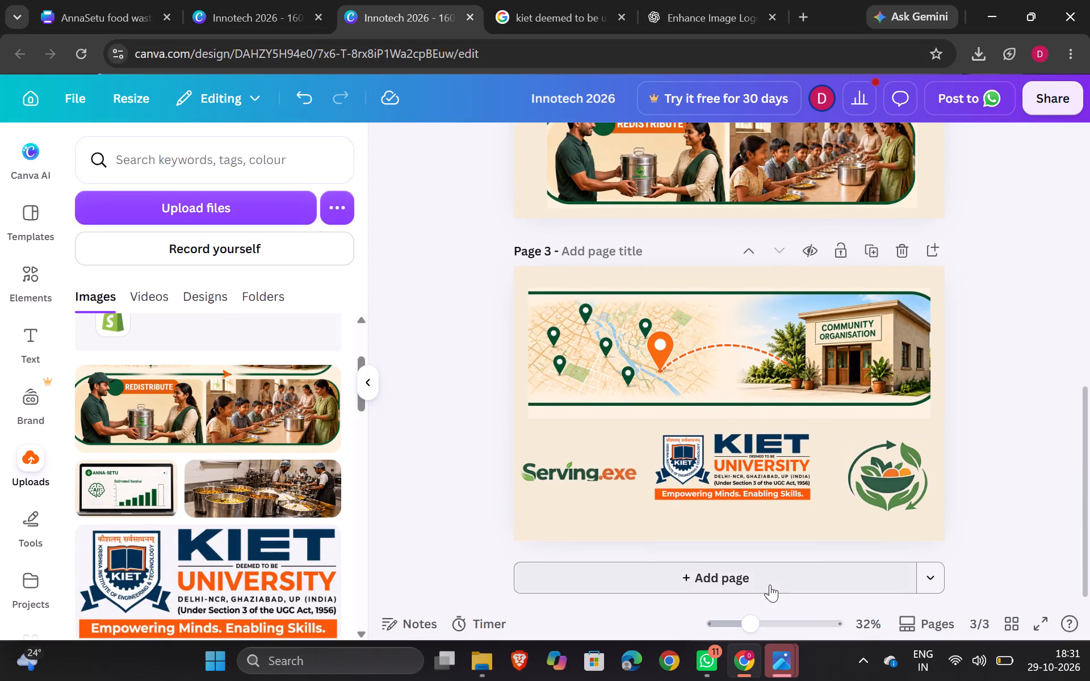
pyautogui.click(770, 584)
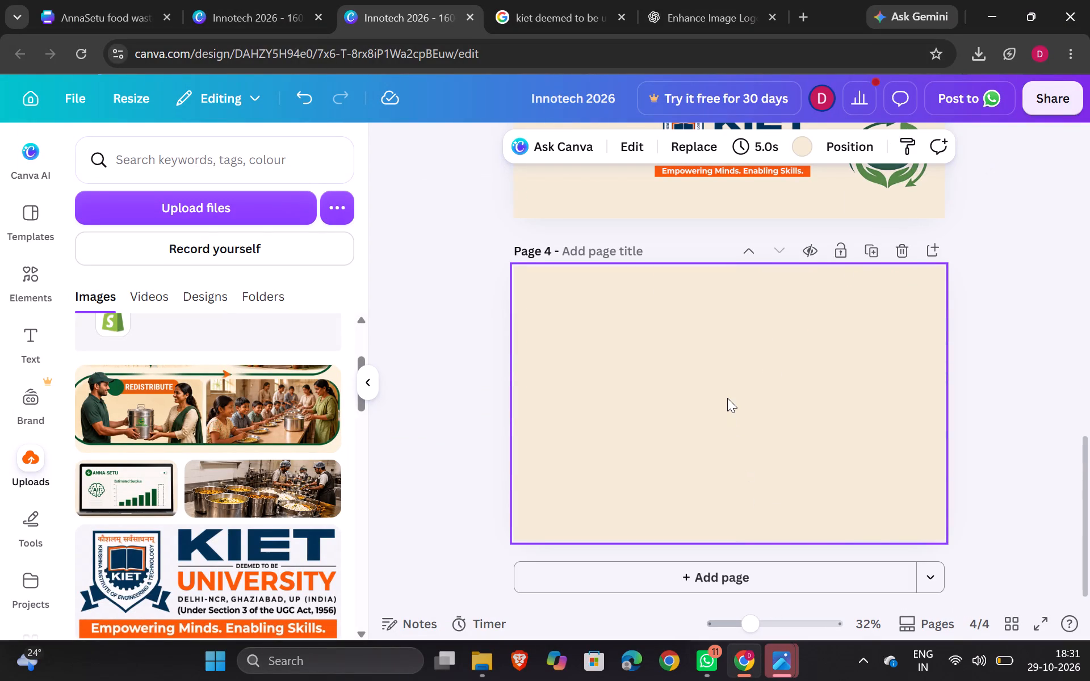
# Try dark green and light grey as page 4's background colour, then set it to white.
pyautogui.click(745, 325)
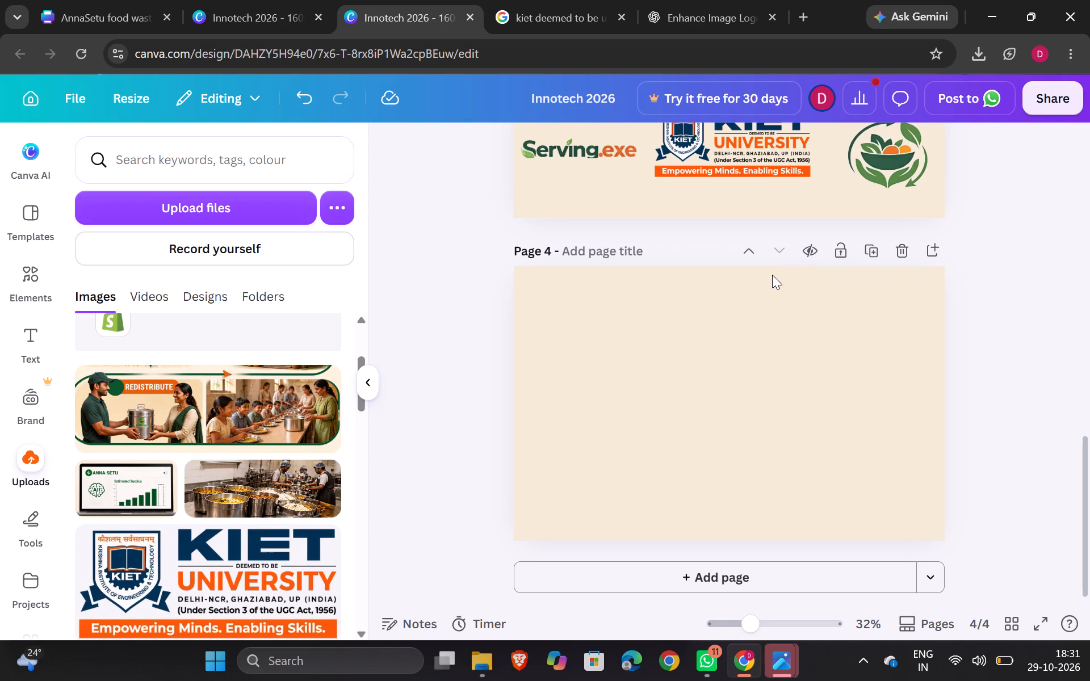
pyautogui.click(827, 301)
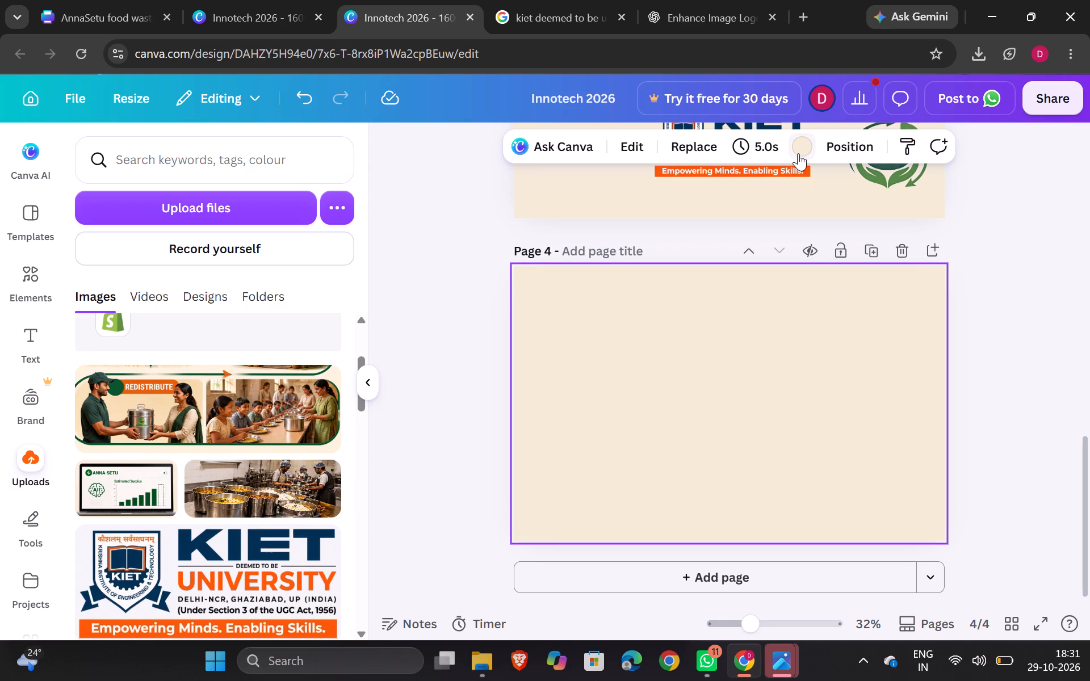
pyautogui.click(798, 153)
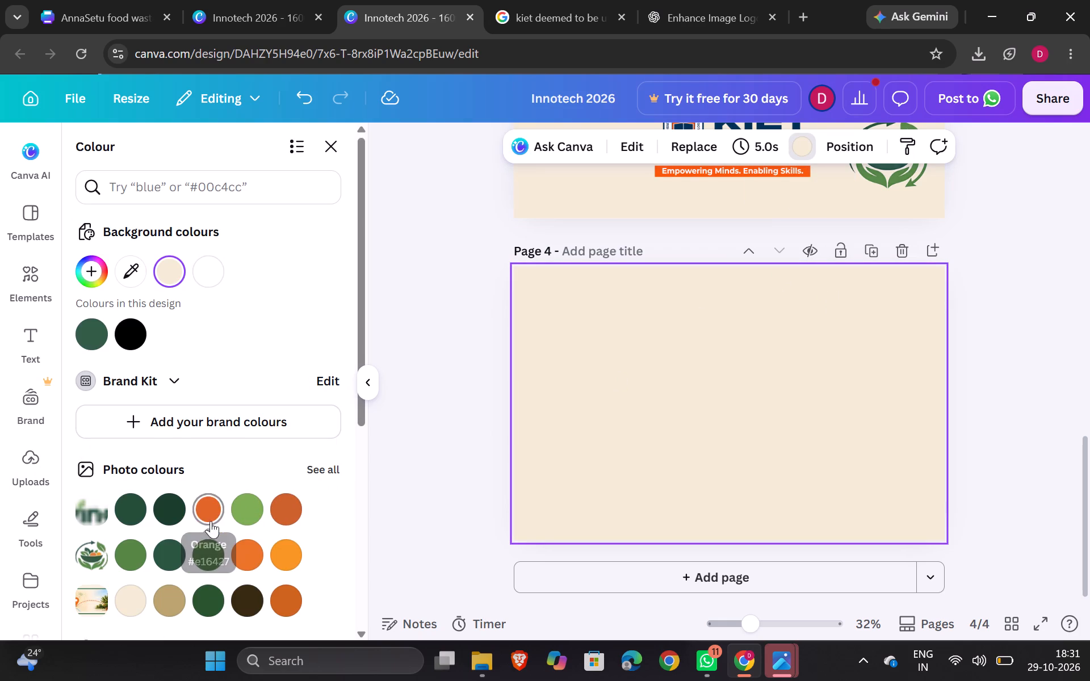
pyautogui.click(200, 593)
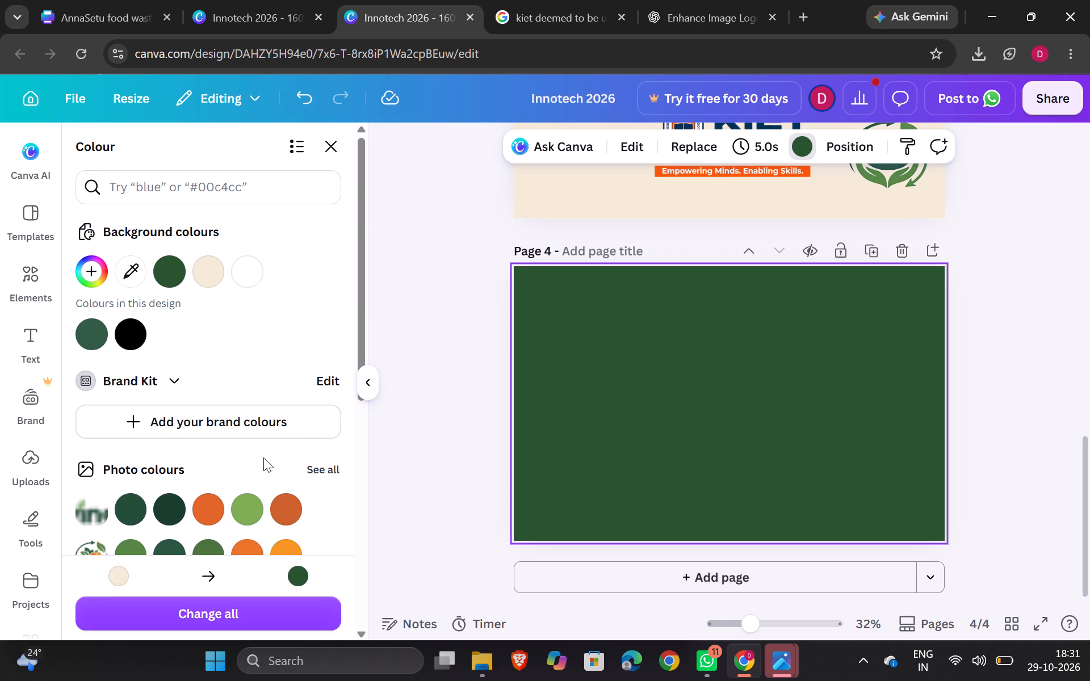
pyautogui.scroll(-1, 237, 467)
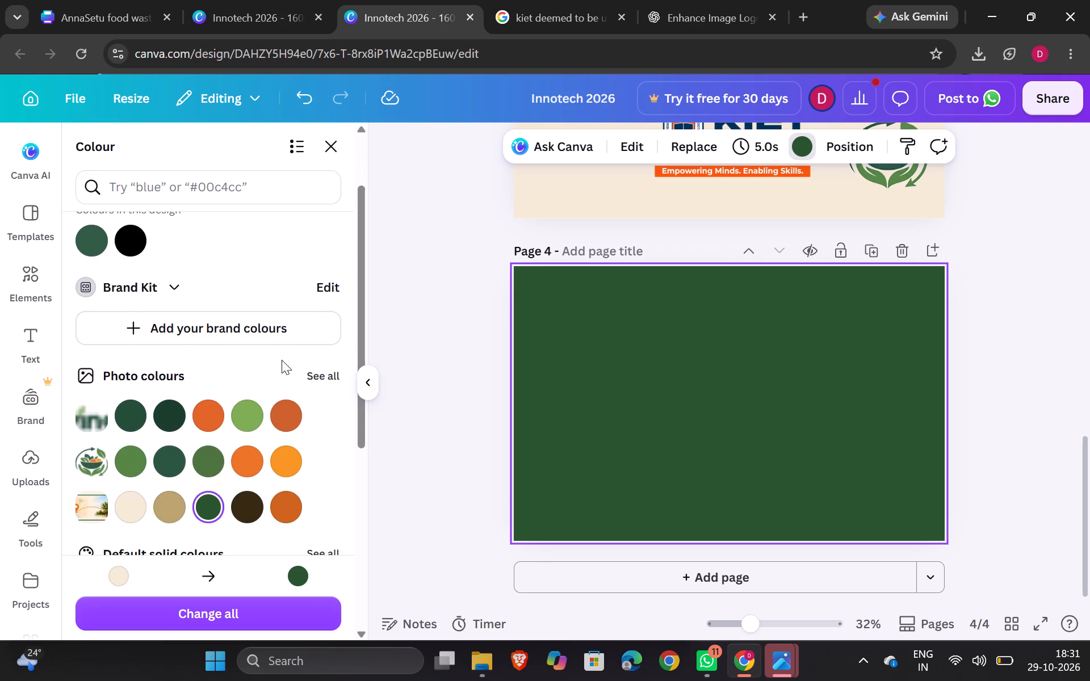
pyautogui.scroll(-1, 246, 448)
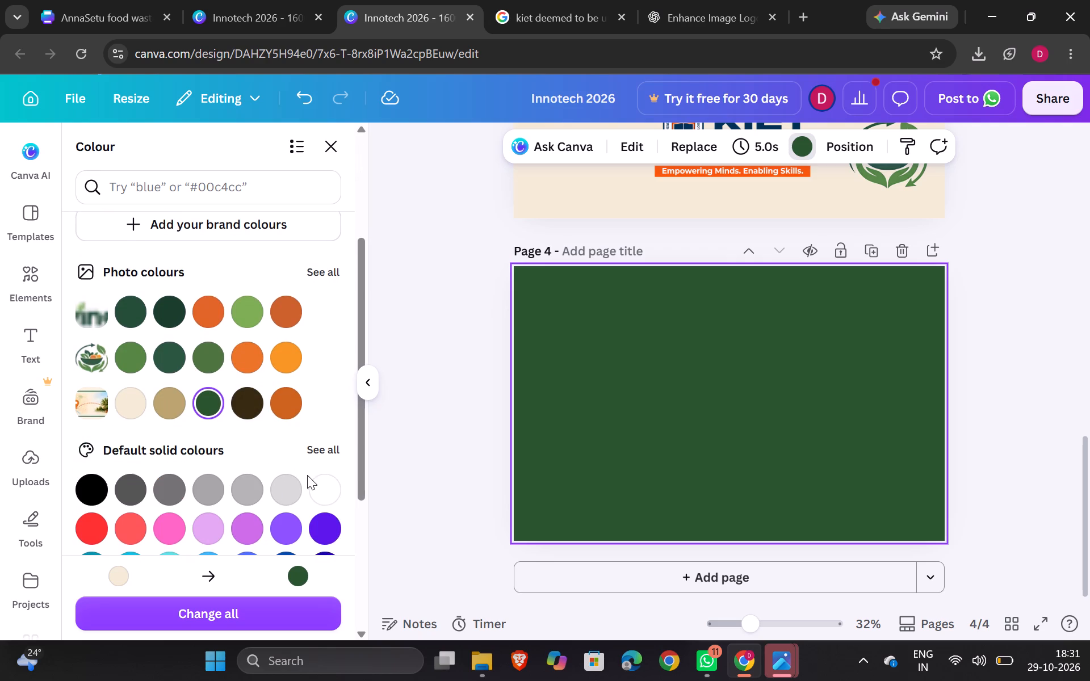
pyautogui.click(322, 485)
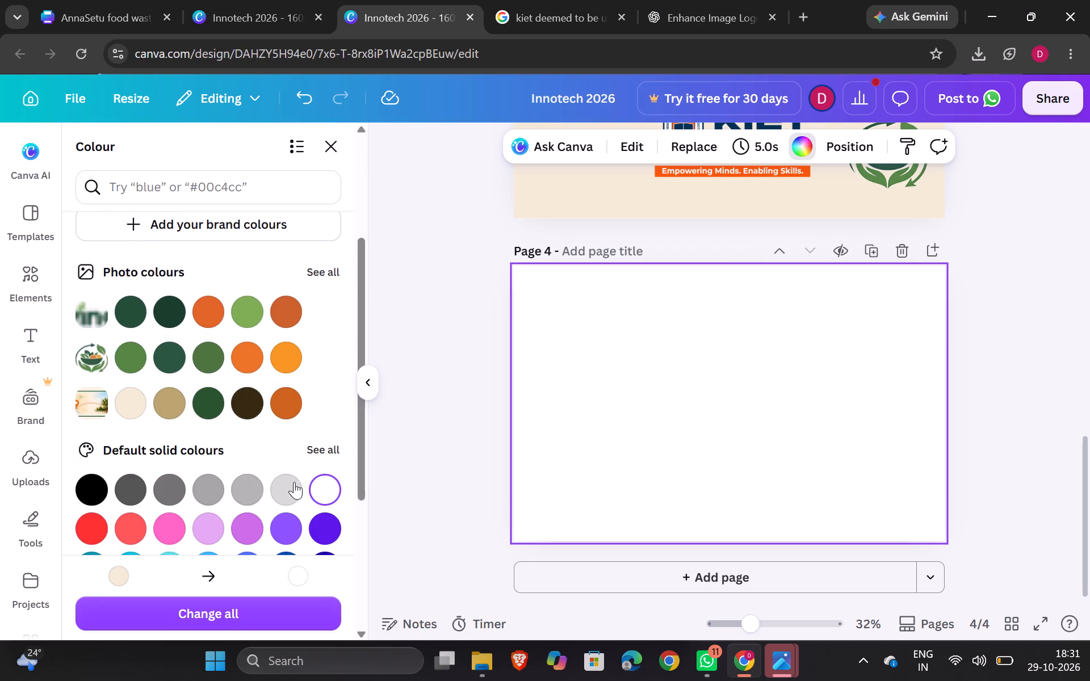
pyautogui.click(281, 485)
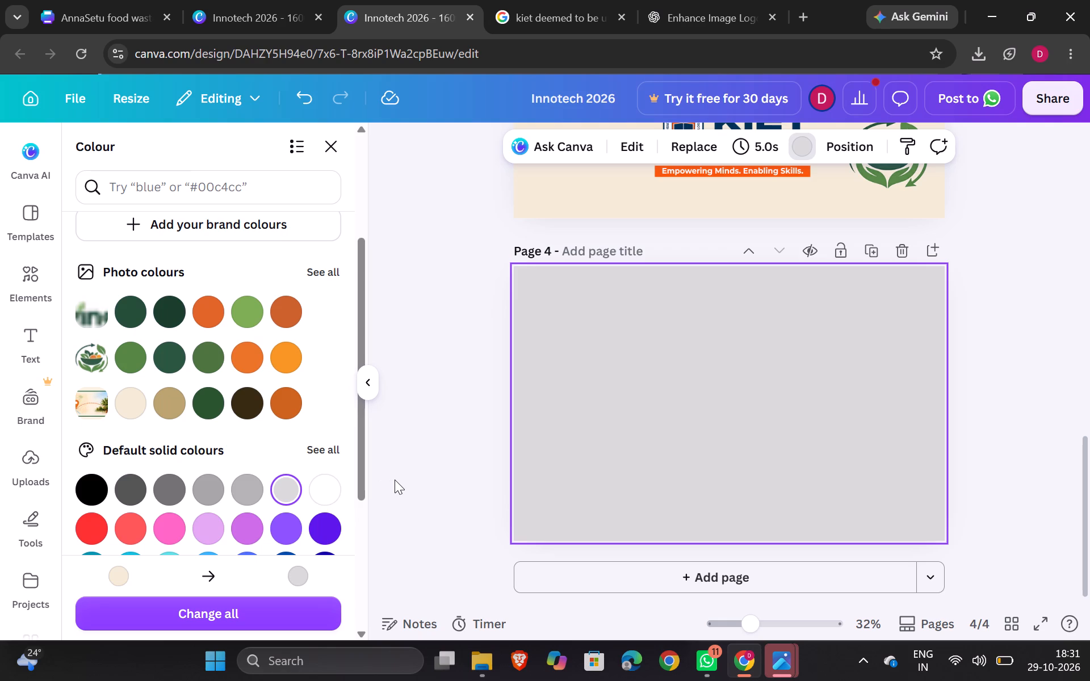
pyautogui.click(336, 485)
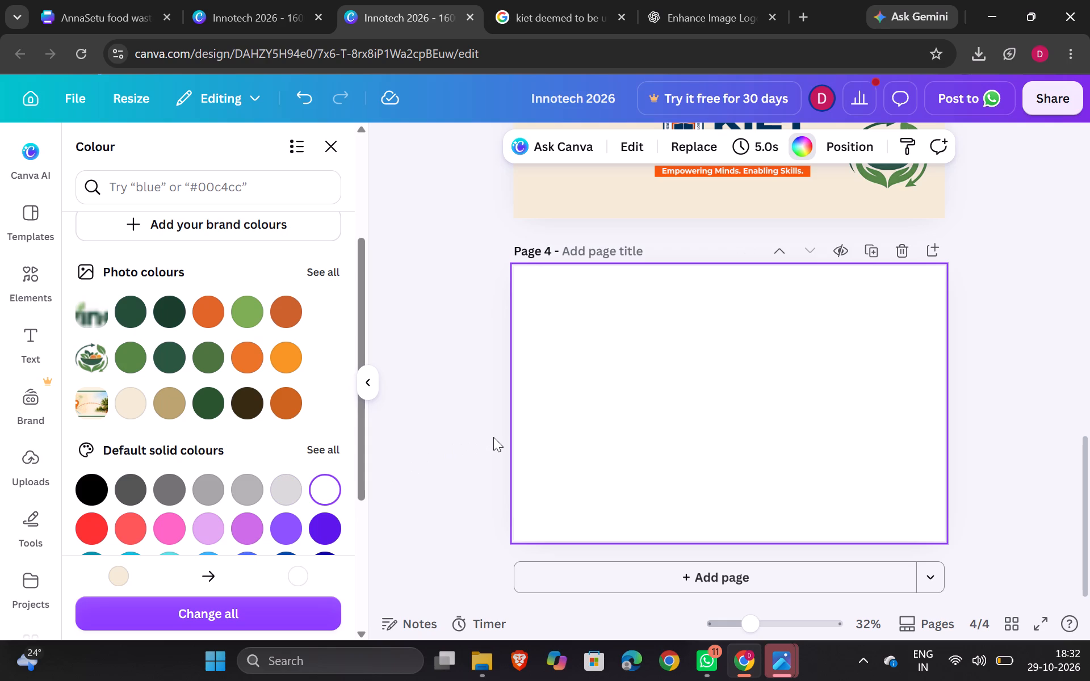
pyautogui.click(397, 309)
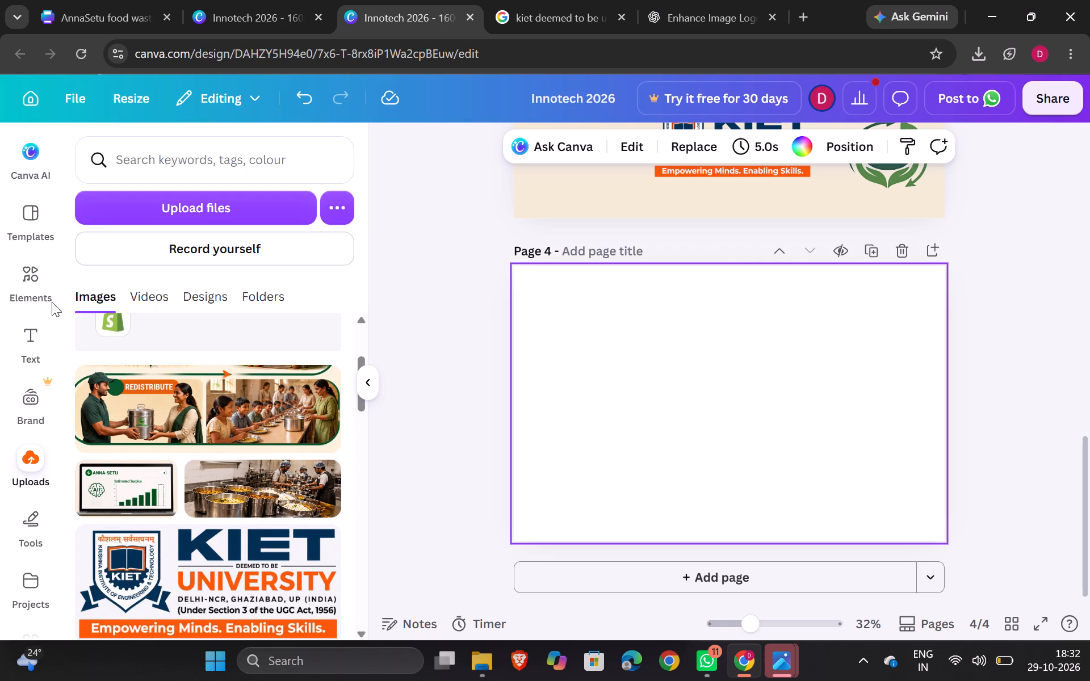
# Upload the web1.jpeg dashboard screenshot from the computer's recent files to the design's uploads.
pyautogui.click(151, 203)
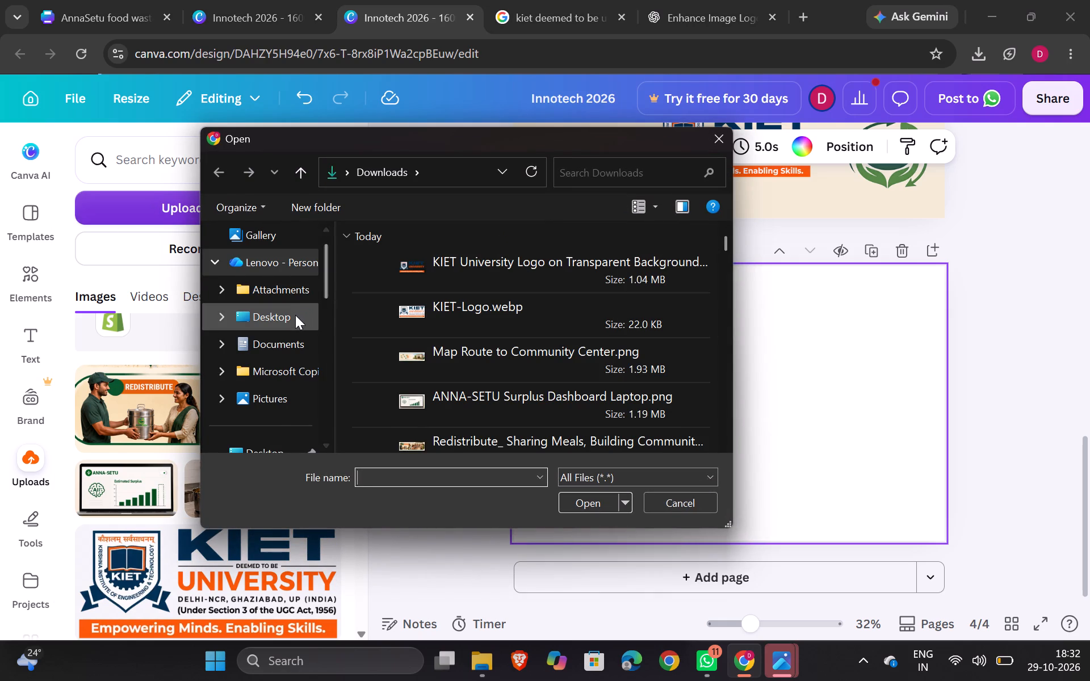
pyautogui.scroll(-1, 295, 315)
pyautogui.doubleClick(278, 413)
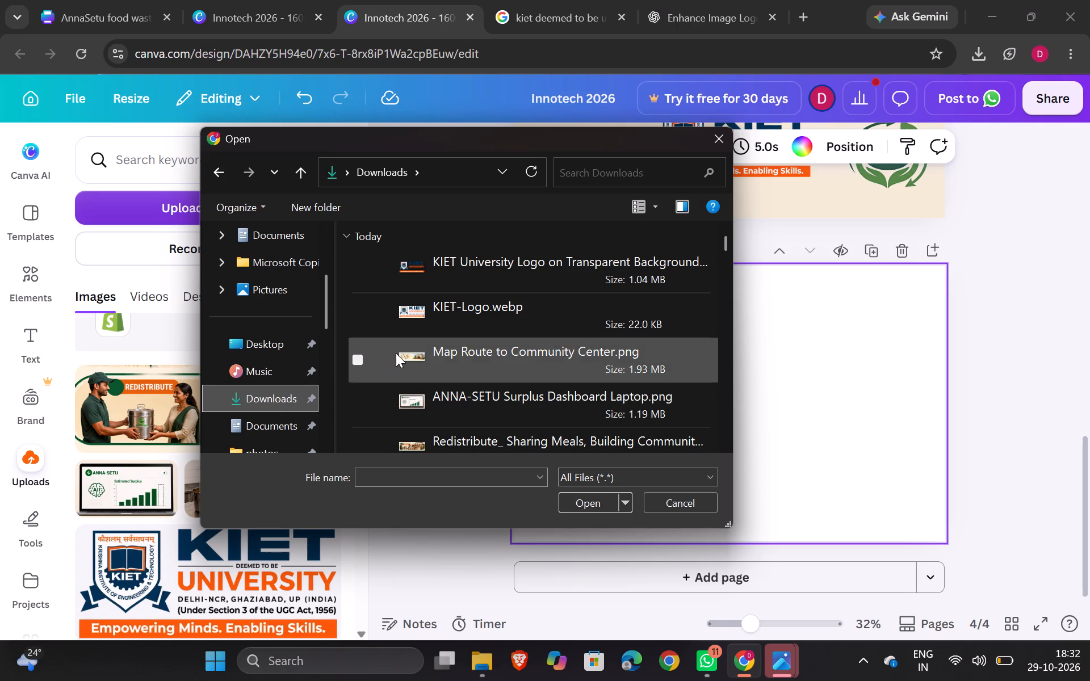
pyautogui.rightClick(284, 400)
pyautogui.doubleClick(284, 400)
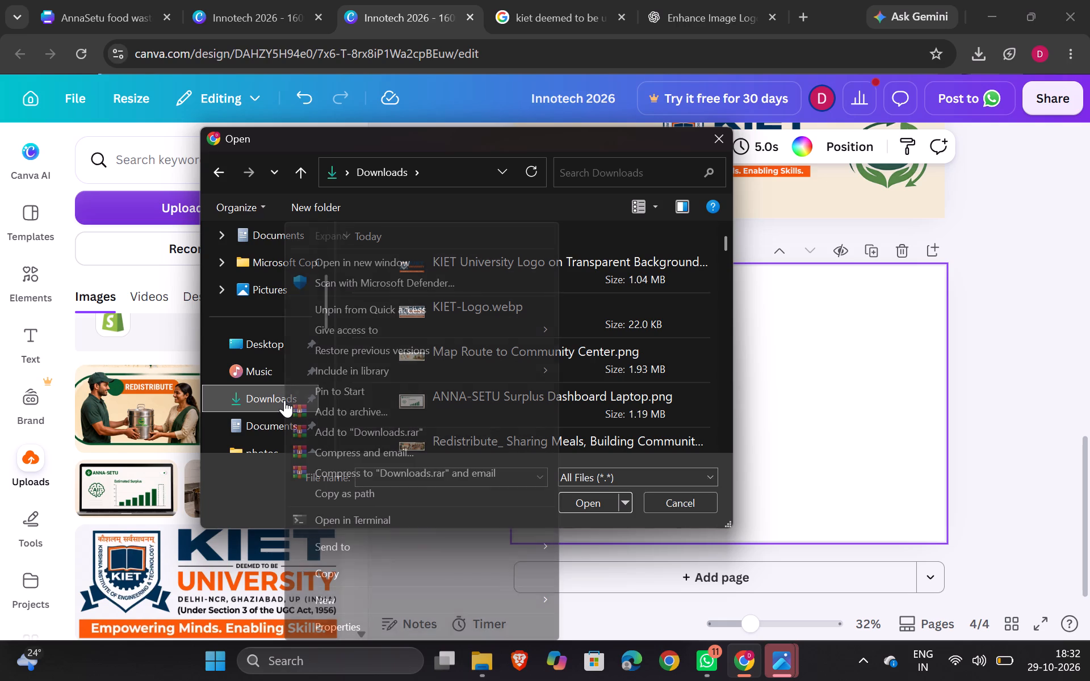
pyautogui.click(783, 340)
pyautogui.scroll(-1, 295, 410)
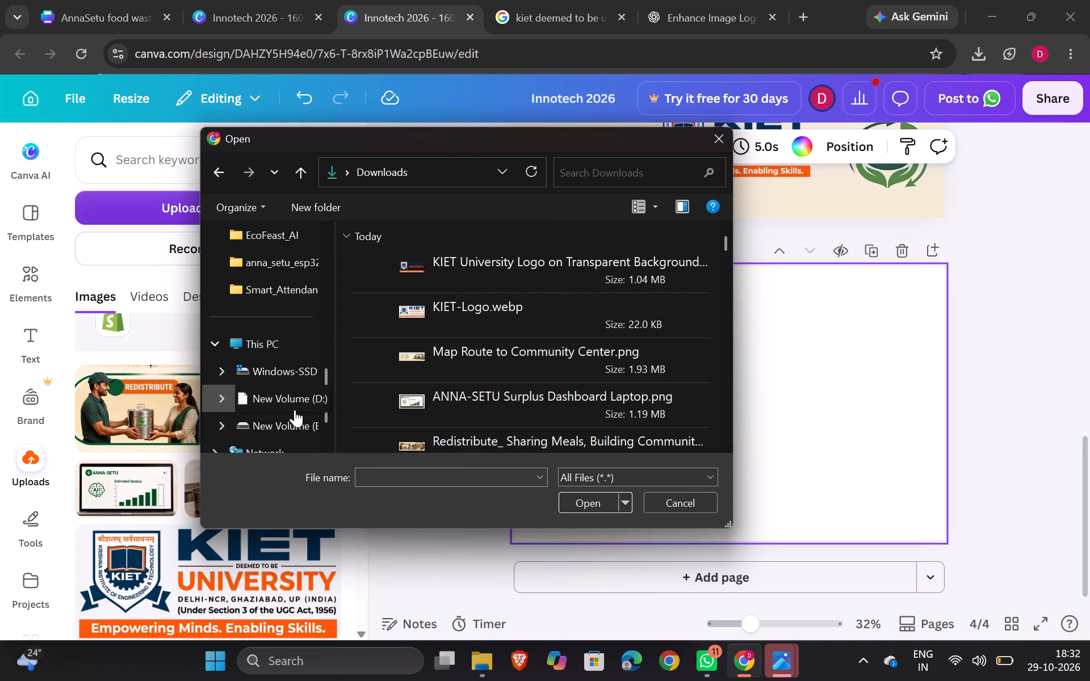
pyautogui.scroll(-1, 295, 410)
pyautogui.scroll(1, 263, 323)
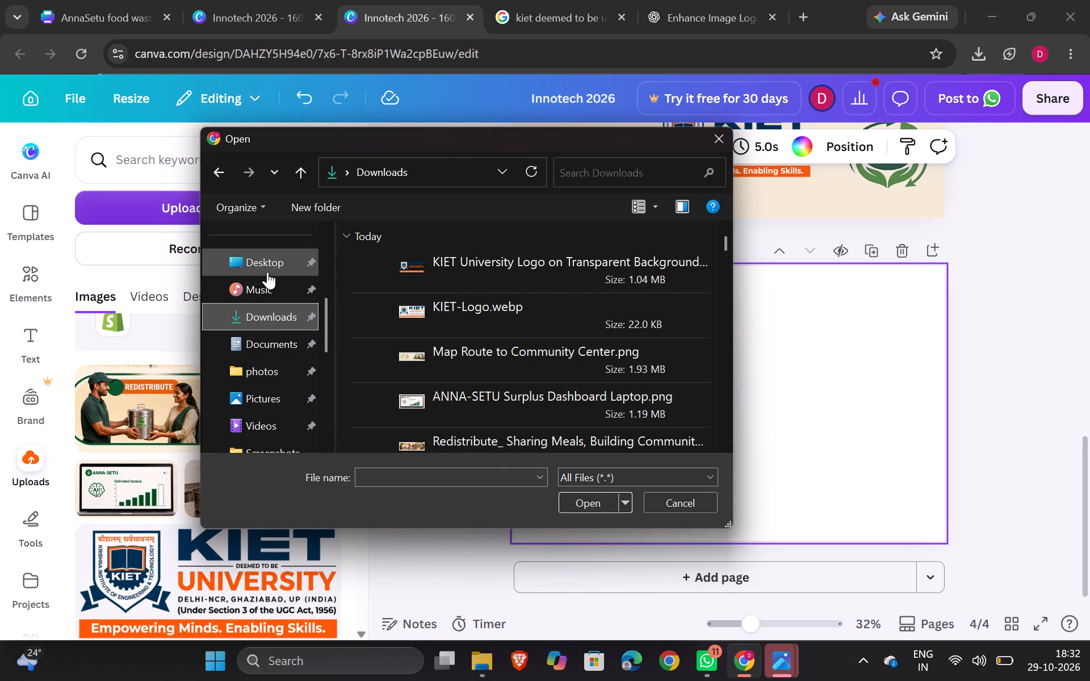
pyautogui.click(268, 270)
pyautogui.scroll(1, 268, 270)
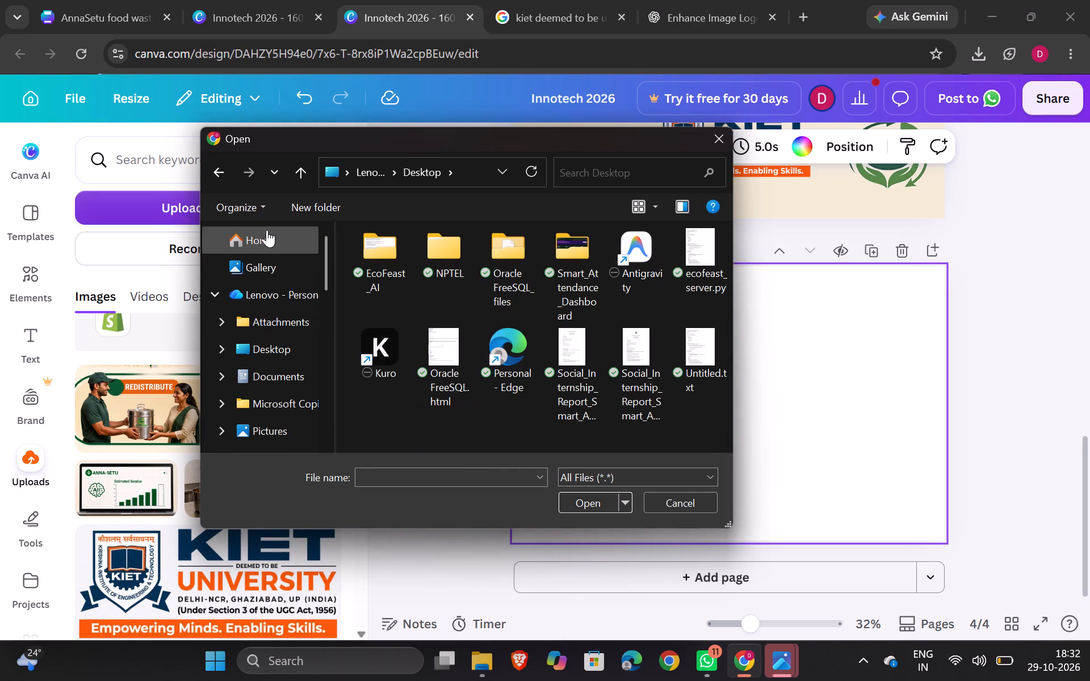
pyautogui.doubleClick(266, 231)
pyautogui.hscroll(1, 406, 296)
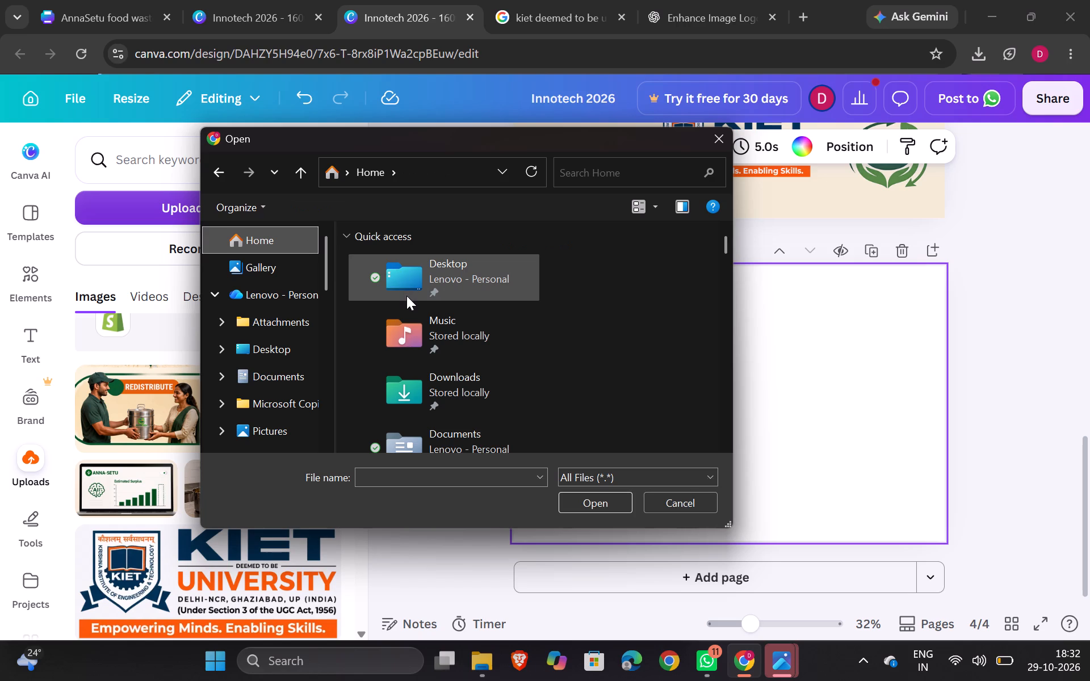
pyautogui.hscroll(1, 406, 296)
pyautogui.scroll(-3, 406, 296)
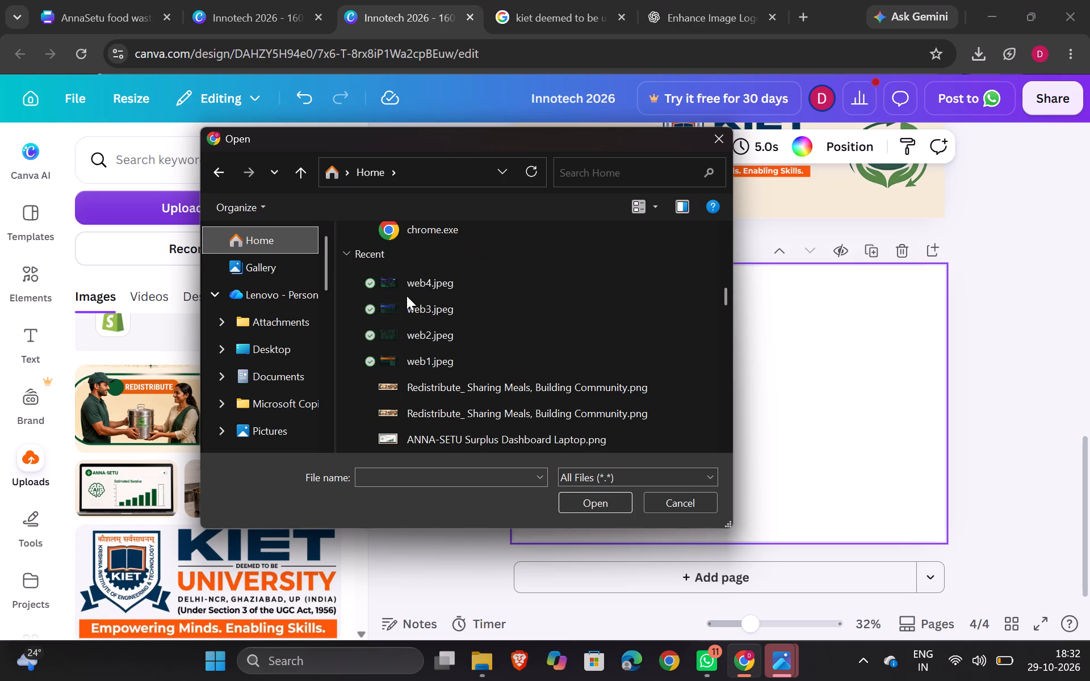
pyautogui.scroll(-1, 406, 296)
pyautogui.doubleClick(405, 355)
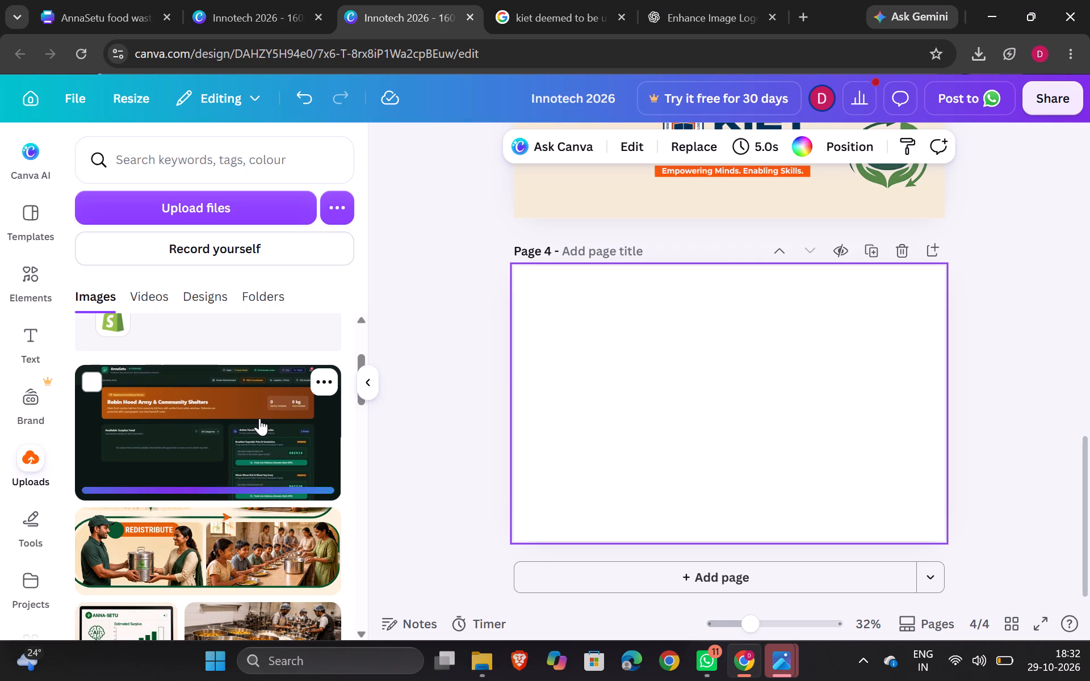
# Place the uploaded NGO dashboard screenshot on page 4, enlarge it to about 1,550 by 805 and centre it across the page.
pyautogui.click(259, 418)
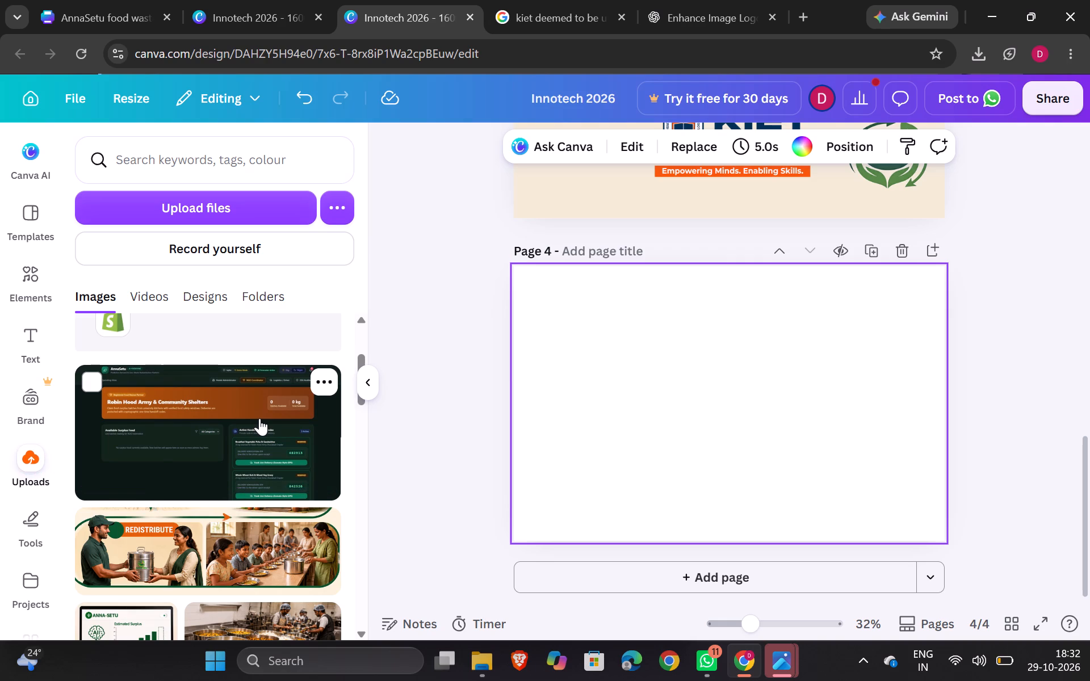
pyautogui.moveTo(880, 482); pyautogui.dragTo(941, 553)
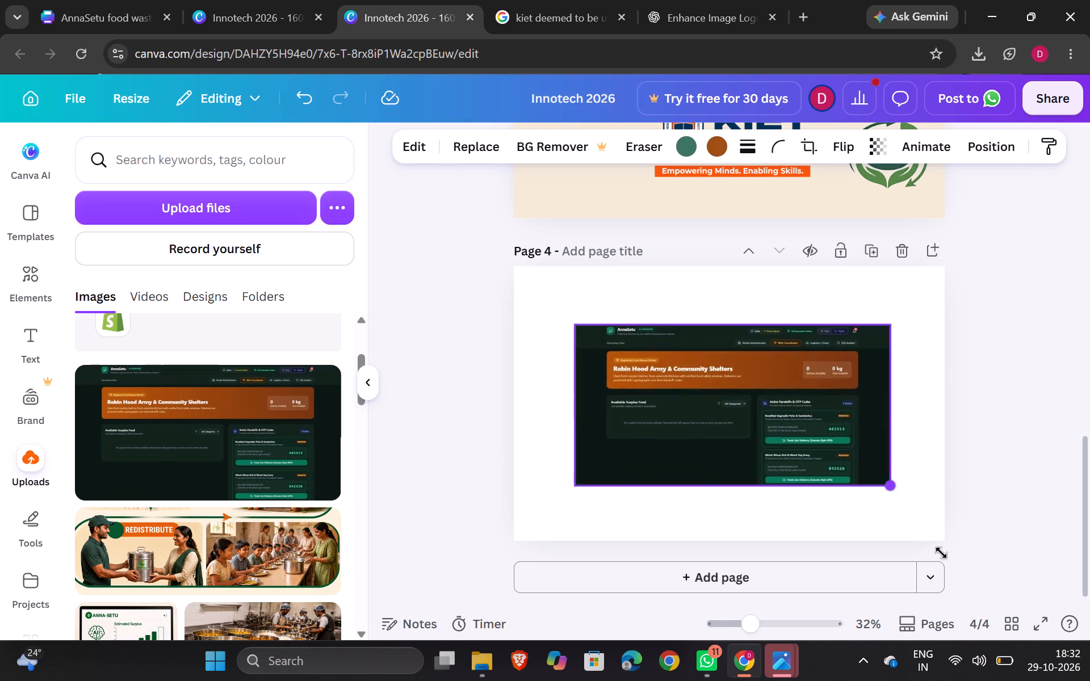
pyautogui.moveTo(941, 553); pyautogui.dragTo(946, 560)
pyautogui.moveTo(762, 484); pyautogui.dragTo(713, 458)
pyautogui.moveTo(915, 306); pyautogui.dragTo(926, 266)
pyautogui.moveTo(845, 358); pyautogui.dragTo(840, 362)
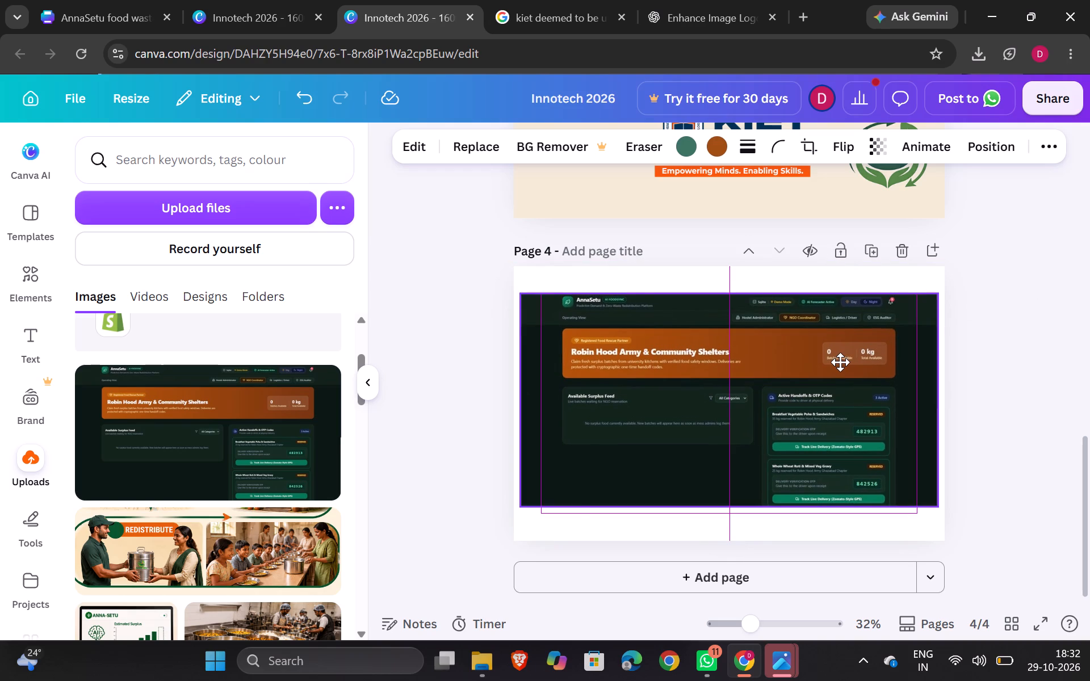
pyautogui.moveTo(840, 362); pyautogui.dragTo(838, 365)
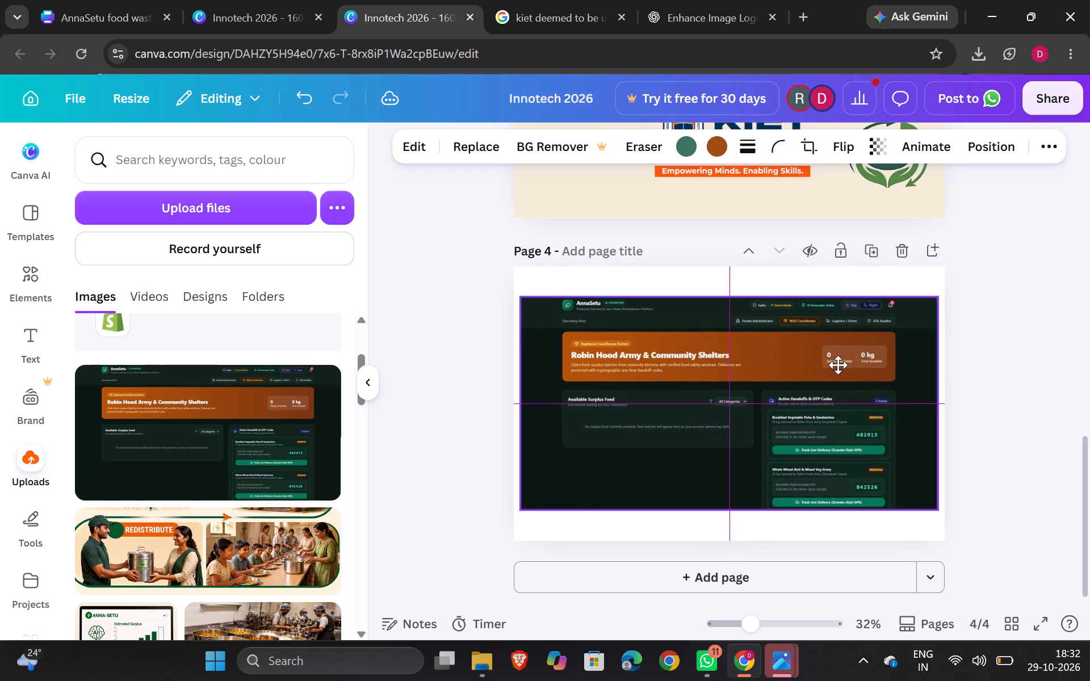
pyautogui.moveTo(838, 365); pyautogui.dragTo(837, 365)
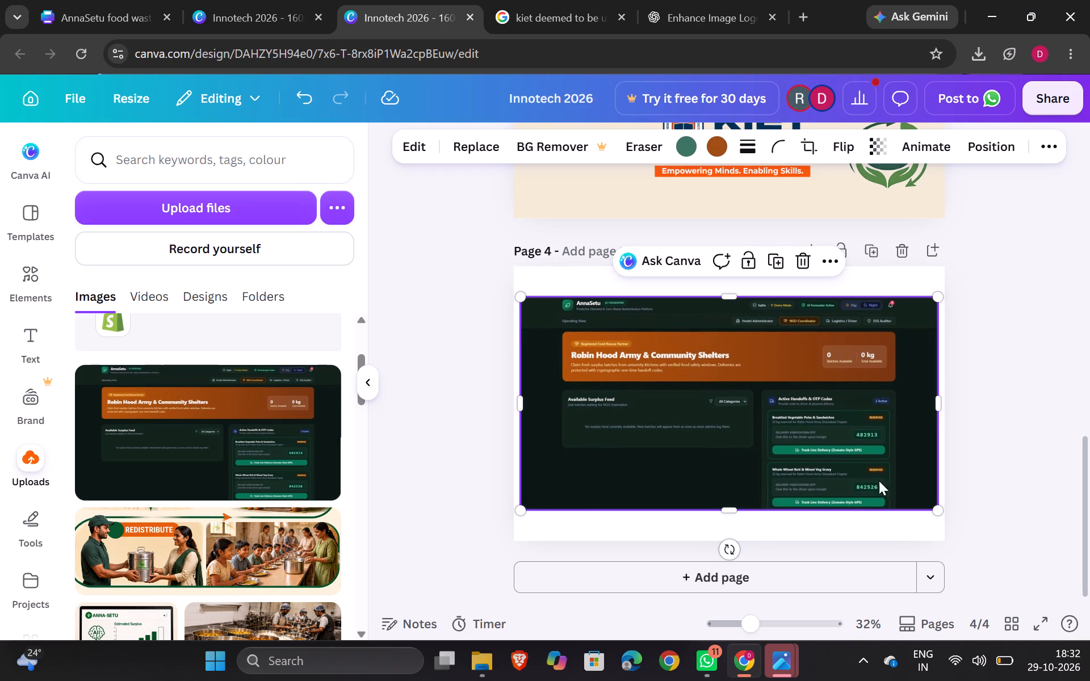
pyautogui.click(736, 511)
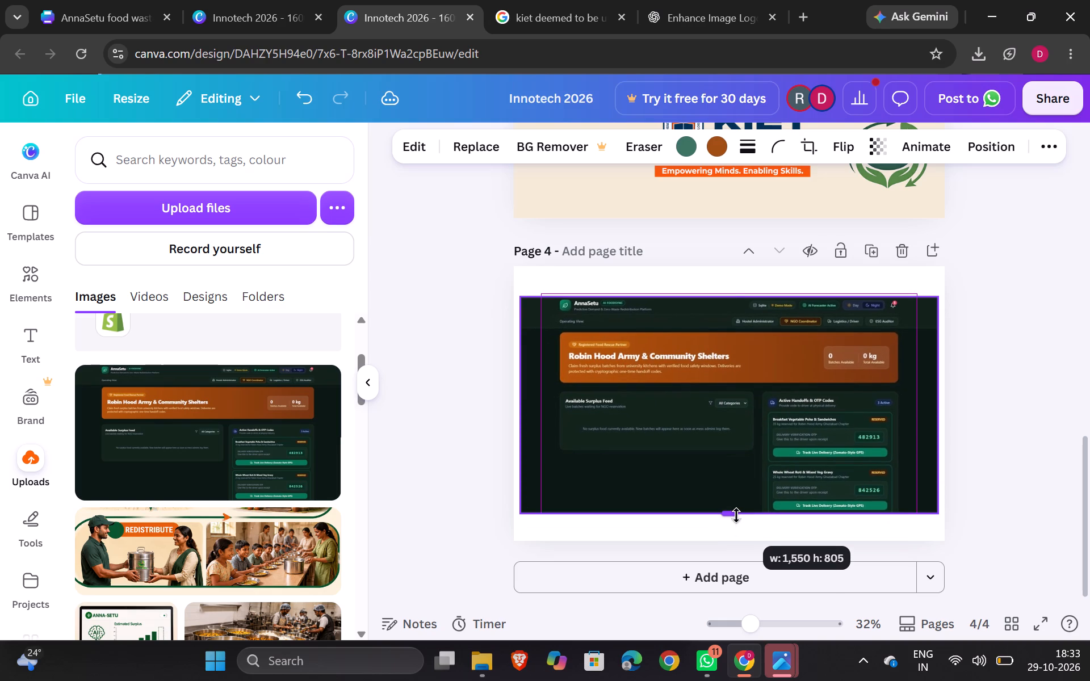
# Try several green shades for page 4's background, then set it to the very dark green from the dashboard screenshot's photo colours.
pyautogui.click(709, 280)
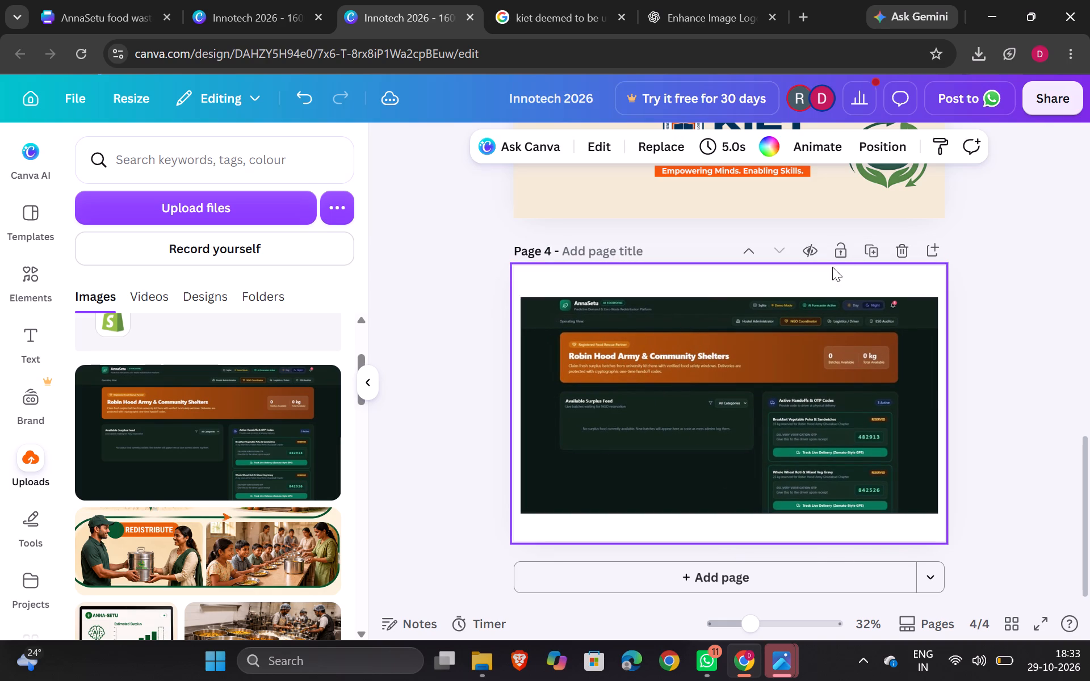
pyautogui.click(778, 152)
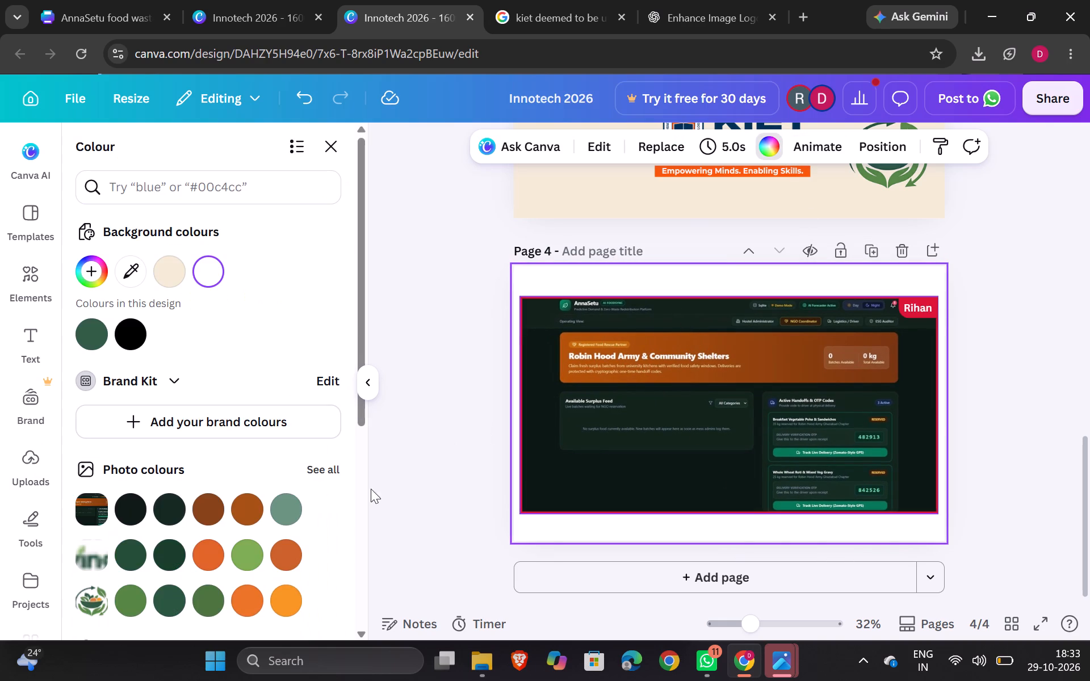
pyautogui.click(165, 557)
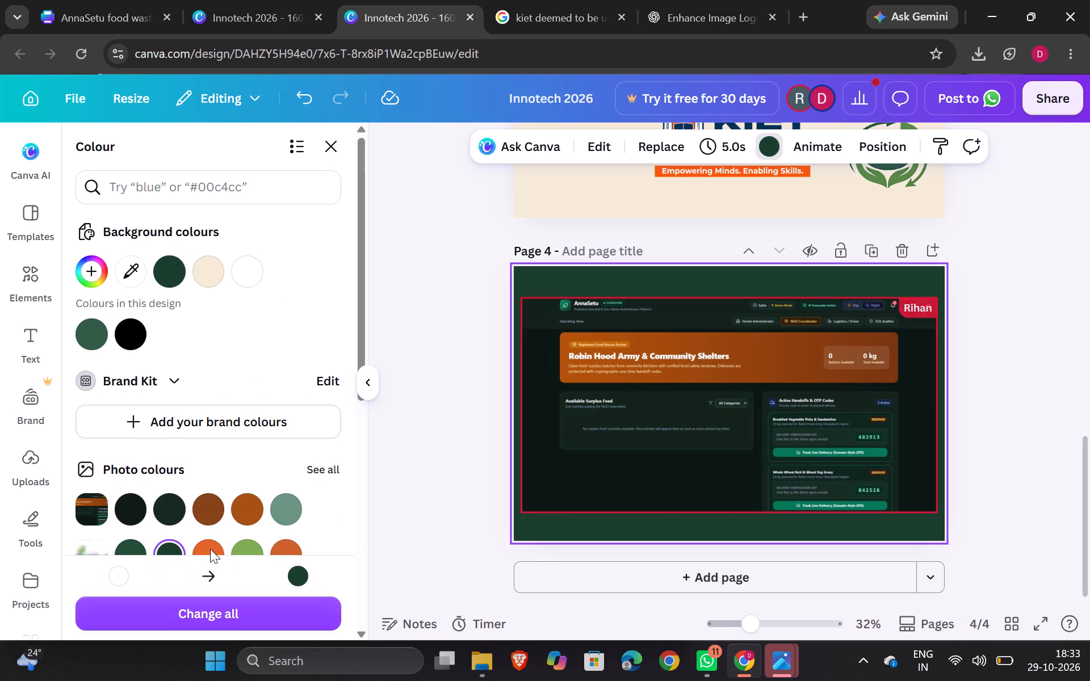
pyautogui.scroll(-1, 227, 530)
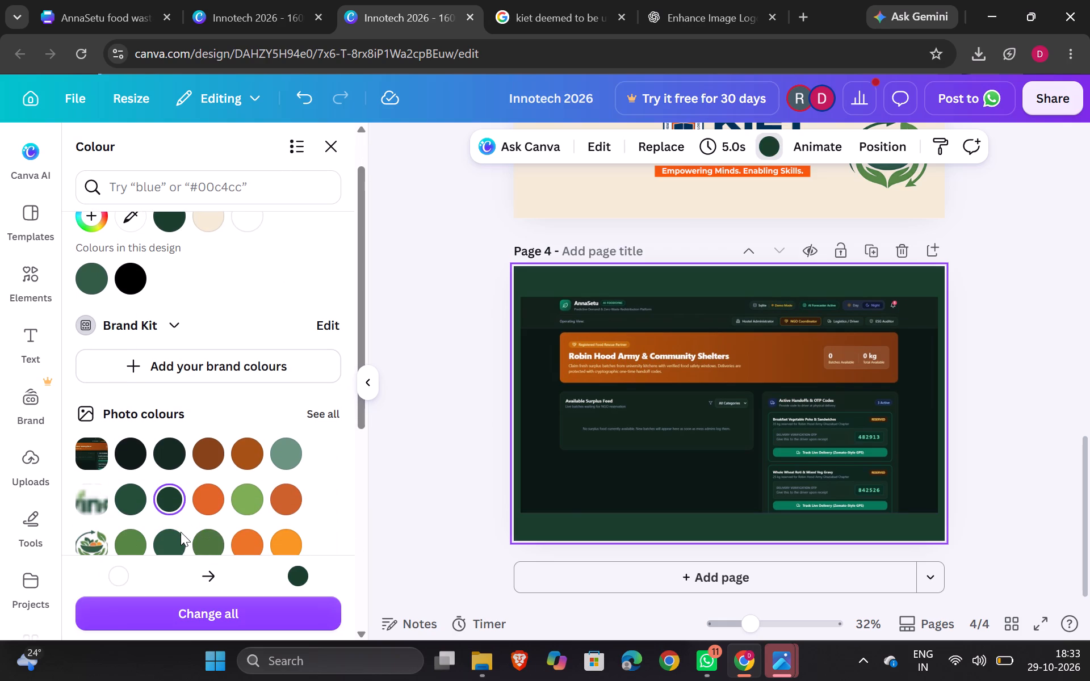
pyautogui.click(180, 534)
pyautogui.scroll(-1, 180, 534)
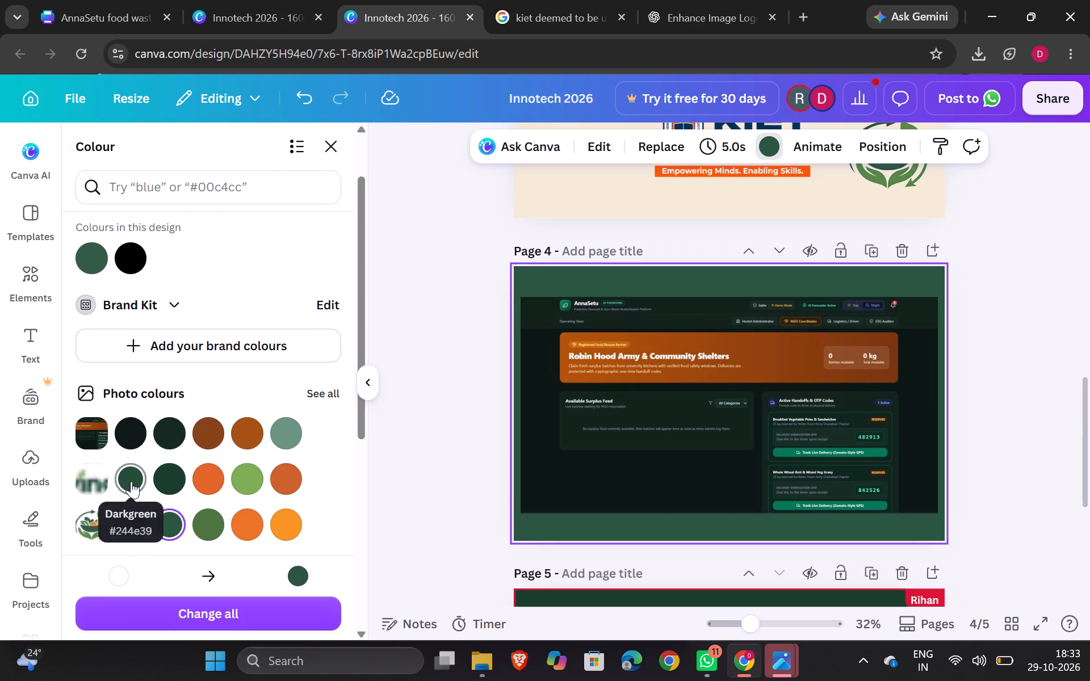
pyautogui.click(131, 481)
pyautogui.click(130, 429)
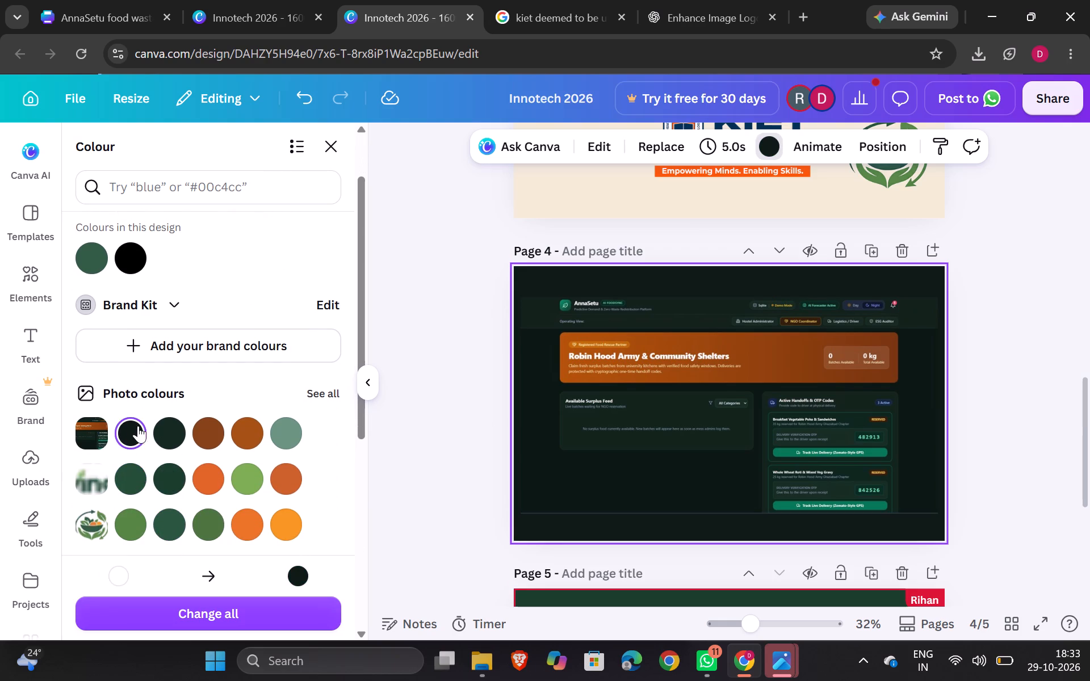
pyautogui.click(166, 422)
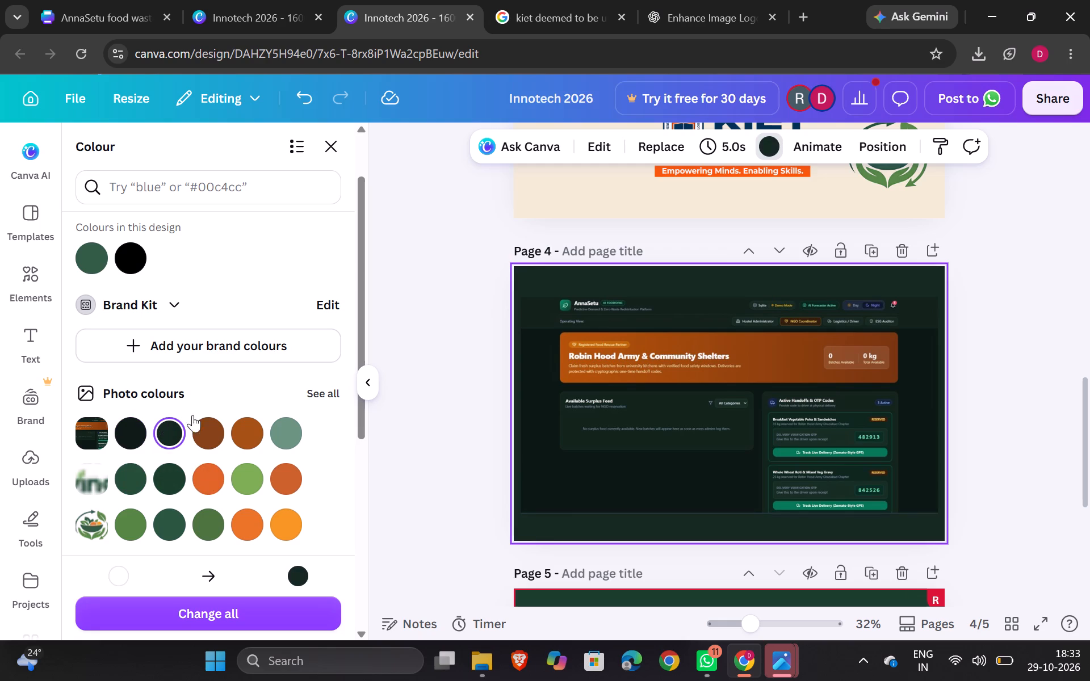
# With blank page 5 selected, upload the web4.jpeg dashboard screenshot from the computer's recent files to the design's uploads.
pyautogui.click(454, 381)
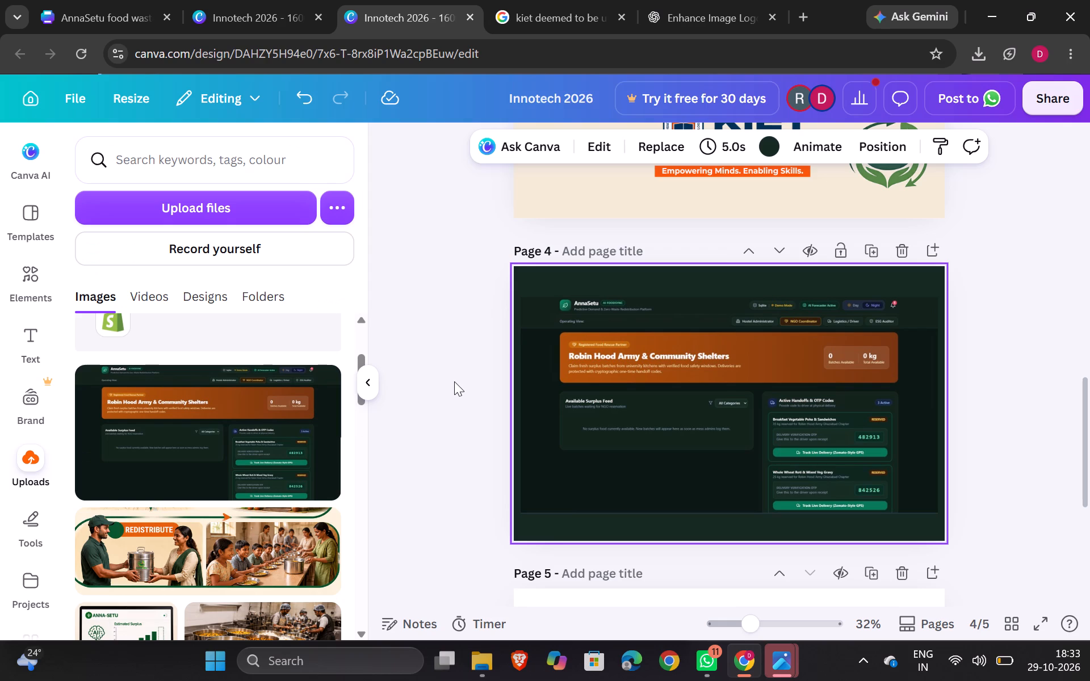
pyautogui.scroll(-2, 468, 420)
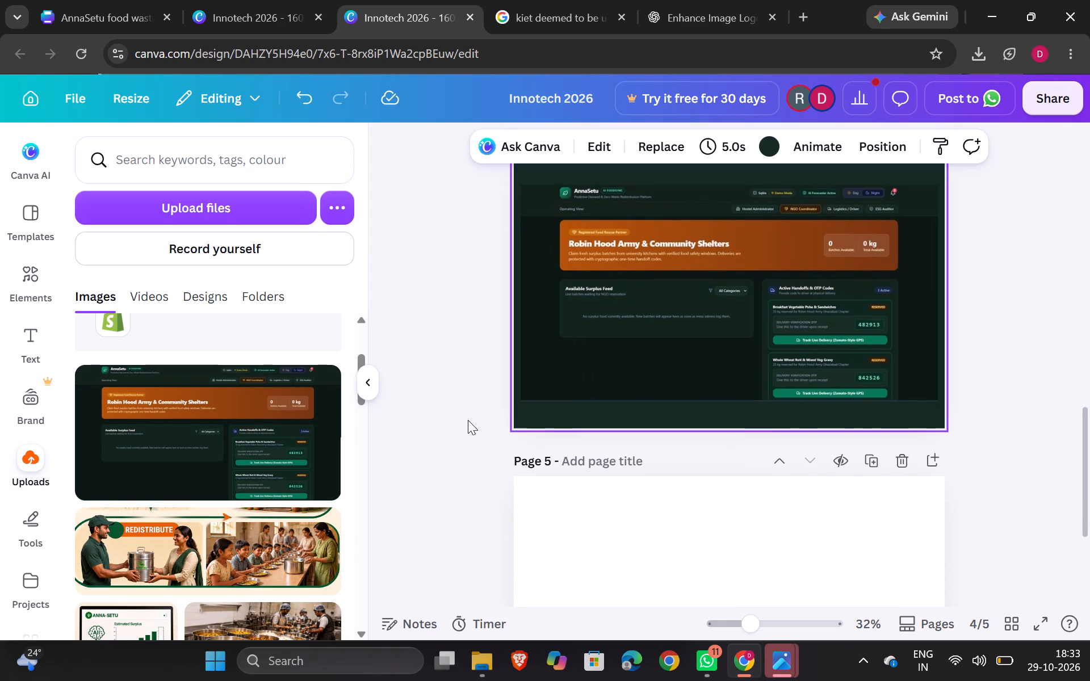
pyautogui.scroll(-1, 468, 420)
pyautogui.click(658, 455)
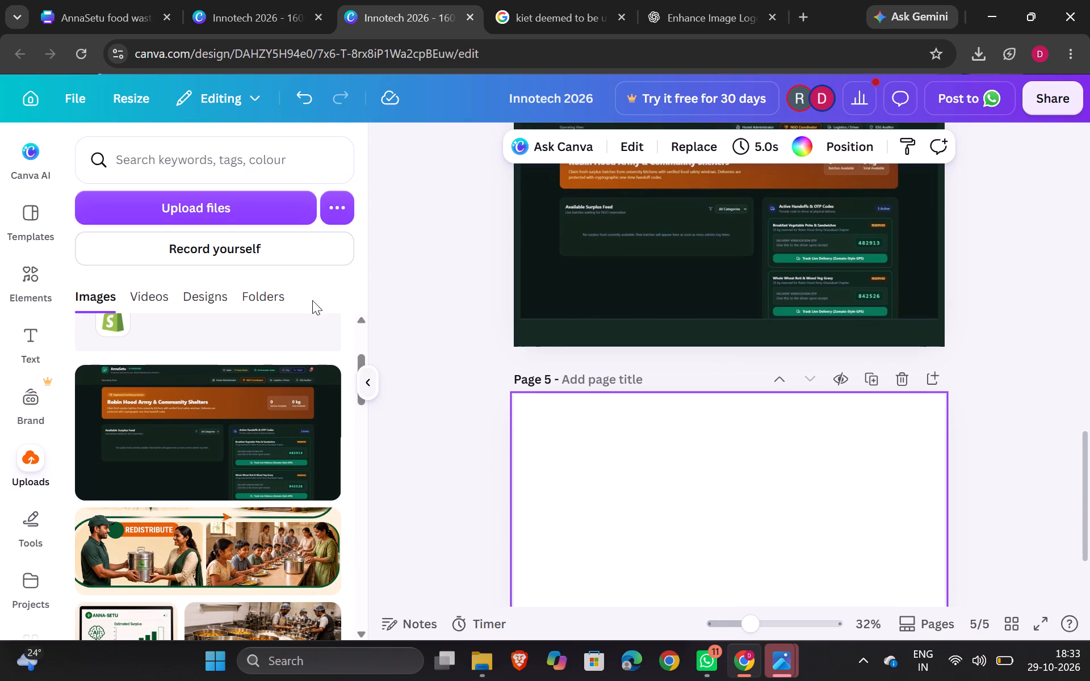
pyautogui.click(285, 207)
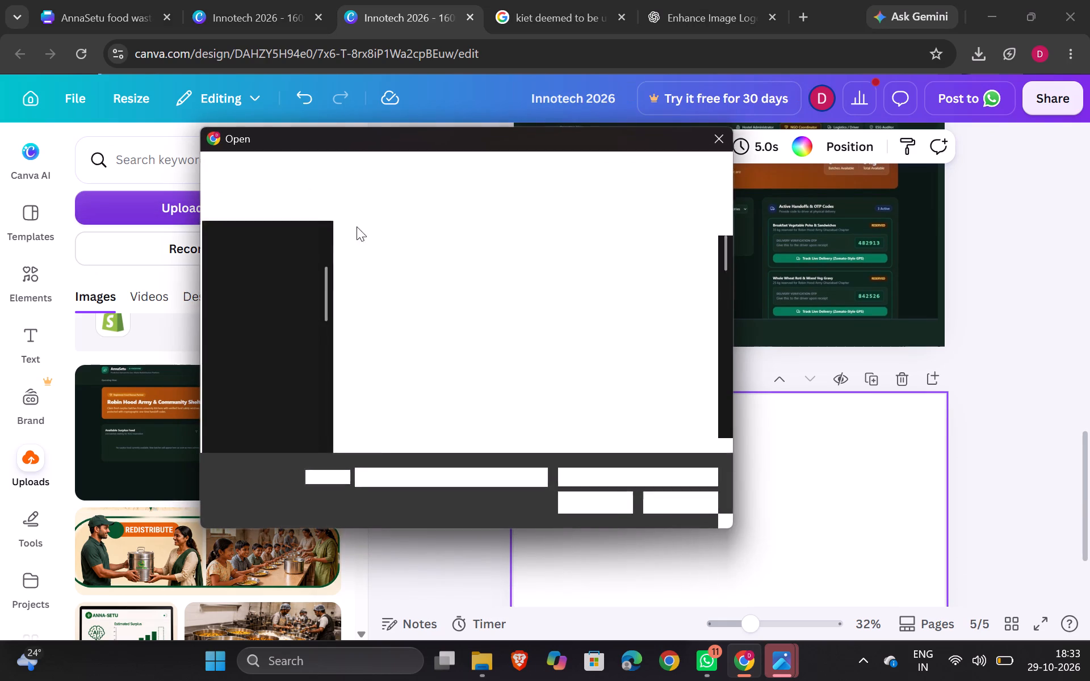
pyautogui.scroll(3, 264, 225)
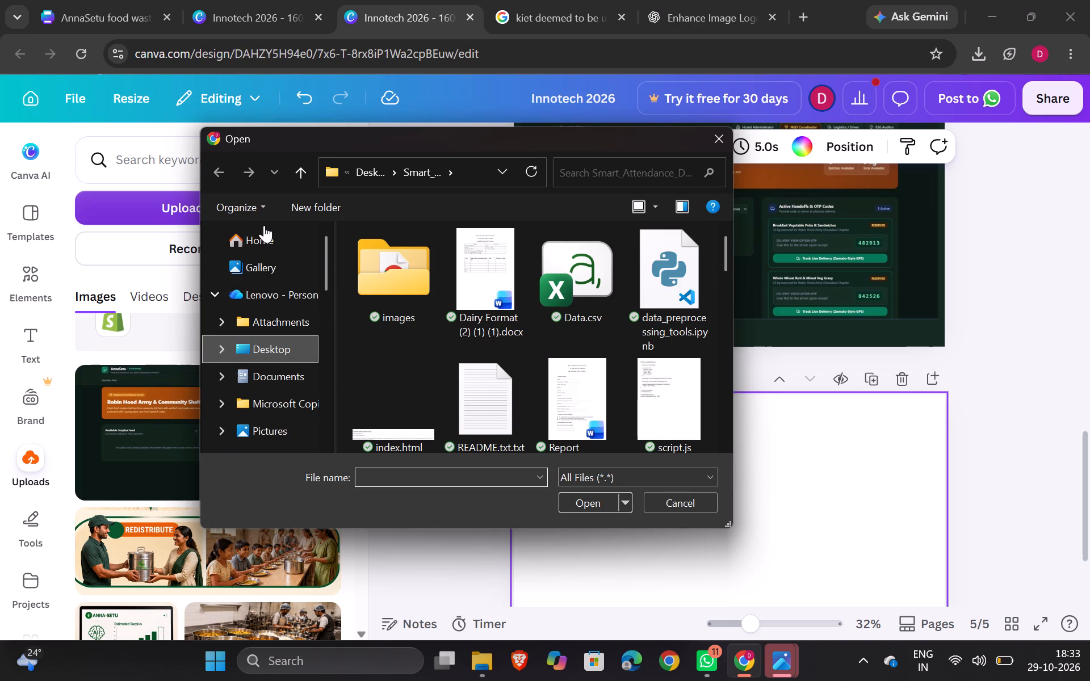
pyautogui.click(263, 233)
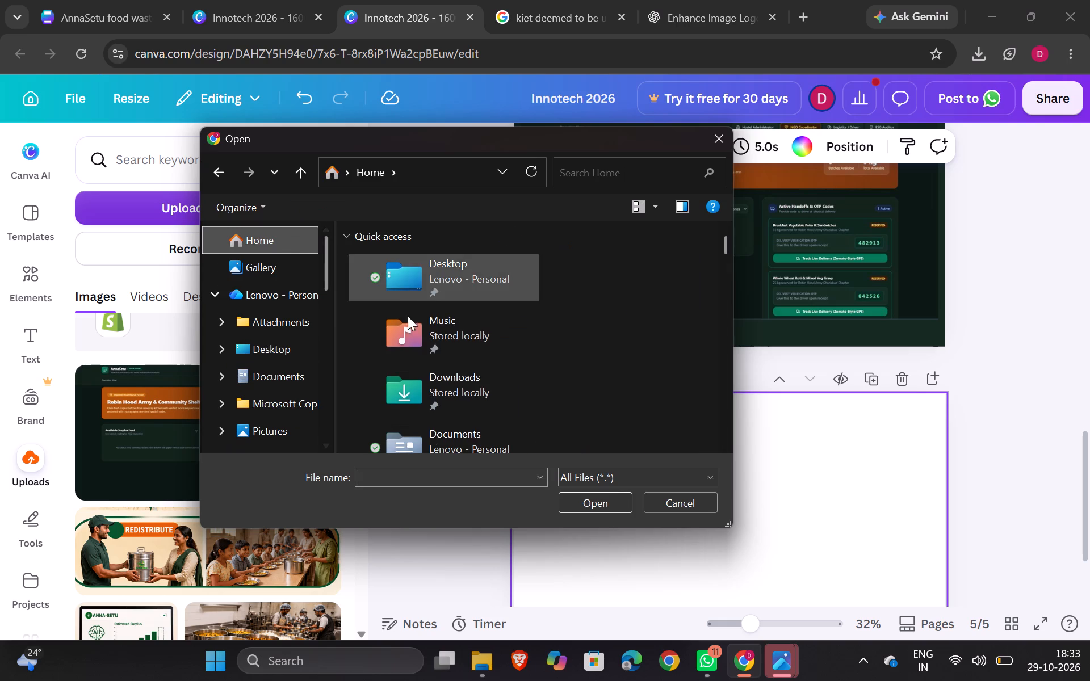
pyautogui.scroll(-3, 399, 342)
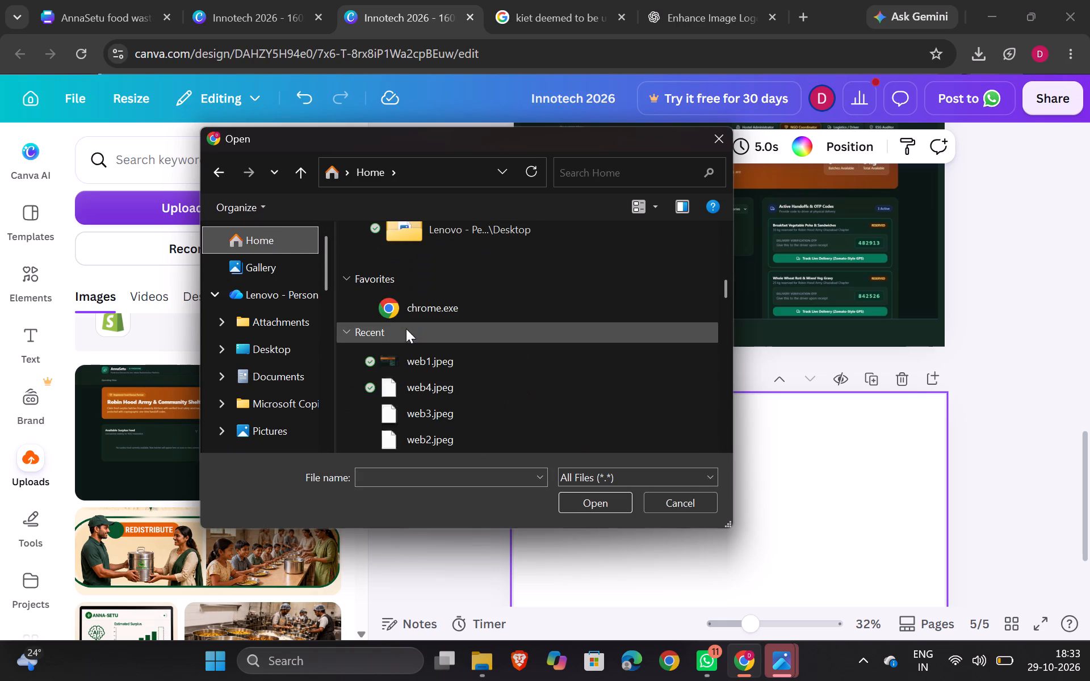
pyautogui.scroll(-1, 406, 329)
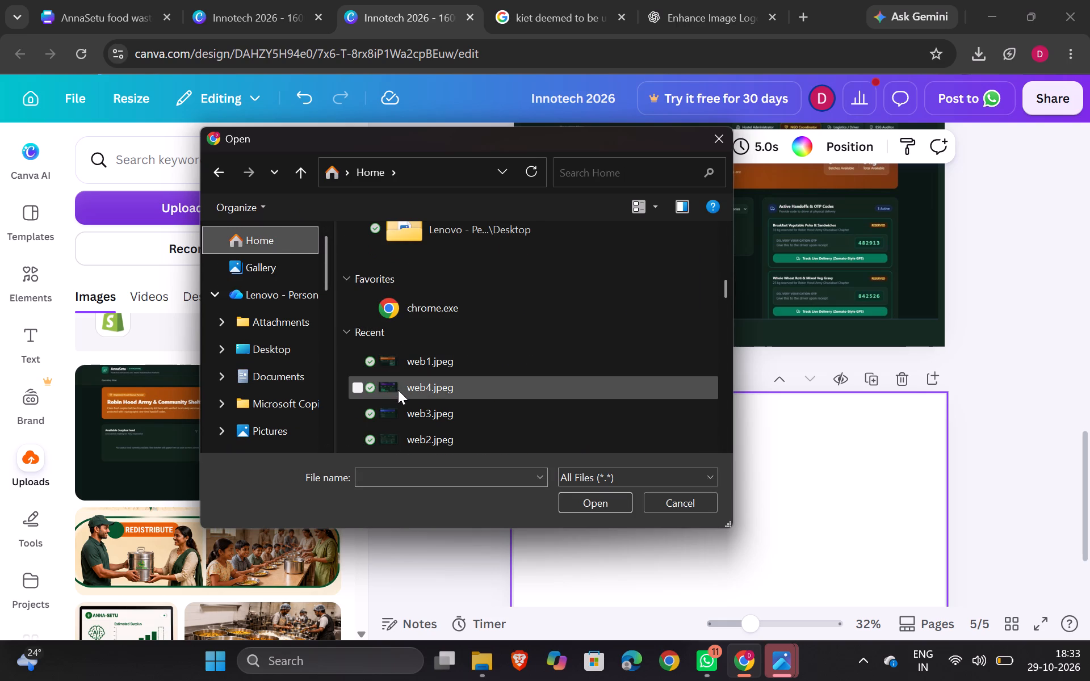
pyautogui.doubleClick(398, 390)
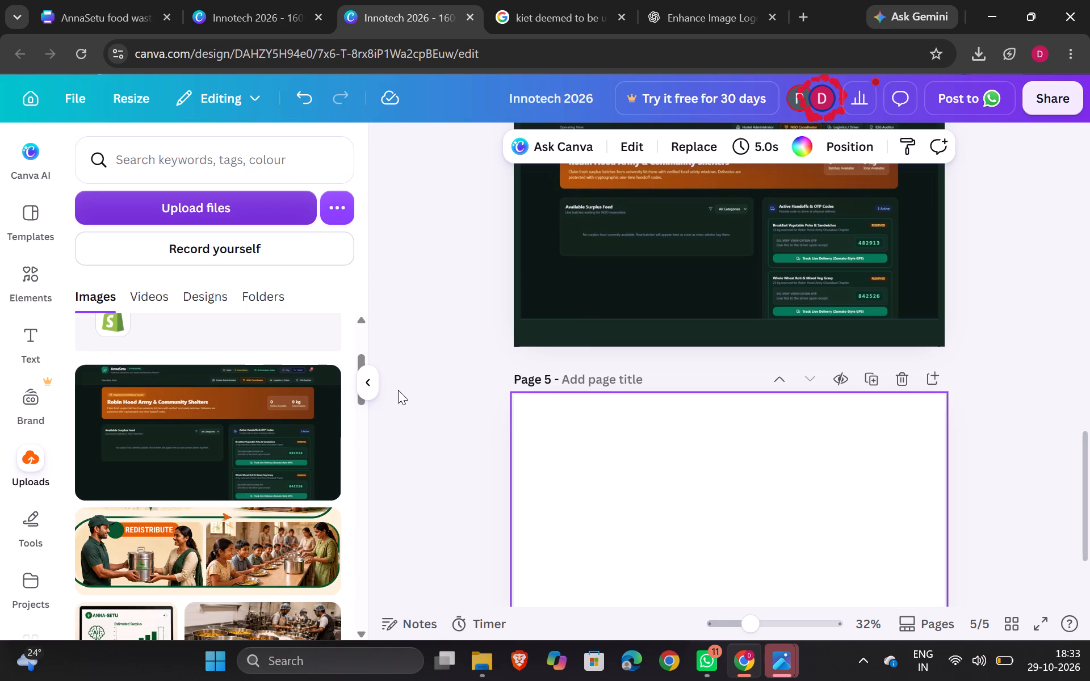
pyautogui.scroll(-1, 398, 390)
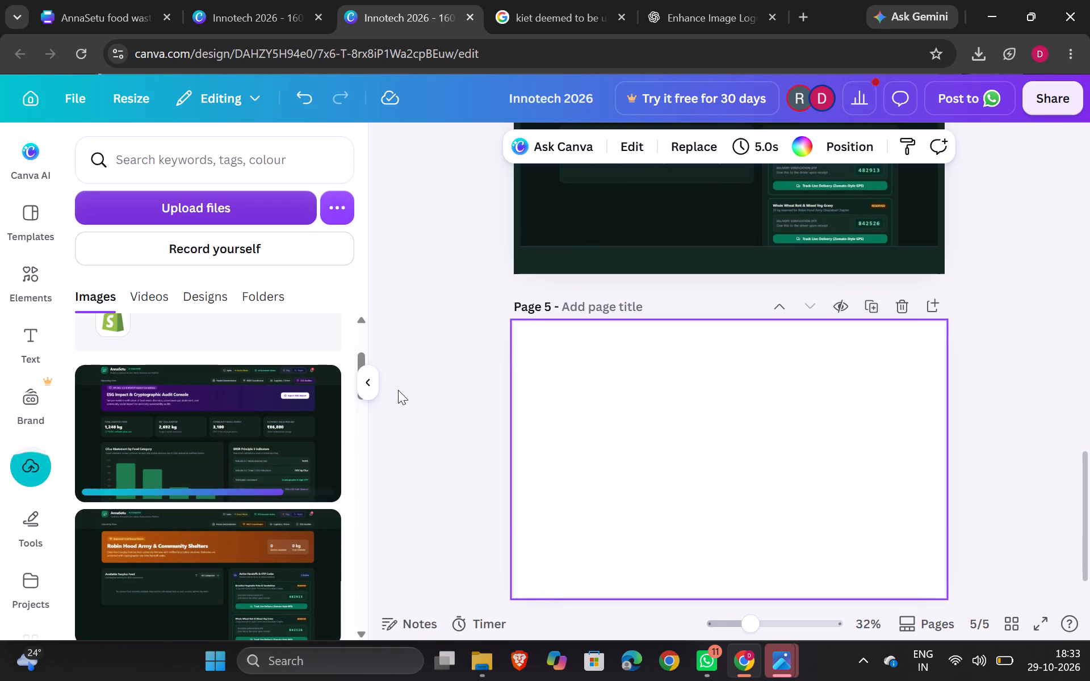
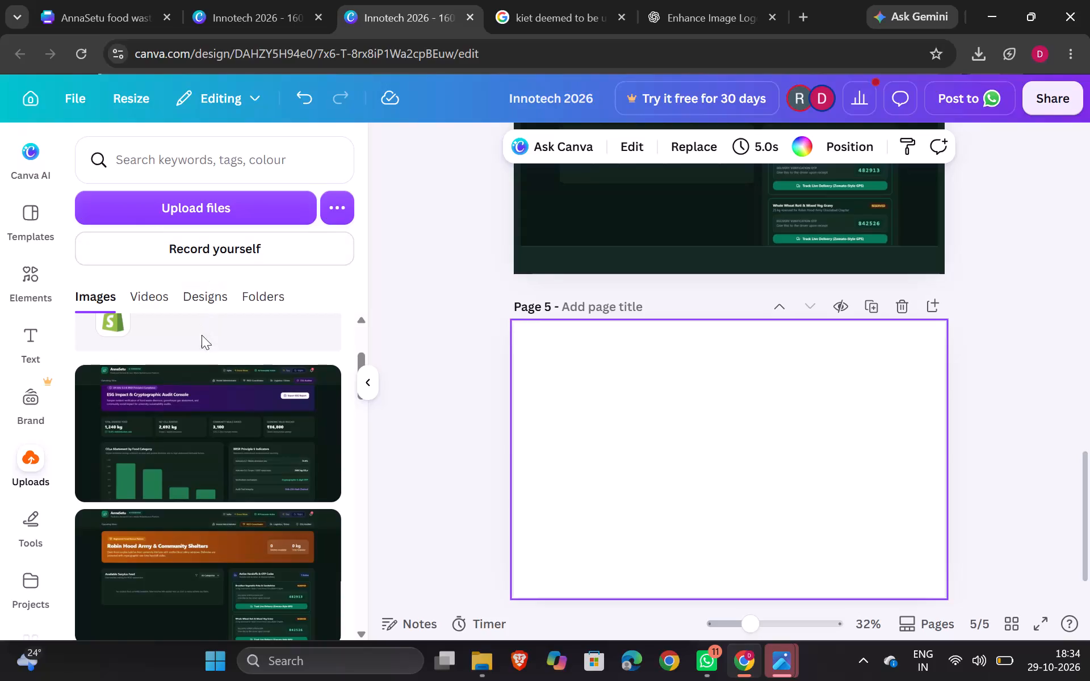
# Place the uploaded ESG audit console screenshot on page 5 and set the page background to the very dark green from its photo colours.
pyautogui.click(207, 386)
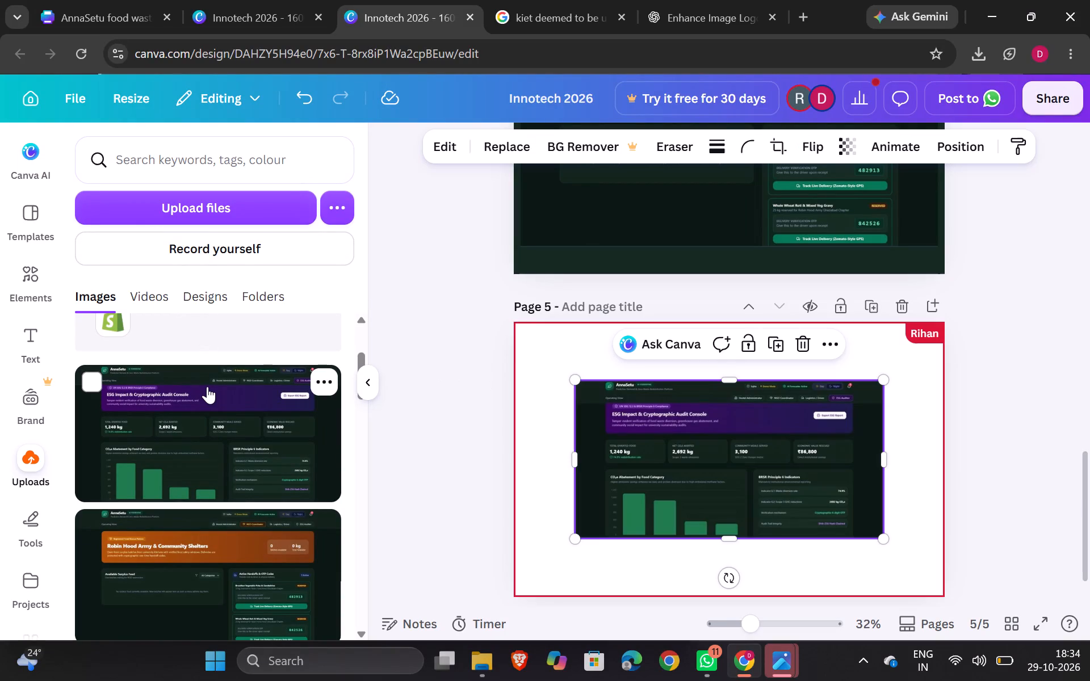
pyautogui.click(892, 356)
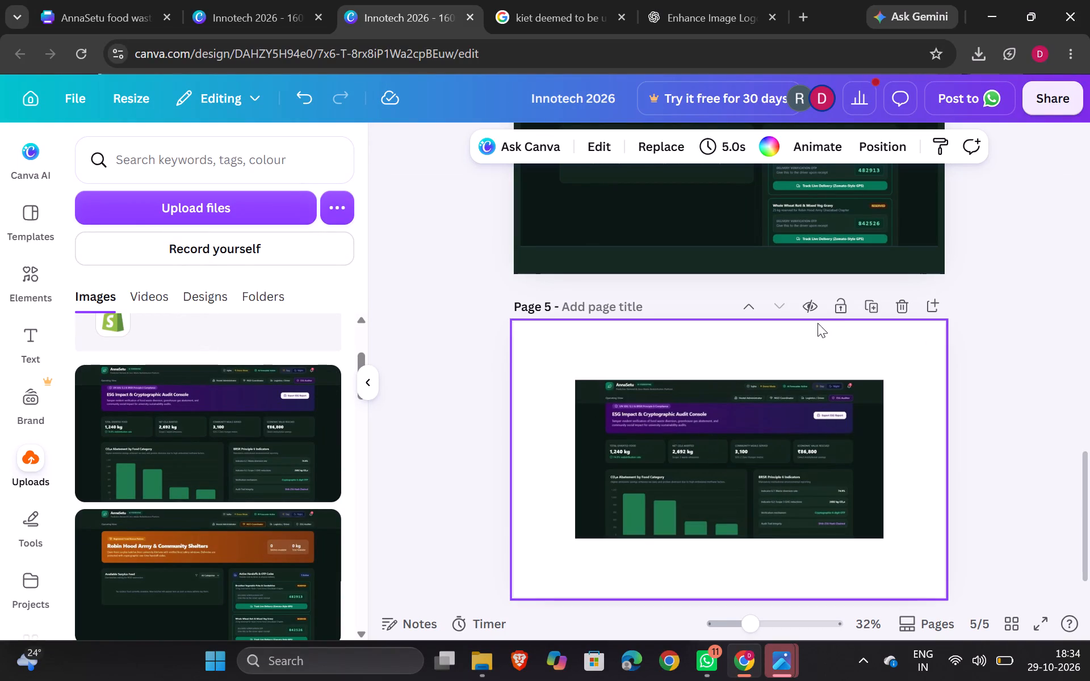
pyautogui.click(775, 144)
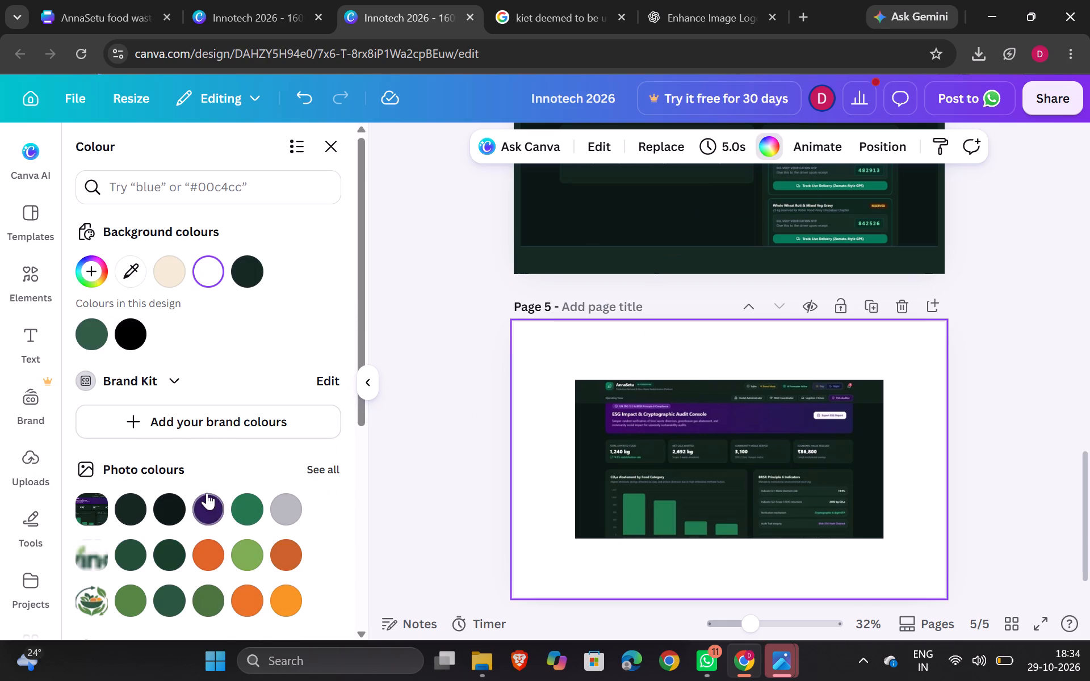
pyautogui.click(132, 505)
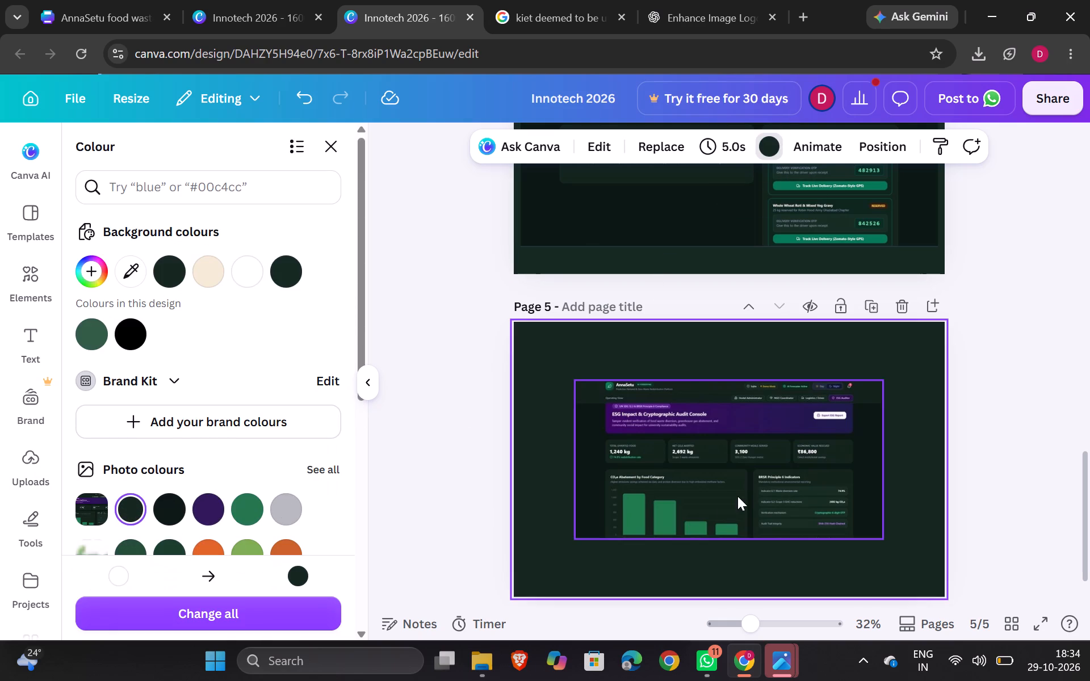
# Enlarge the ESG audit console screenshot on page 5 to nearly the full page width and centre it on the page.
pyautogui.click(738, 495)
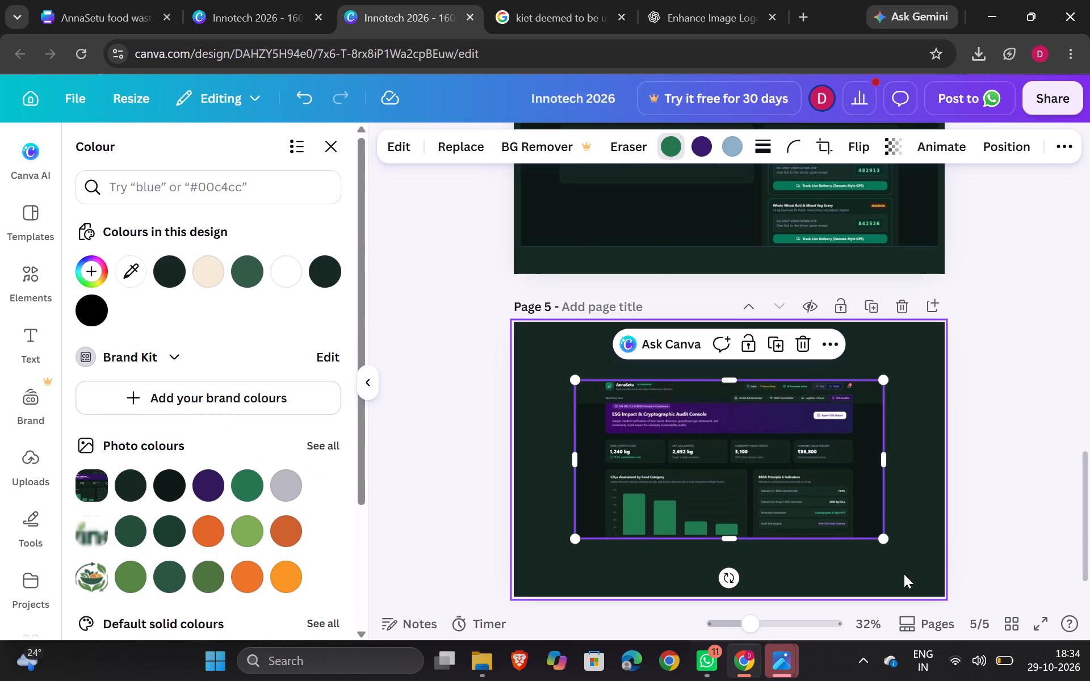
pyautogui.moveTo(884, 540); pyautogui.dragTo(930, 581)
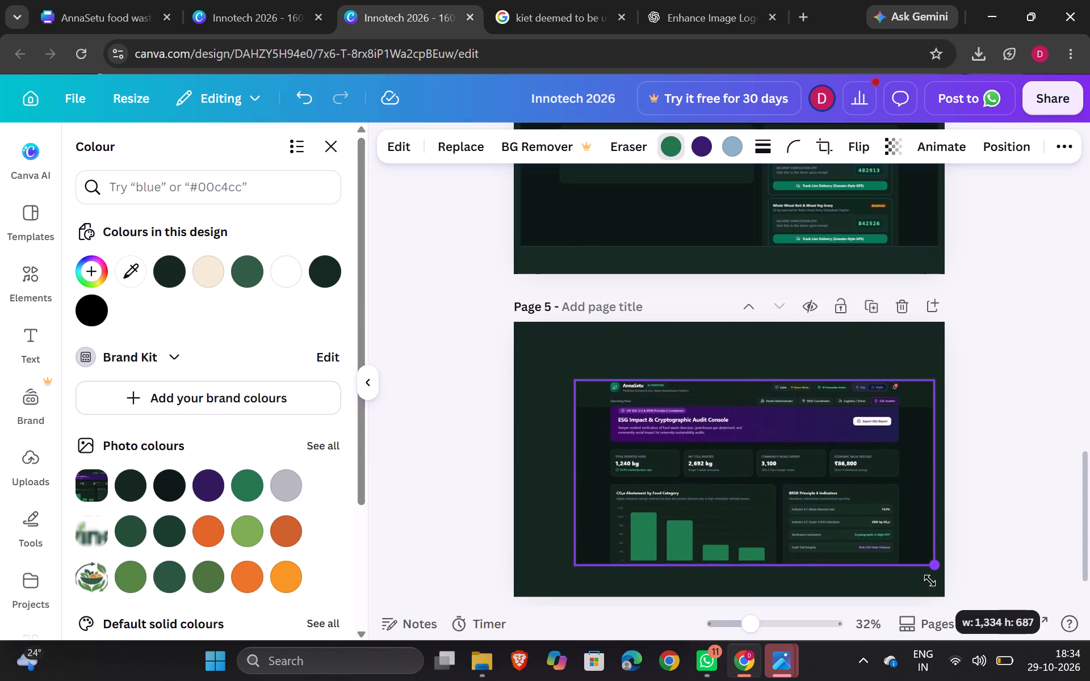
pyautogui.moveTo(930, 581); pyautogui.dragTo(930, 581)
pyautogui.moveTo(783, 499); pyautogui.dragTo(745, 480)
pyautogui.moveTo(901, 550); pyautogui.dragTo(934, 578)
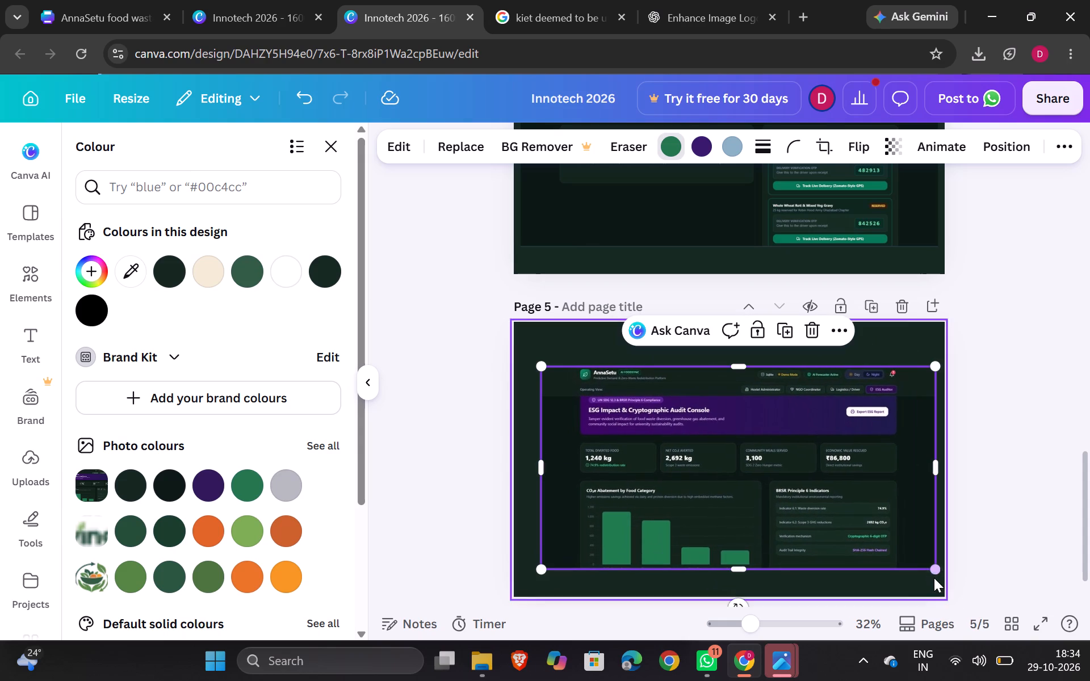
pyautogui.moveTo(837, 492); pyautogui.dragTo(824, 480)
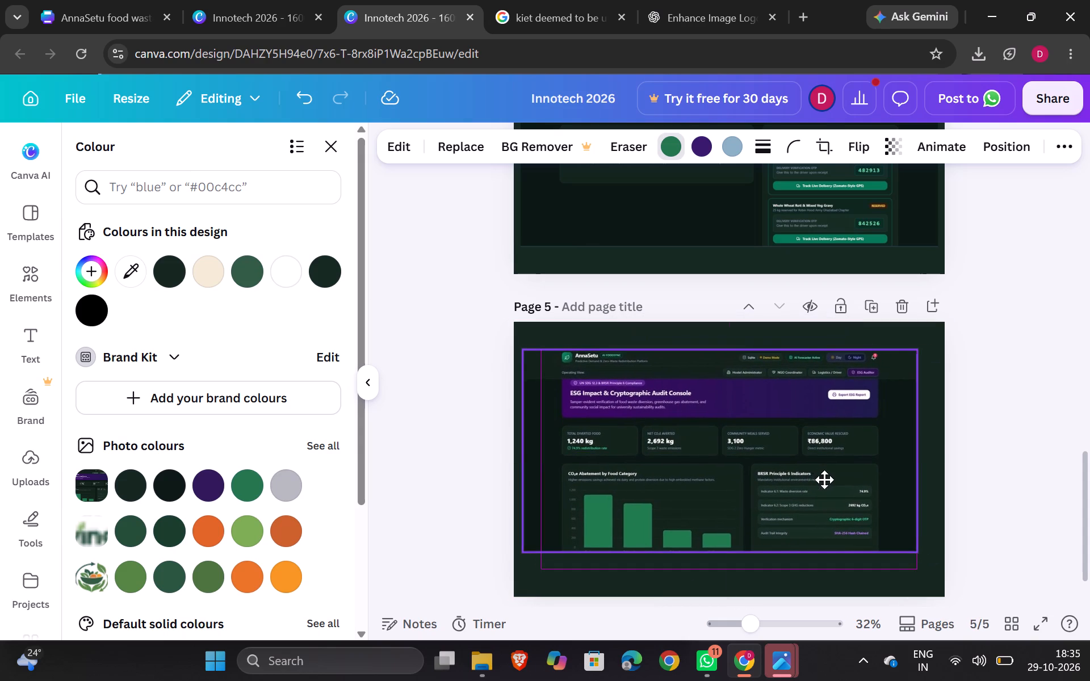
pyautogui.moveTo(824, 480); pyautogui.dragTo(825, 480)
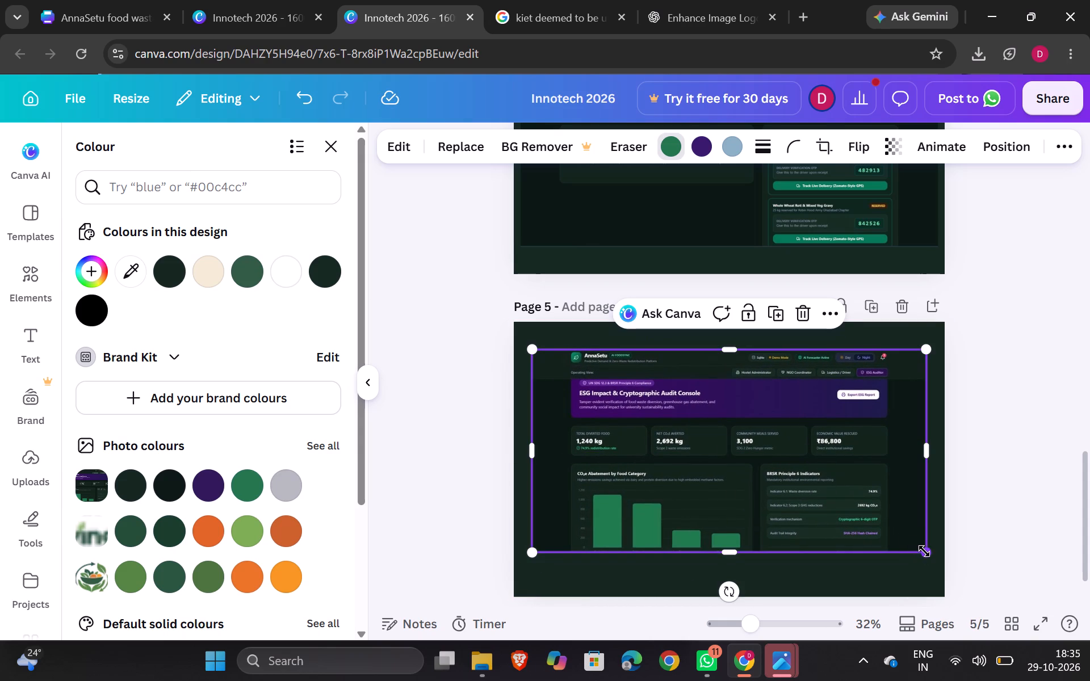
pyautogui.moveTo(924, 551); pyautogui.dragTo(944, 571)
pyautogui.moveTo(818, 499); pyautogui.dragTo(814, 499)
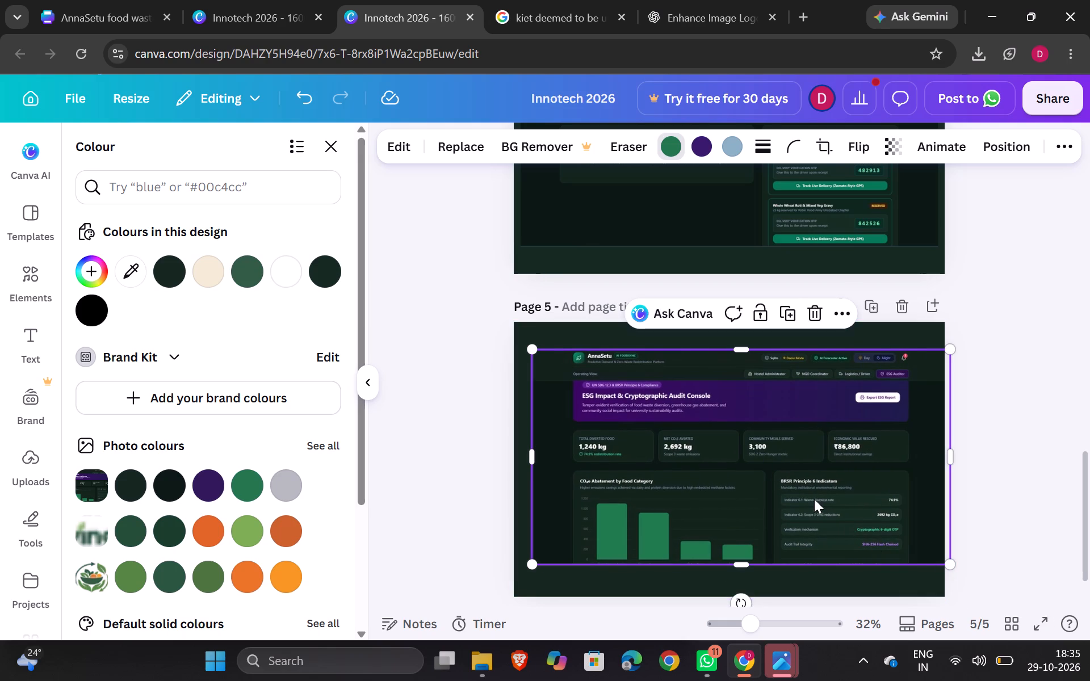
pyautogui.moveTo(814, 499); pyautogui.dragTo(809, 501)
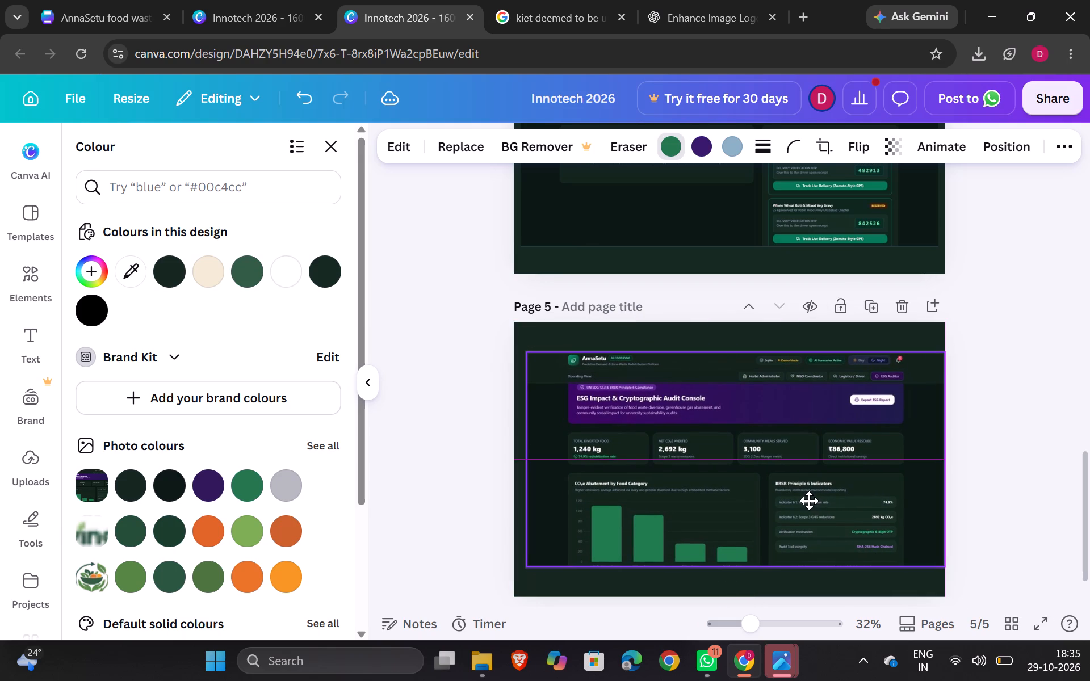
pyautogui.moveTo(809, 501); pyautogui.dragTo(809, 502)
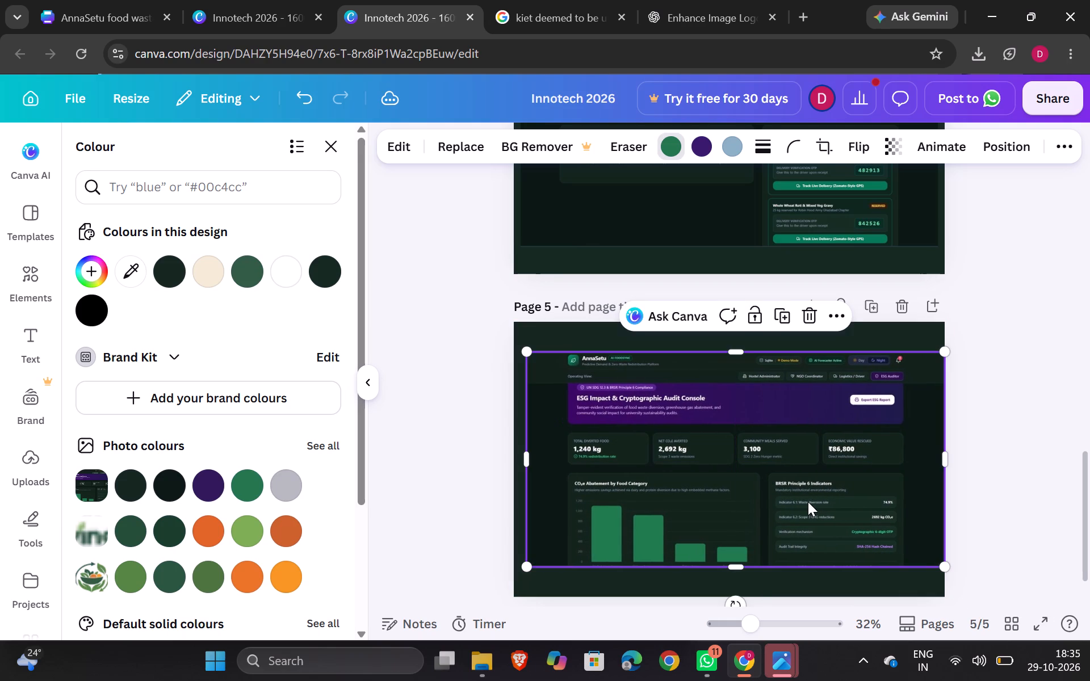
pyautogui.click(785, 500)
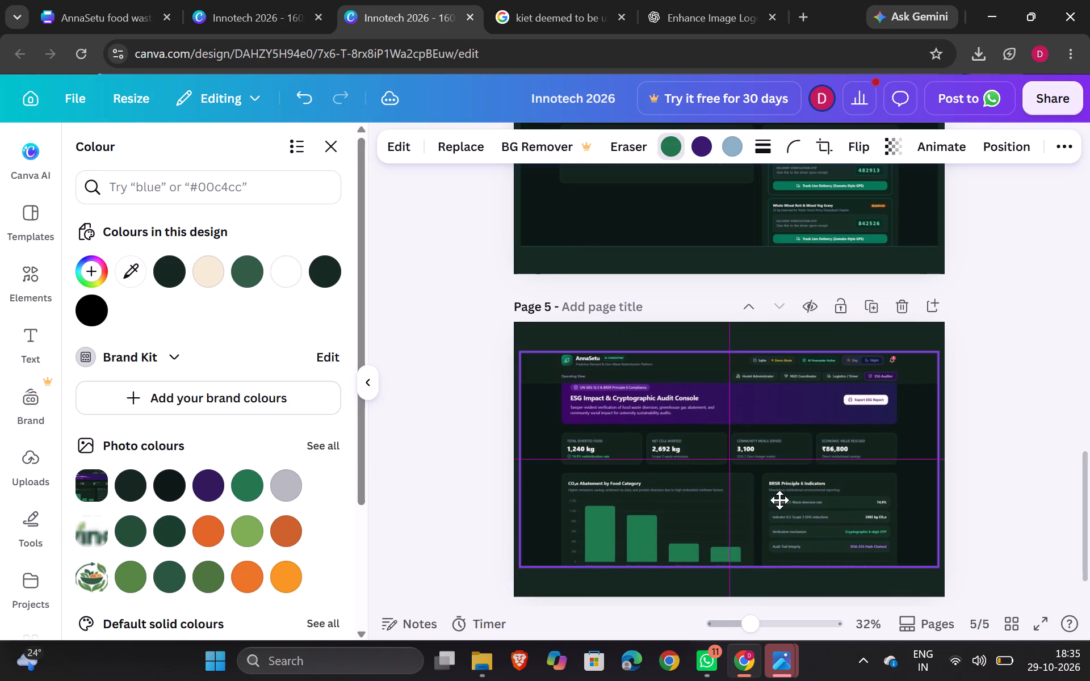
pyautogui.click(1008, 404)
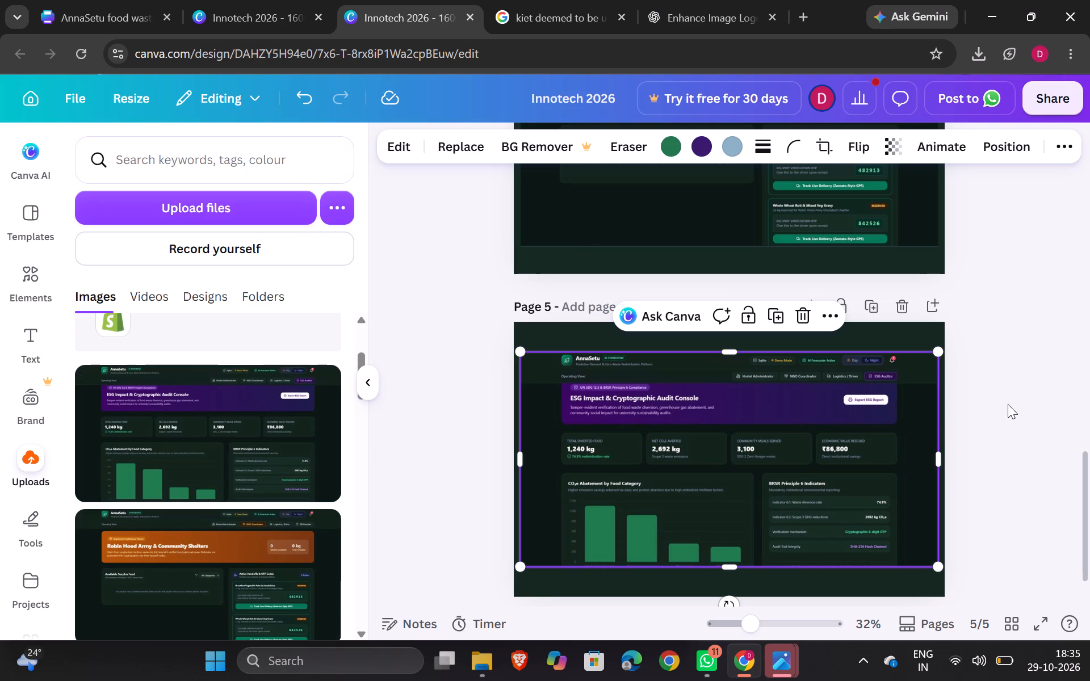
pyautogui.click(1012, 379)
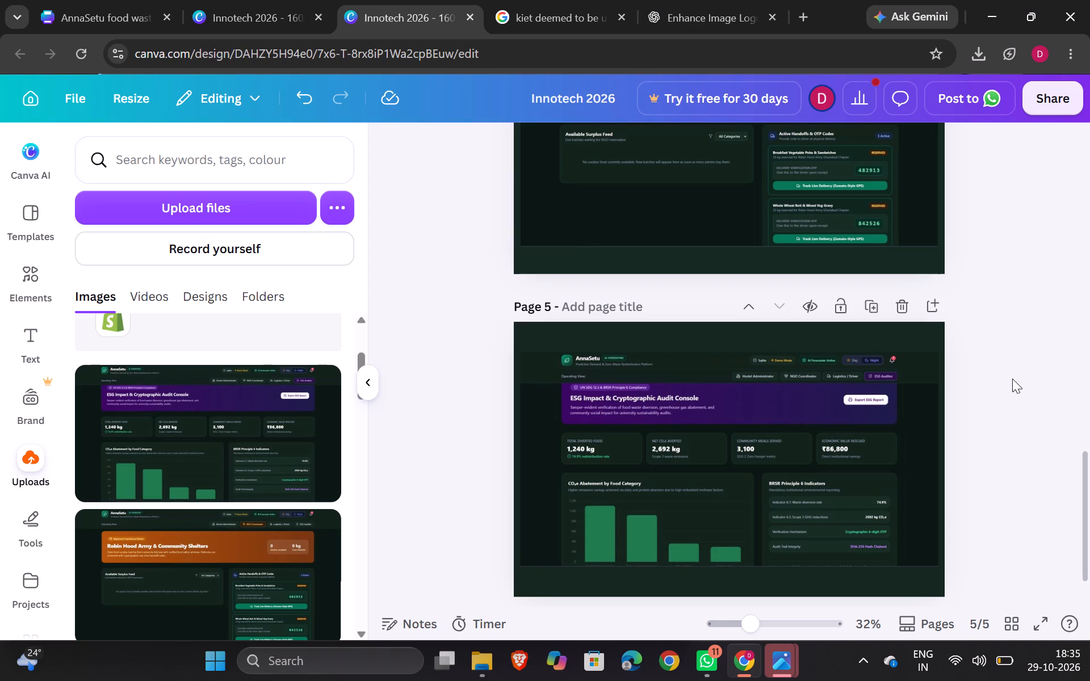
# Add a new page 6 after the ESG audit console page.
pyautogui.scroll(-1, 1012, 379)
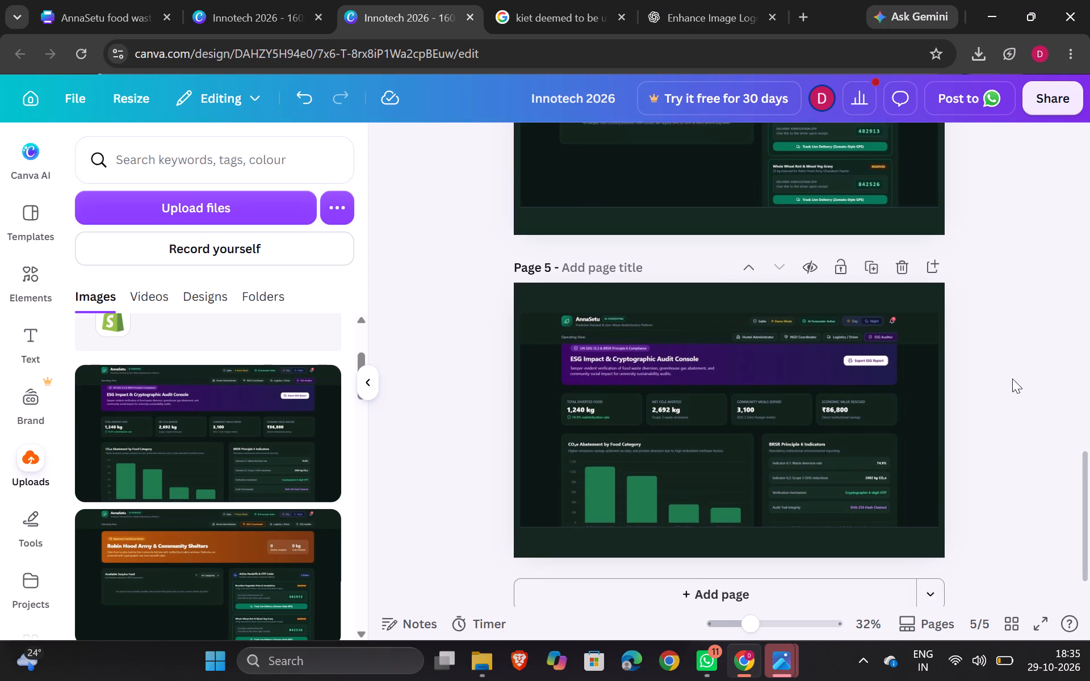
pyautogui.scroll(-1, 1012, 379)
pyautogui.click(746, 575)
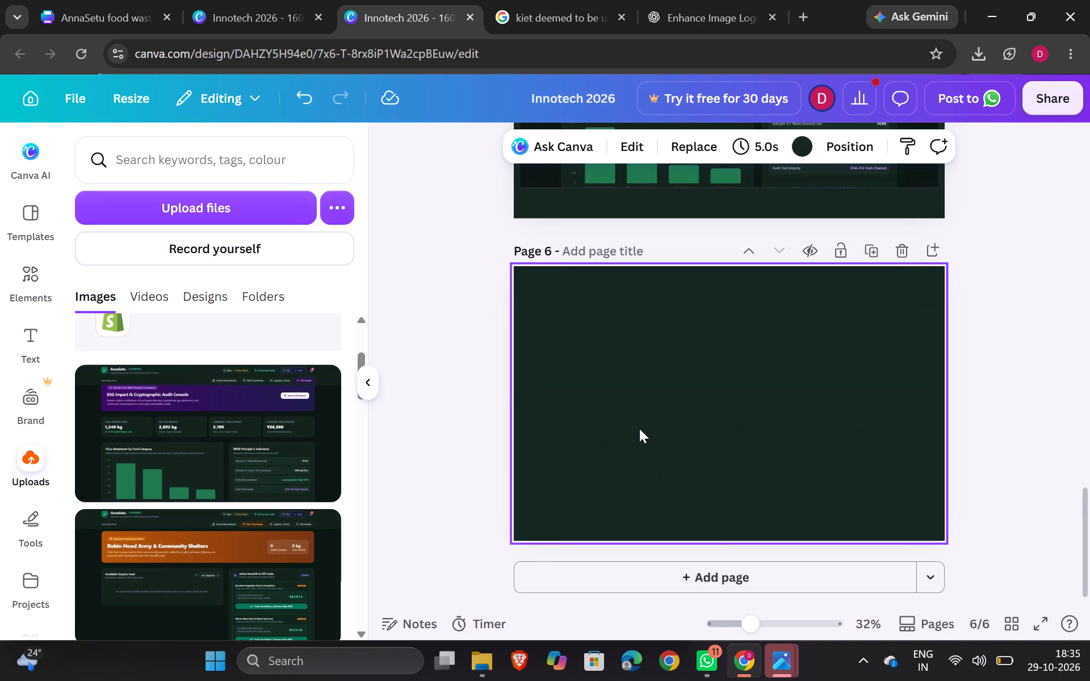
# Upload the web3.jpeg dashboard screenshot from the computer's recent files to the design's uploads.
pyautogui.click(290, 210)
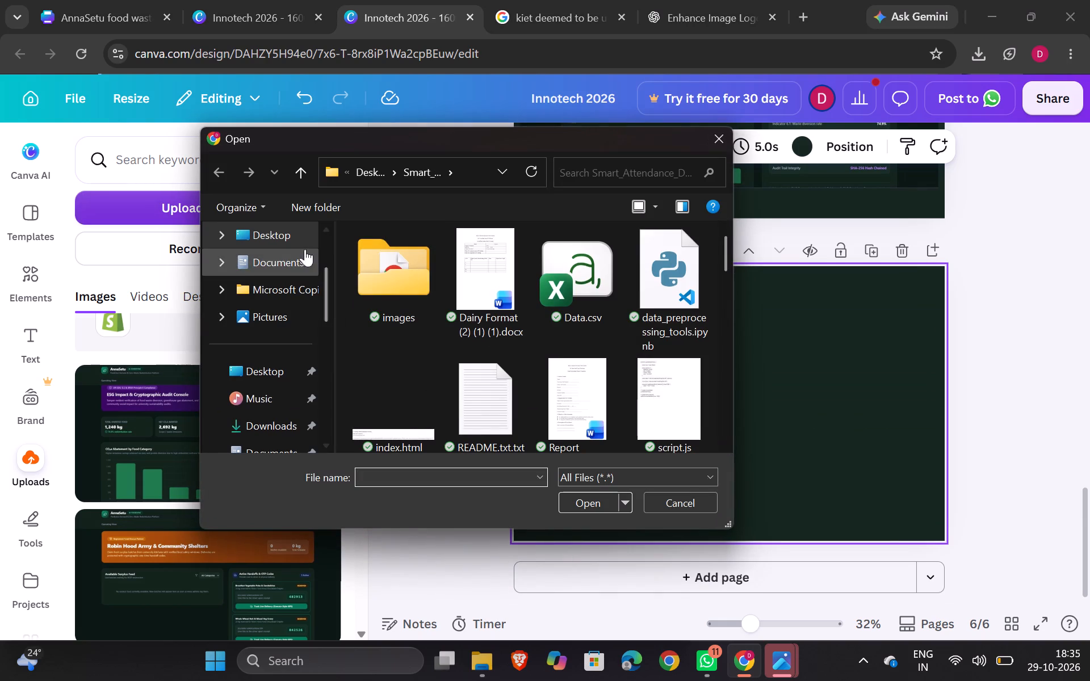
pyautogui.doubleClick(296, 239)
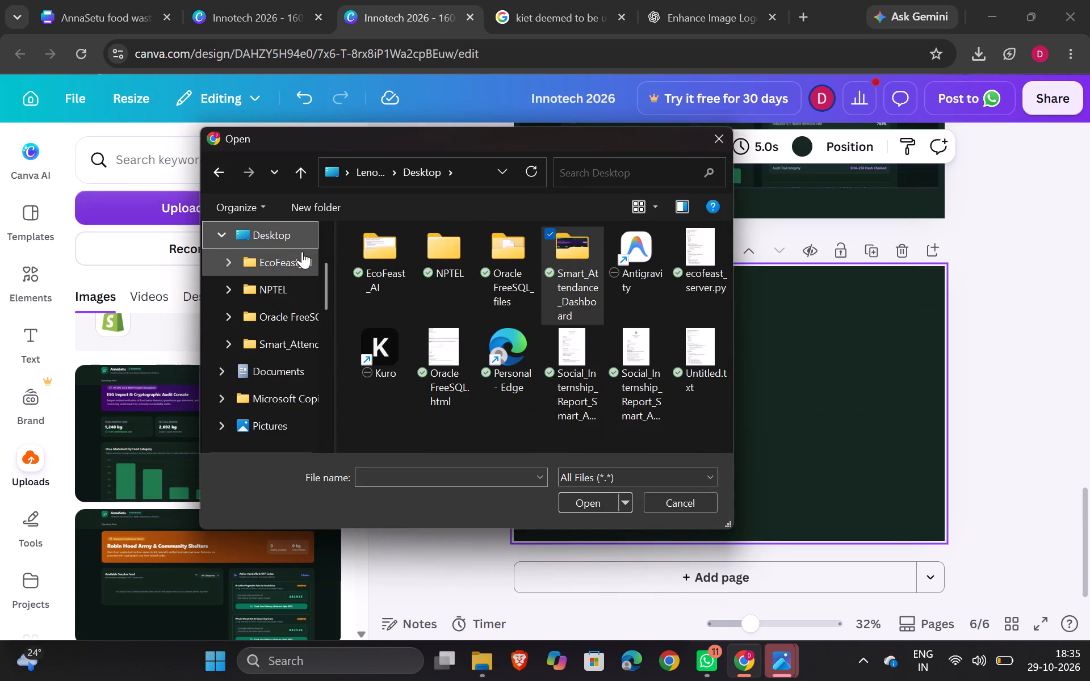
pyautogui.scroll(2, 302, 251)
pyautogui.doubleClick(286, 246)
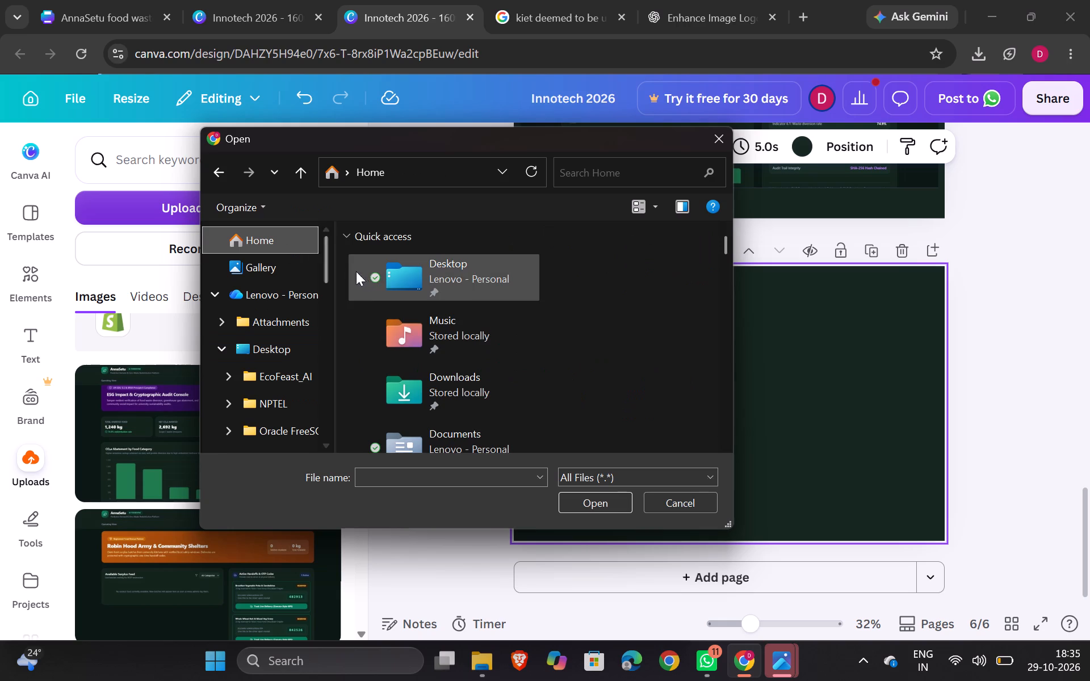
pyautogui.scroll(-1, 389, 289)
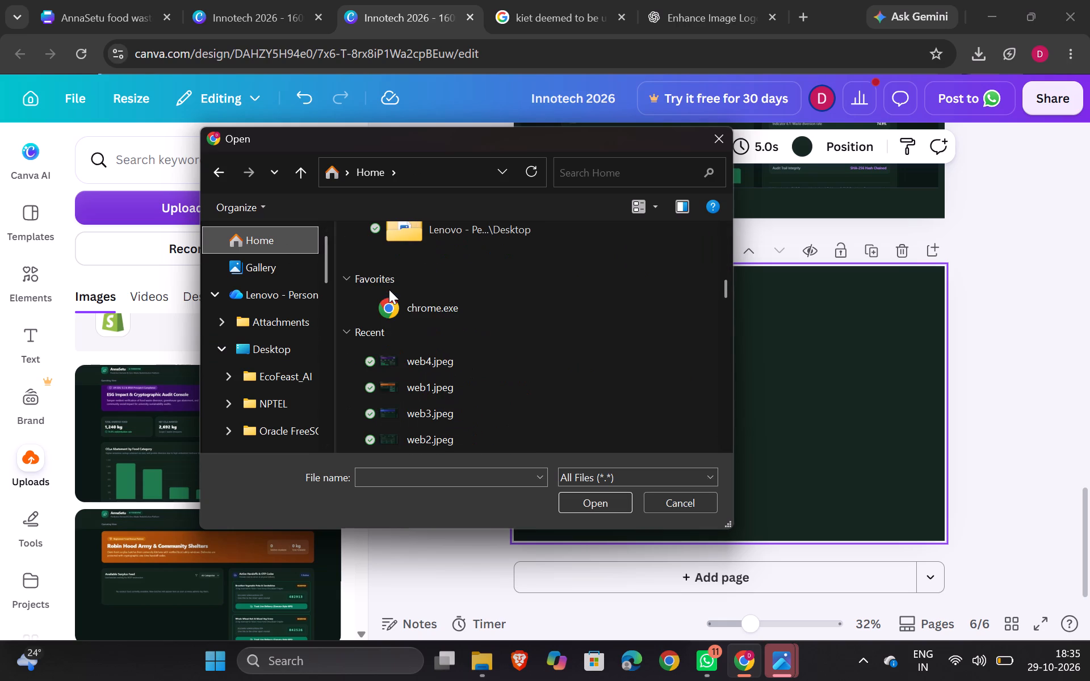
pyautogui.scroll(-1, 389, 289)
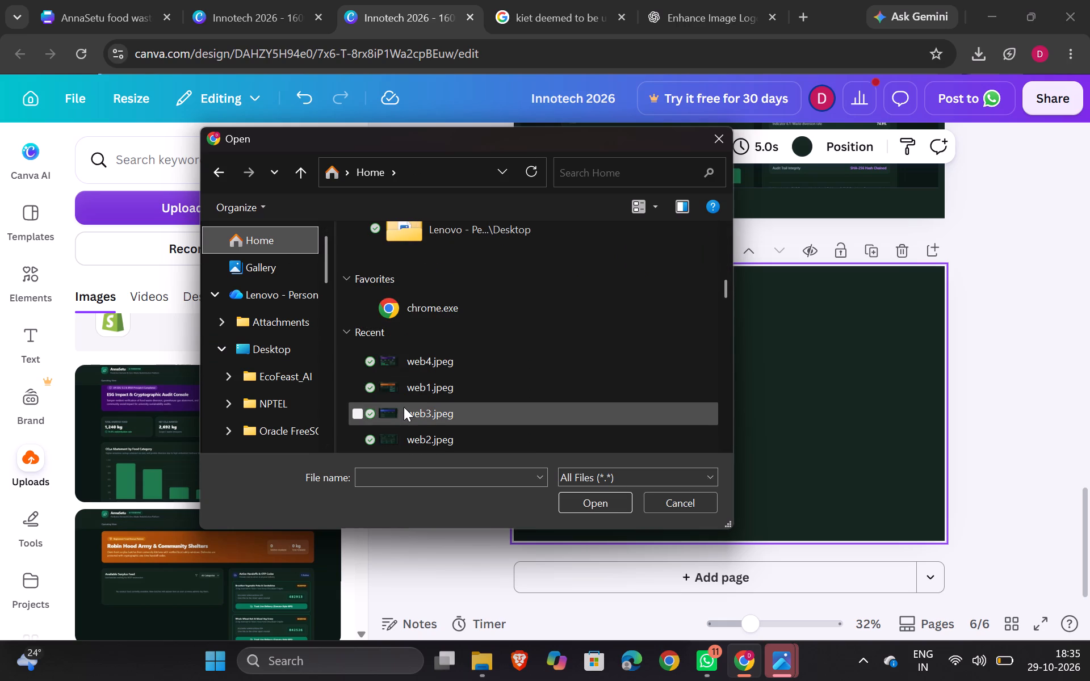
pyautogui.doubleClick(404, 407)
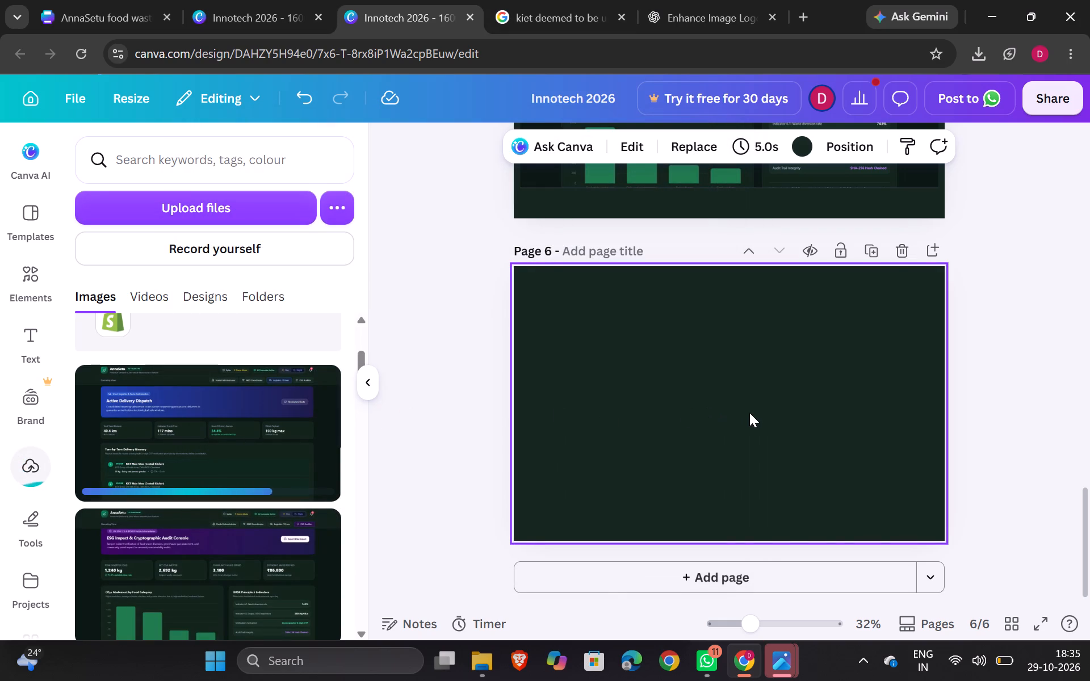
pyautogui.scroll(-1, 749, 413)
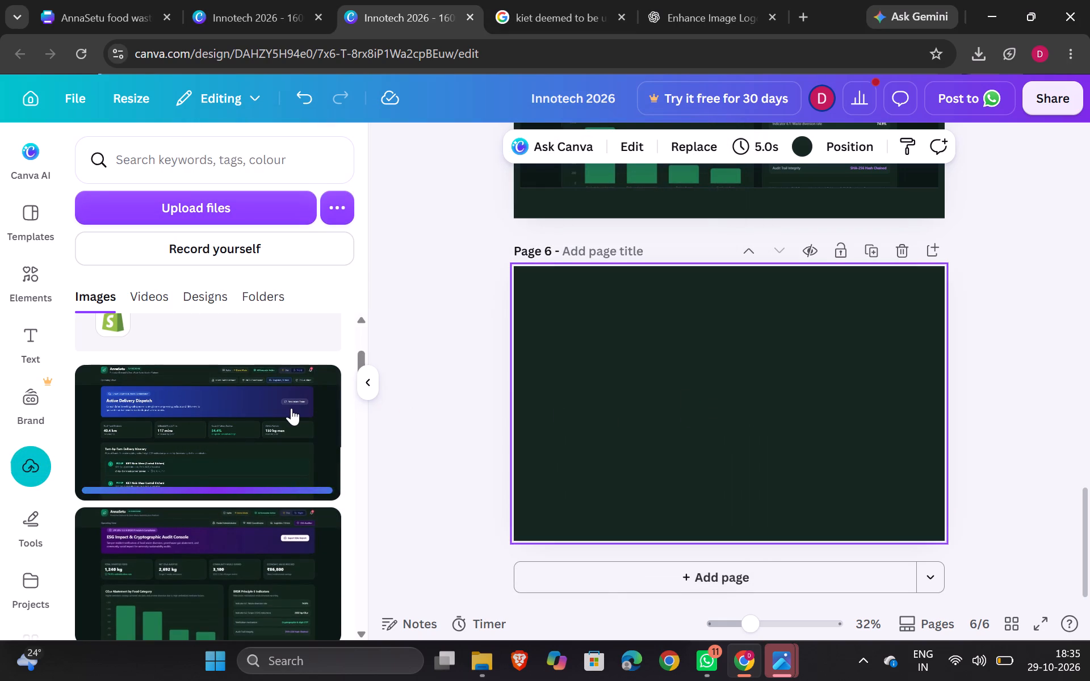
# Place the uploaded Active Delivery Dispatch screenshot on page 6, enlarge it to nearly the full page width and centre it on the page.
pyautogui.click(265, 409)
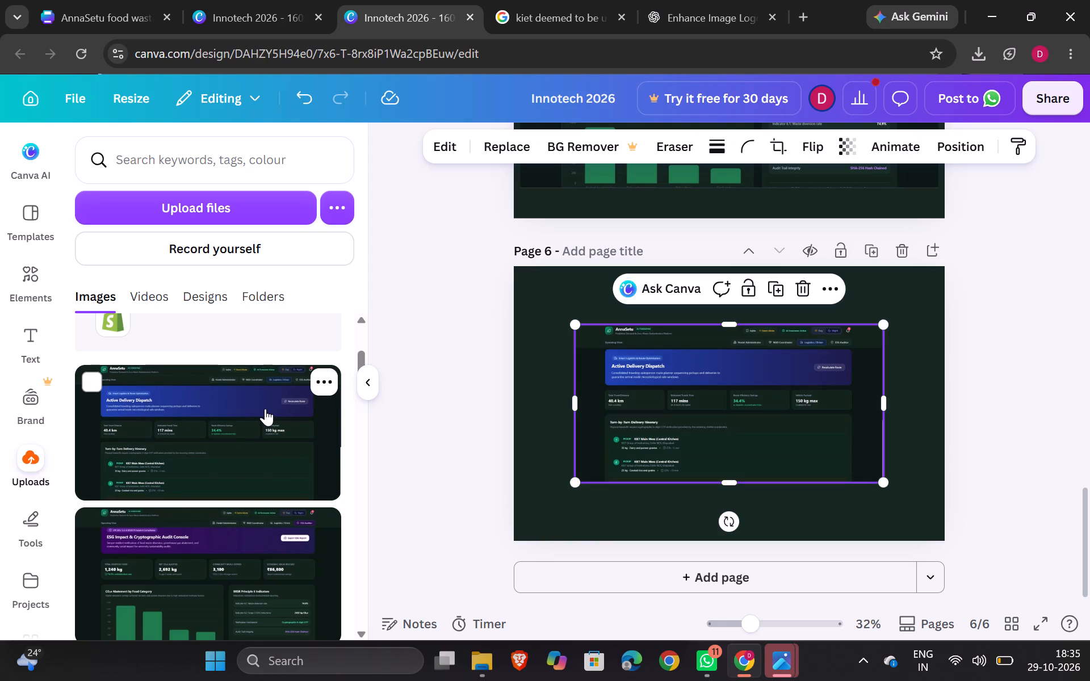
pyautogui.moveTo(888, 482); pyautogui.dragTo(923, 514)
pyautogui.moveTo(844, 460); pyautogui.dragTo(811, 436)
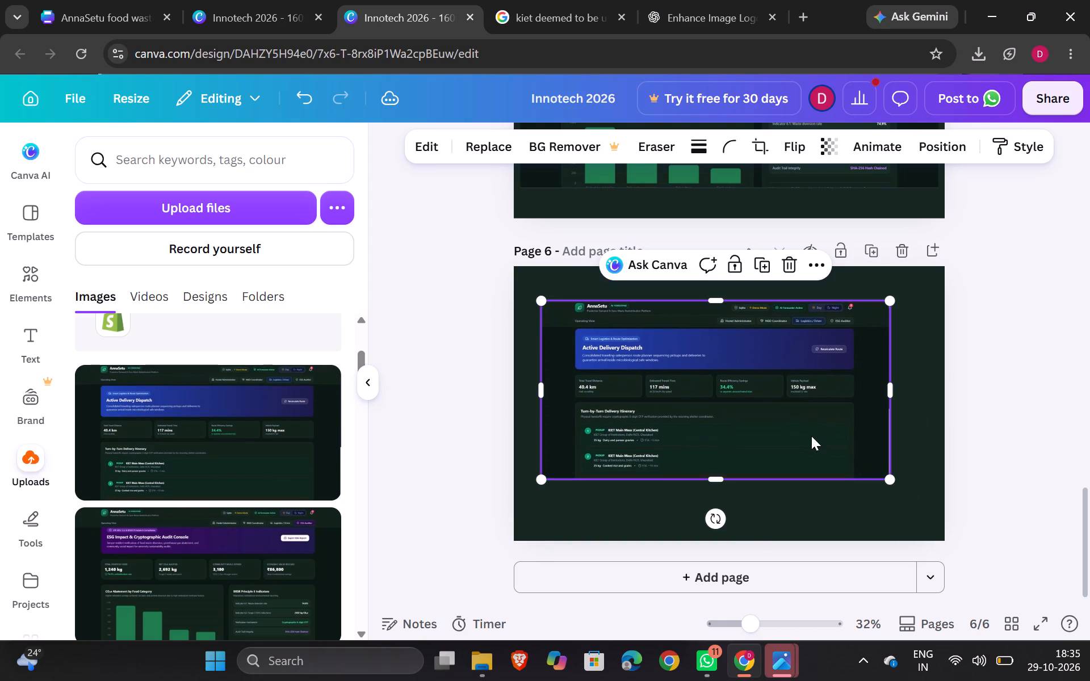
pyautogui.moveTo(888, 476); pyautogui.dragTo(921, 497)
pyautogui.moveTo(769, 437); pyautogui.dragTo(757, 432)
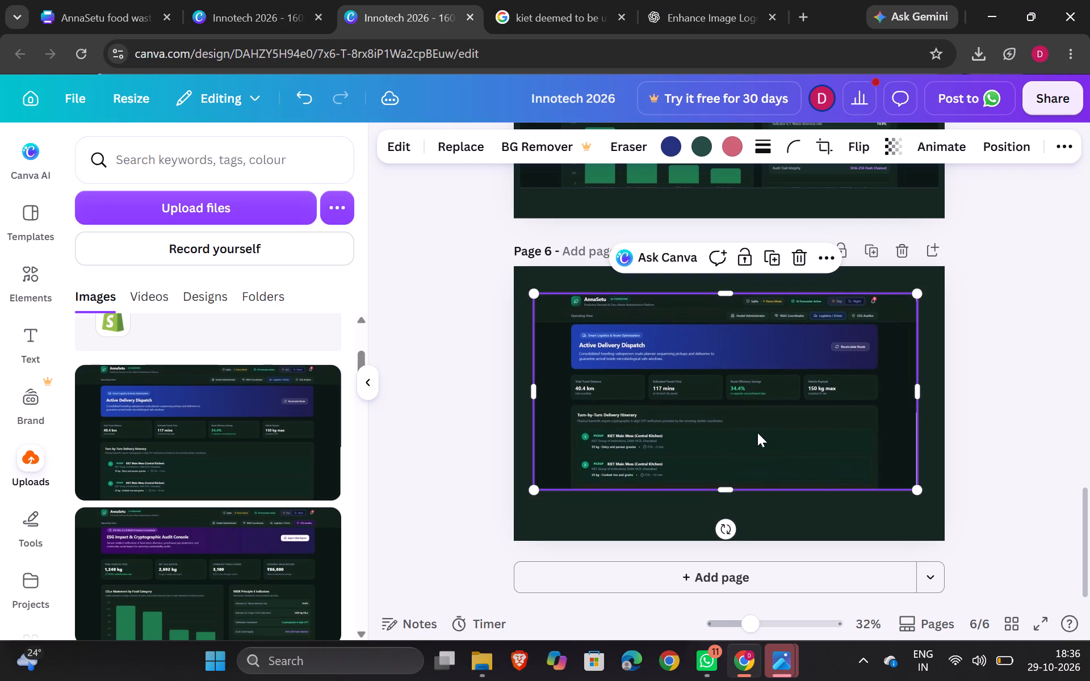
pyautogui.moveTo(914, 492); pyautogui.dragTo(935, 515)
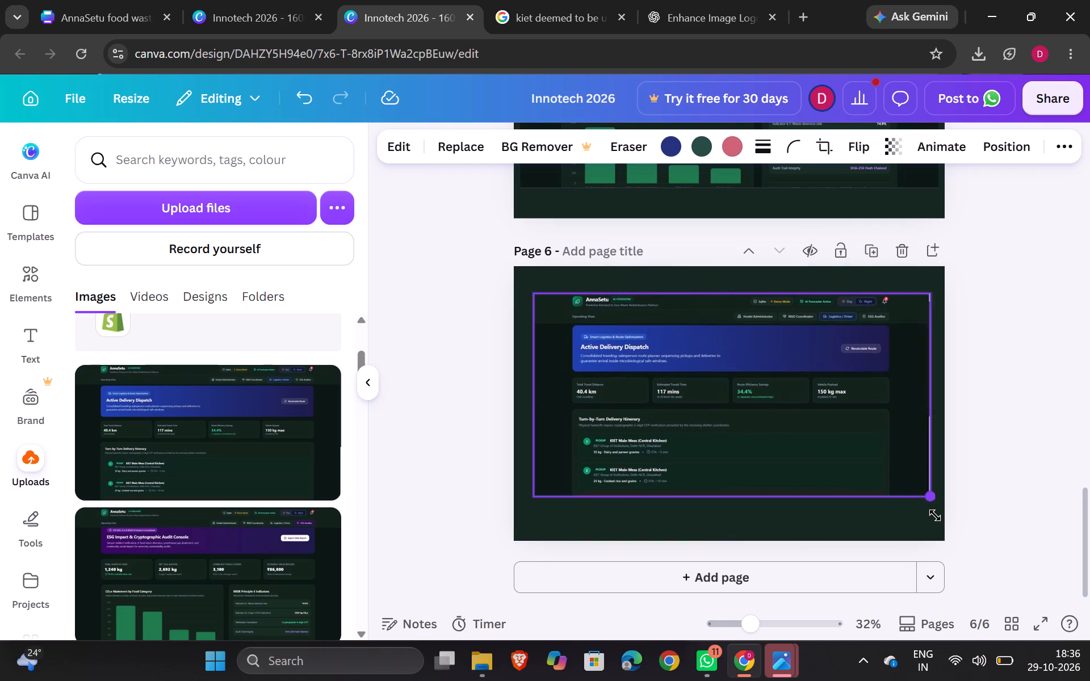
pyautogui.moveTo(935, 515); pyautogui.dragTo(930, 512)
pyautogui.click(814, 444)
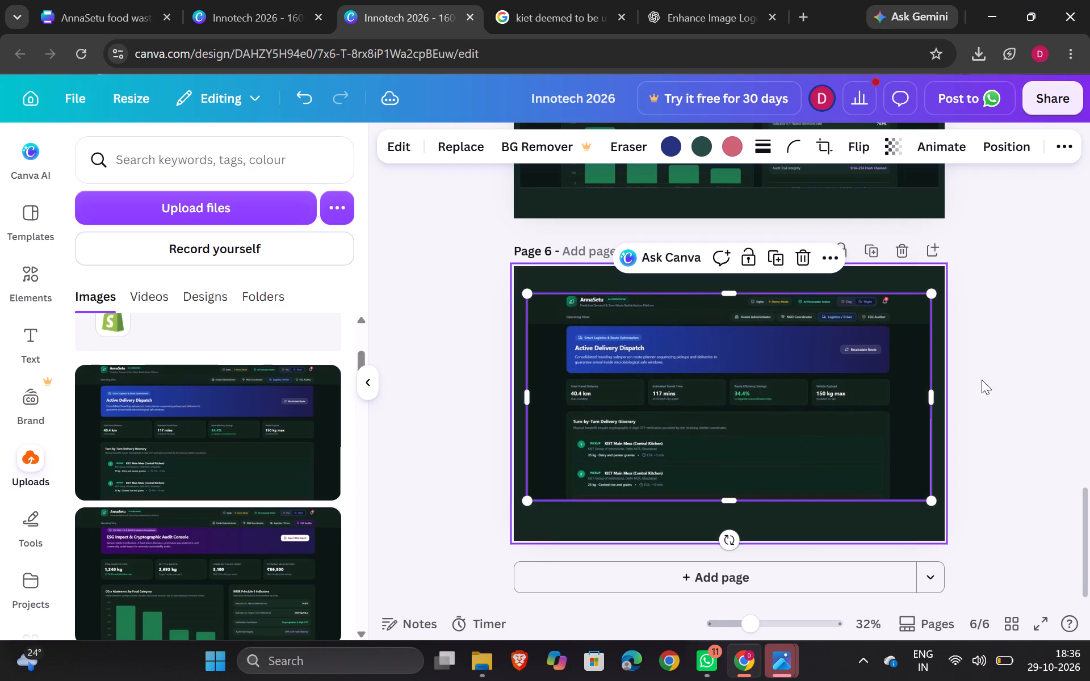
pyautogui.click(1009, 367)
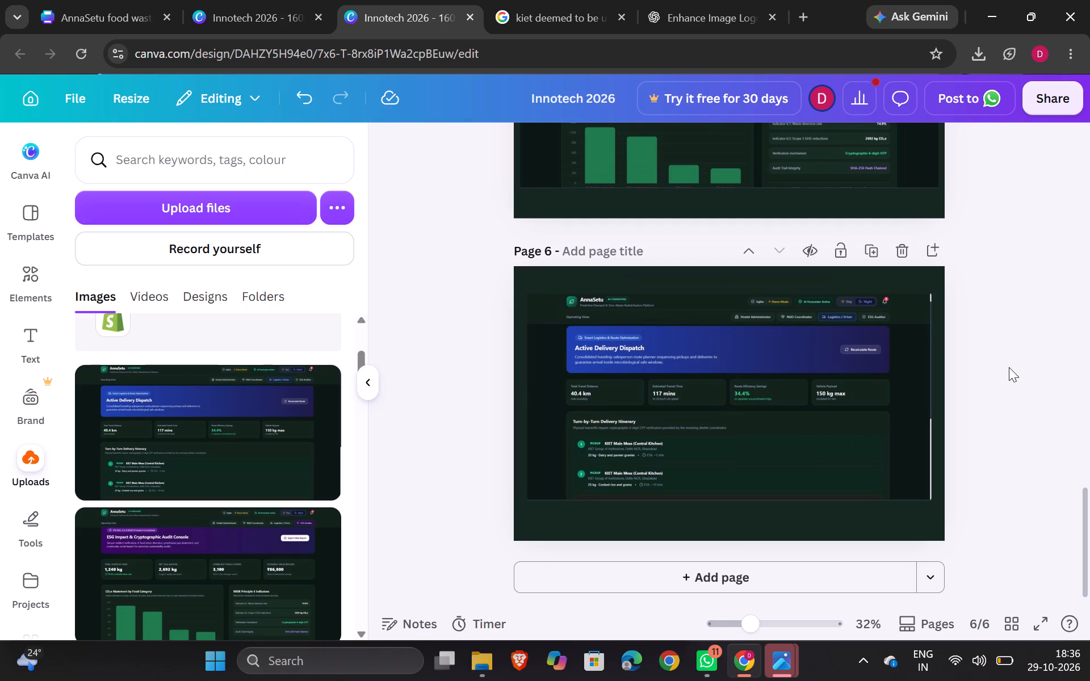
pyautogui.click(905, 364)
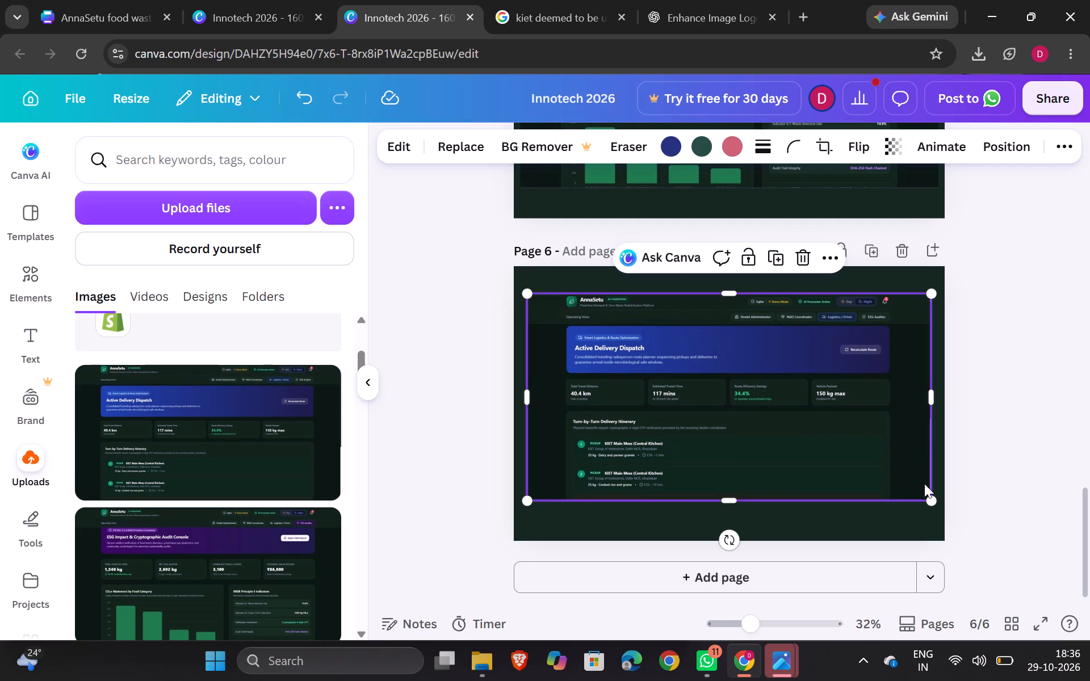
pyautogui.click(927, 495)
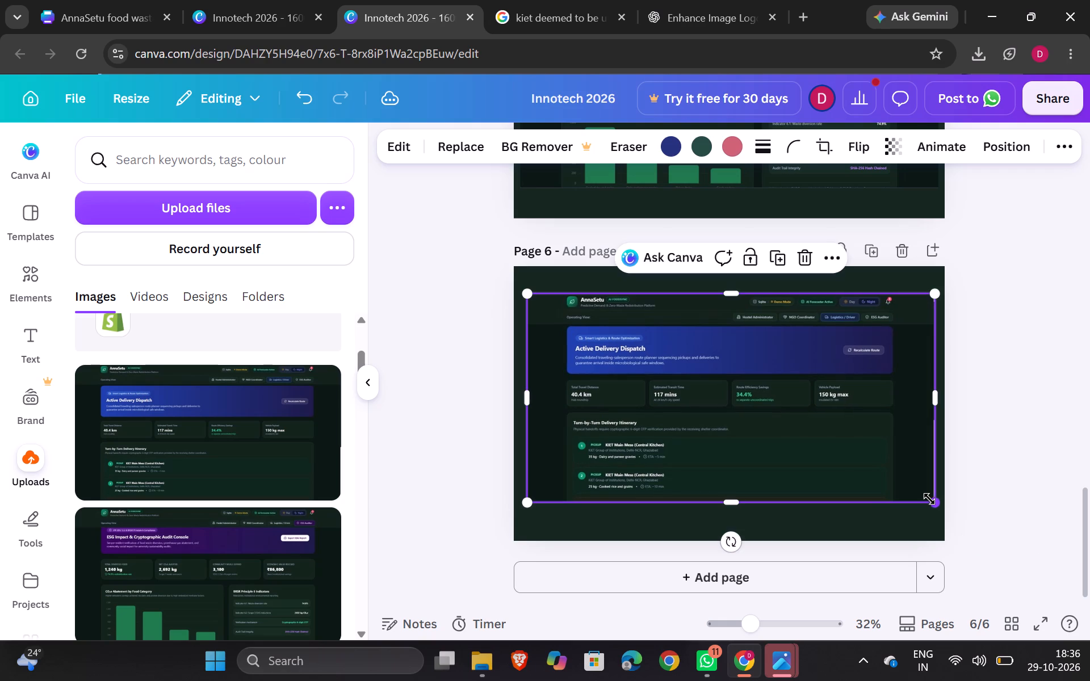
pyautogui.click(803, 434)
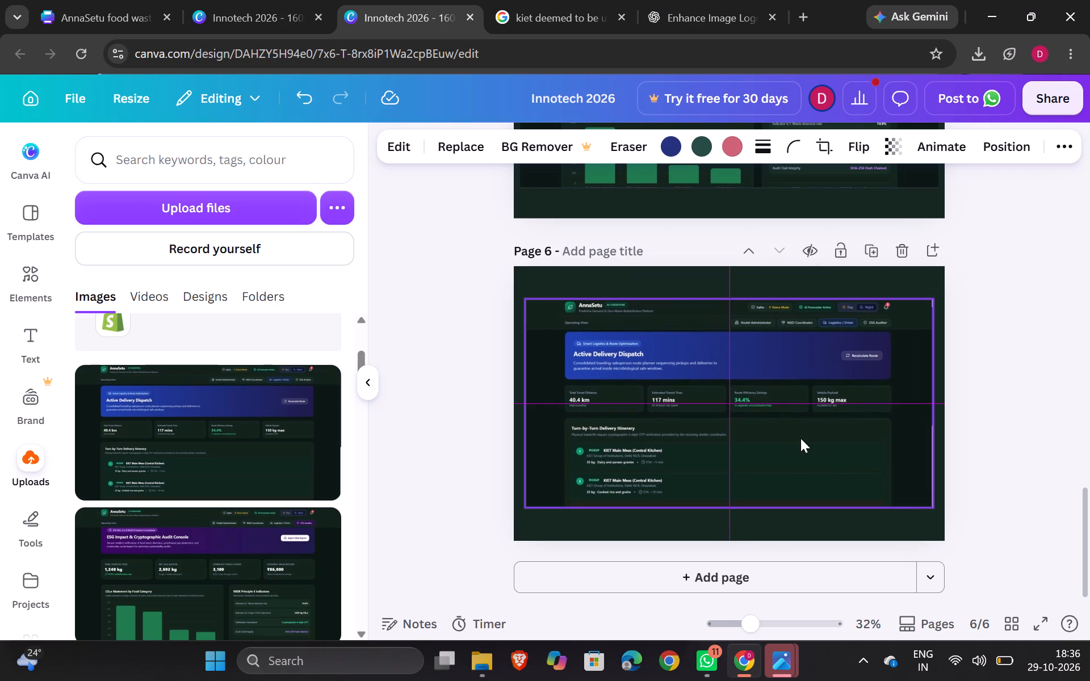
pyautogui.click(1000, 361)
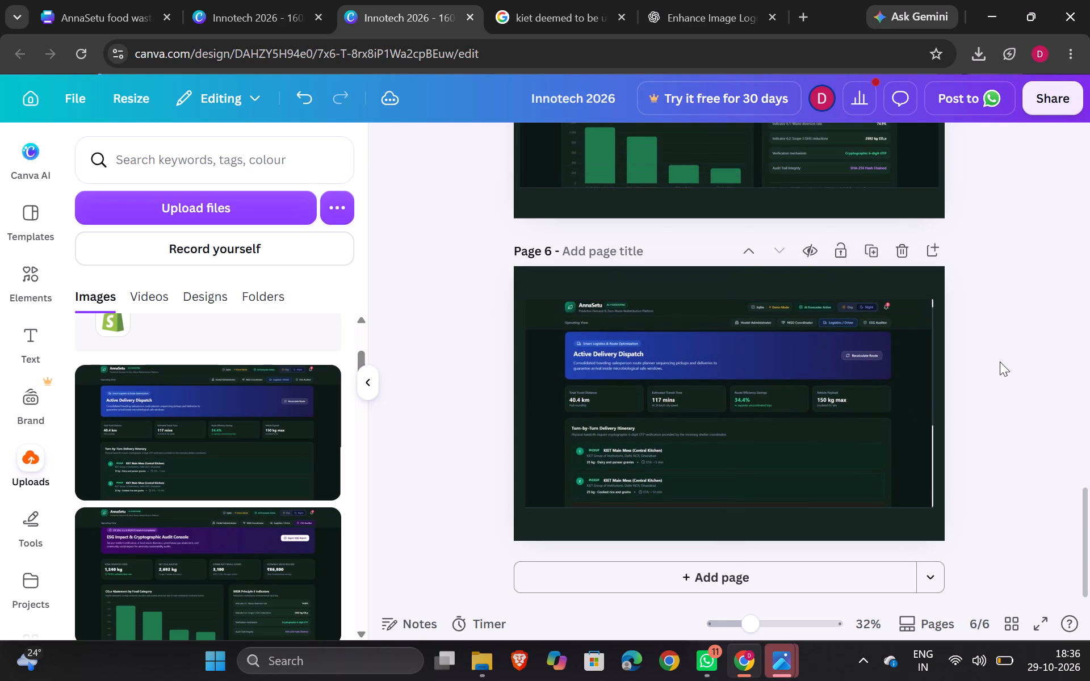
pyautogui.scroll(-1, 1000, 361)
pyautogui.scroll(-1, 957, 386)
# Add a new page 7 after the Active Delivery Dispatch page.
pyautogui.click(711, 575)
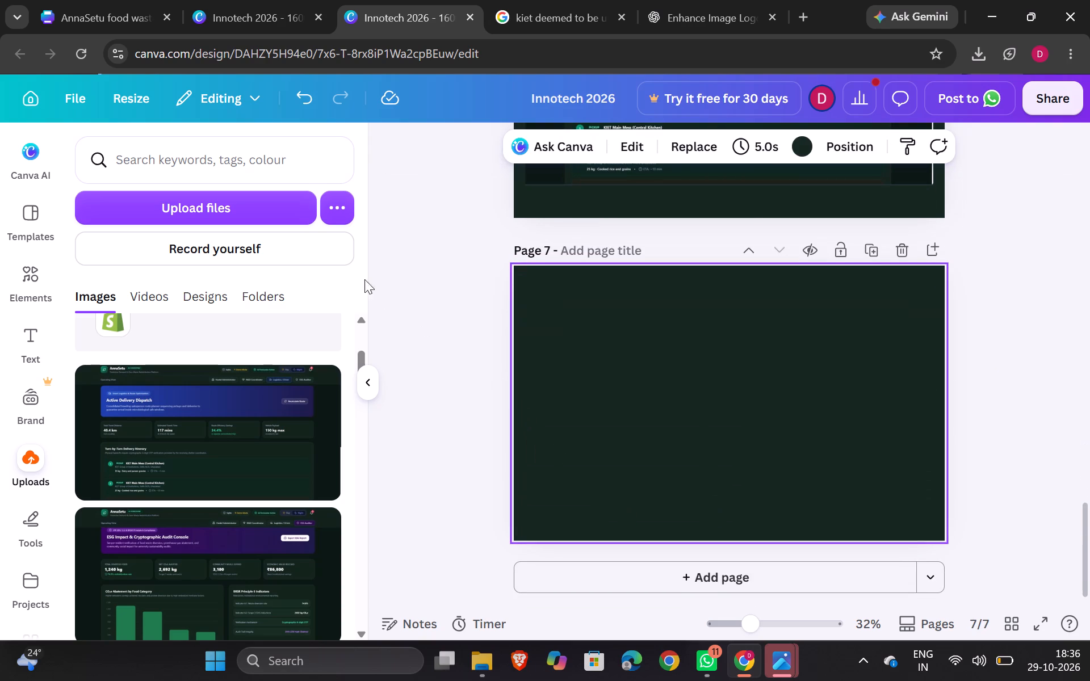
# Upload the AI Meal Turnout & Production Planning dashboard screenshot from the computer's recent files to the design's uploads.
pyautogui.click(276, 198)
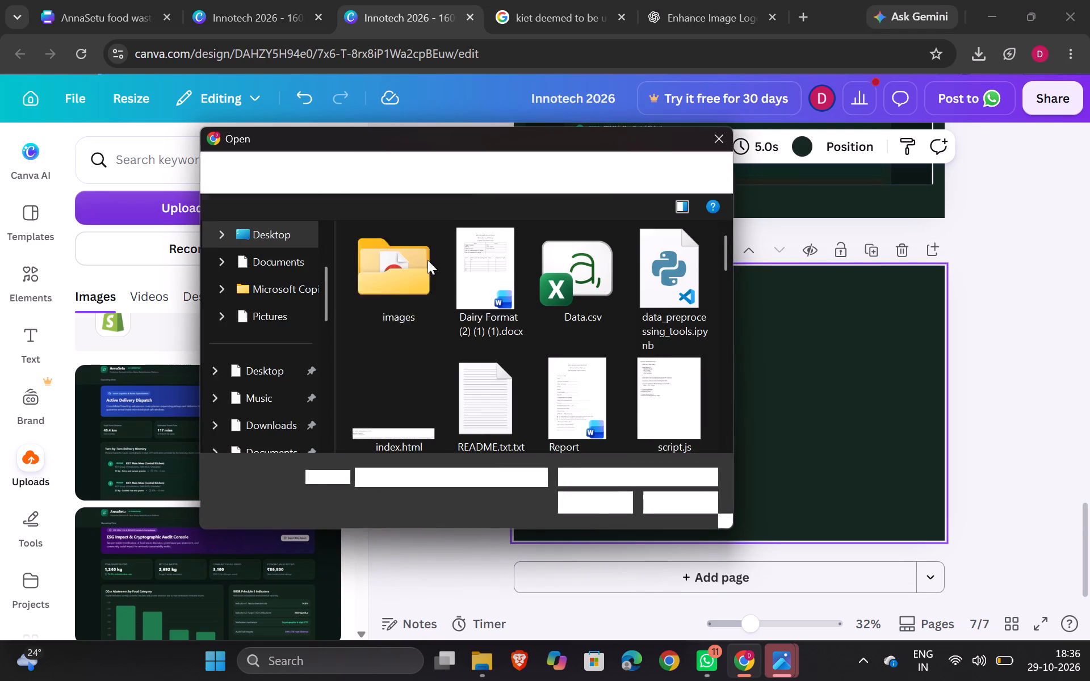
pyautogui.scroll(1, 485, 353)
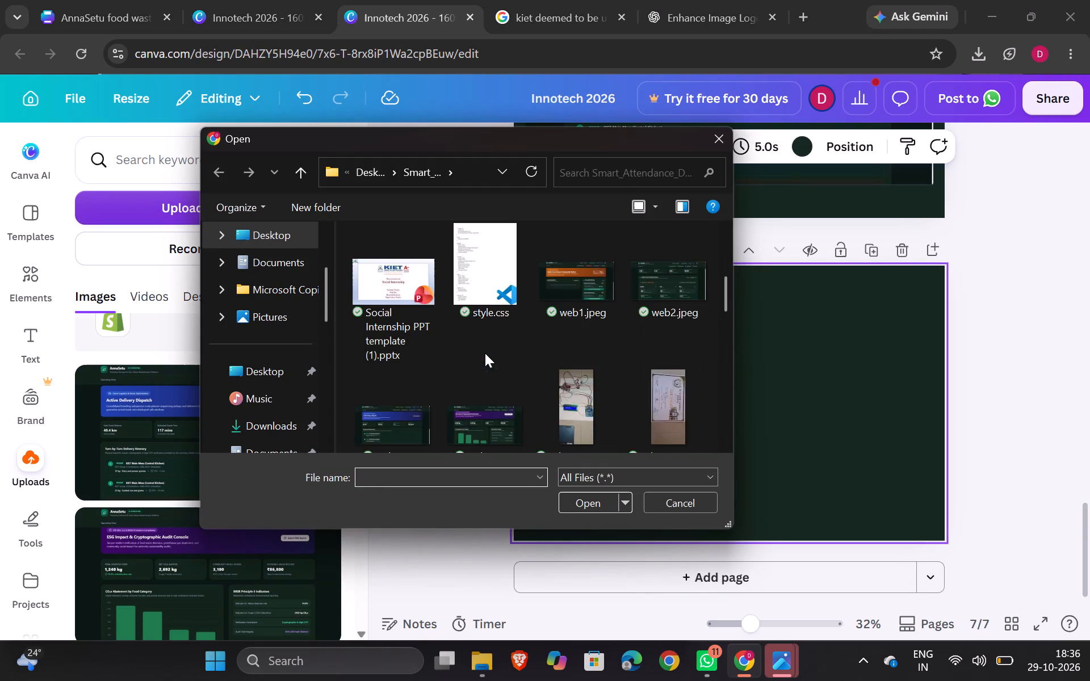
pyautogui.scroll(3, 290, 300)
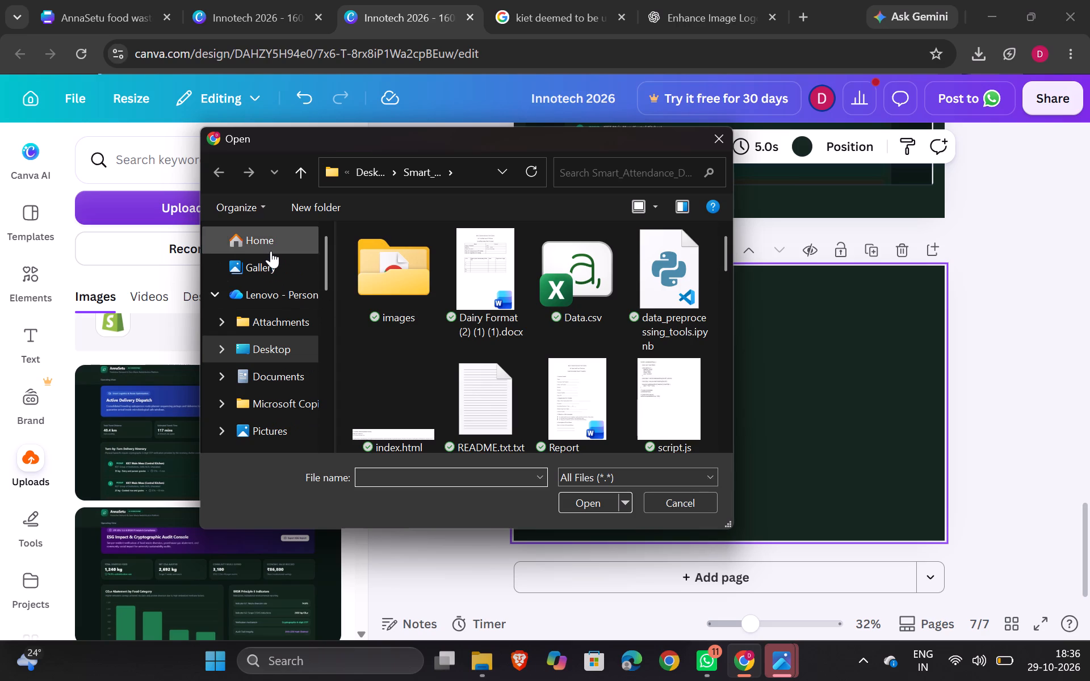
pyautogui.doubleClick(271, 250)
pyautogui.scroll(-1, 438, 326)
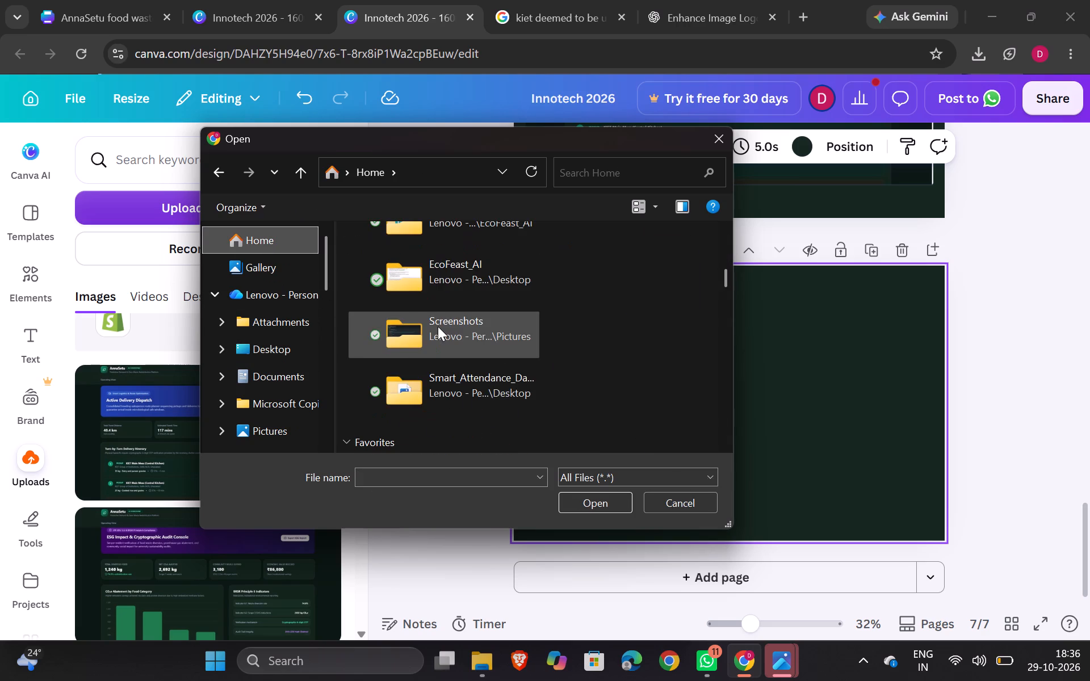
pyautogui.scroll(-1, 438, 326)
pyautogui.doubleClick(431, 351)
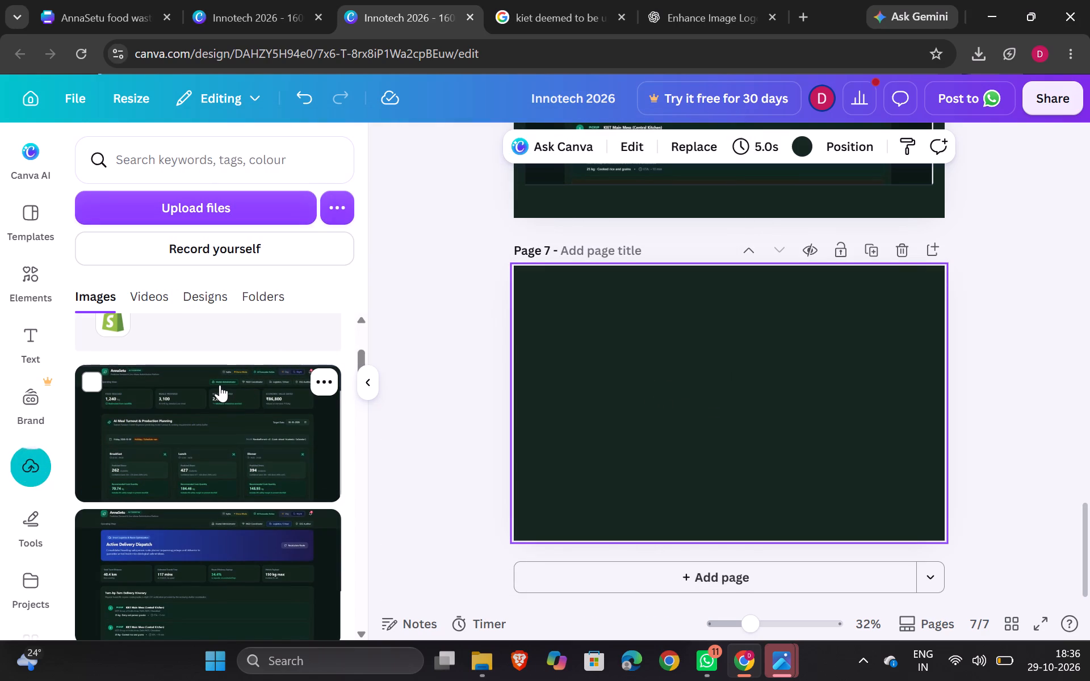
# Place the uploaded AI Meal Turnout & Production Planning screenshot on page 7, enlarge it to nearly the full page width and centre it.
pyautogui.click(220, 385)
pyautogui.moveTo(882, 483); pyautogui.dragTo(925, 528)
pyautogui.moveTo(793, 434); pyautogui.dragTo(754, 402)
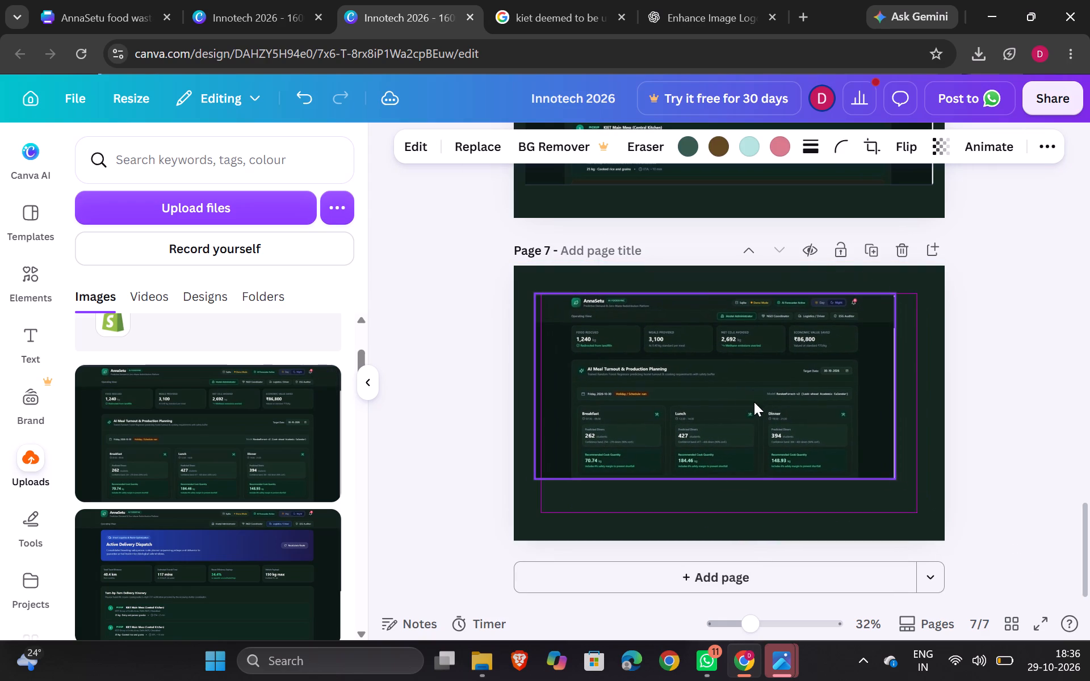
pyautogui.moveTo(892, 476); pyautogui.dragTo(923, 497)
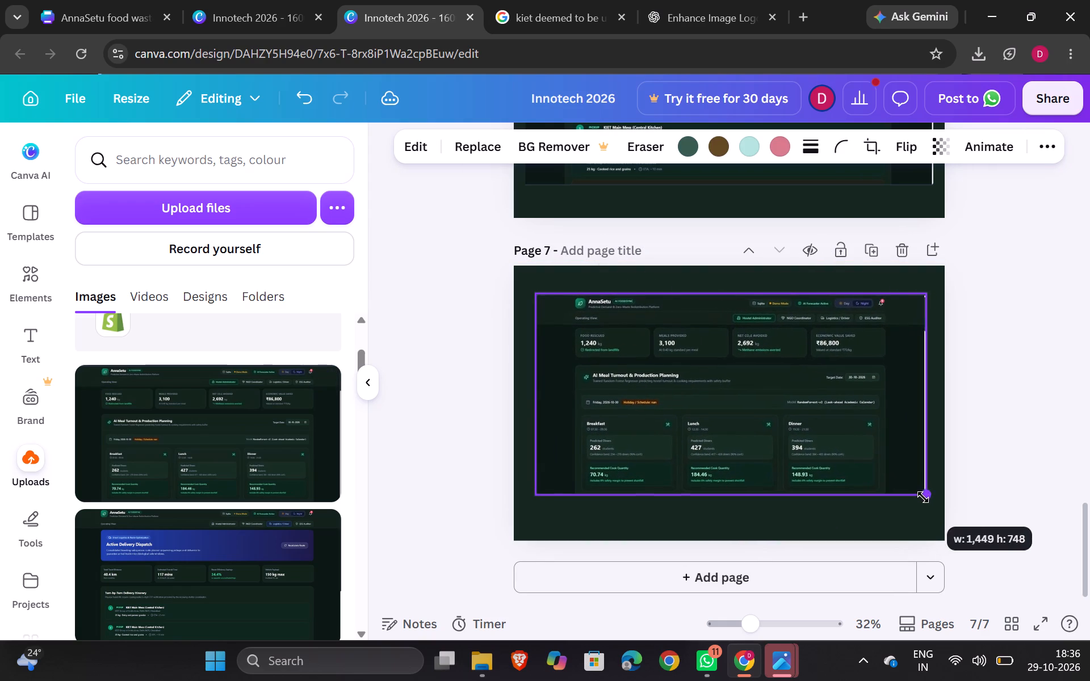
pyautogui.moveTo(923, 497); pyautogui.dragTo(924, 499)
pyautogui.moveTo(827, 428); pyautogui.dragTo(824, 433)
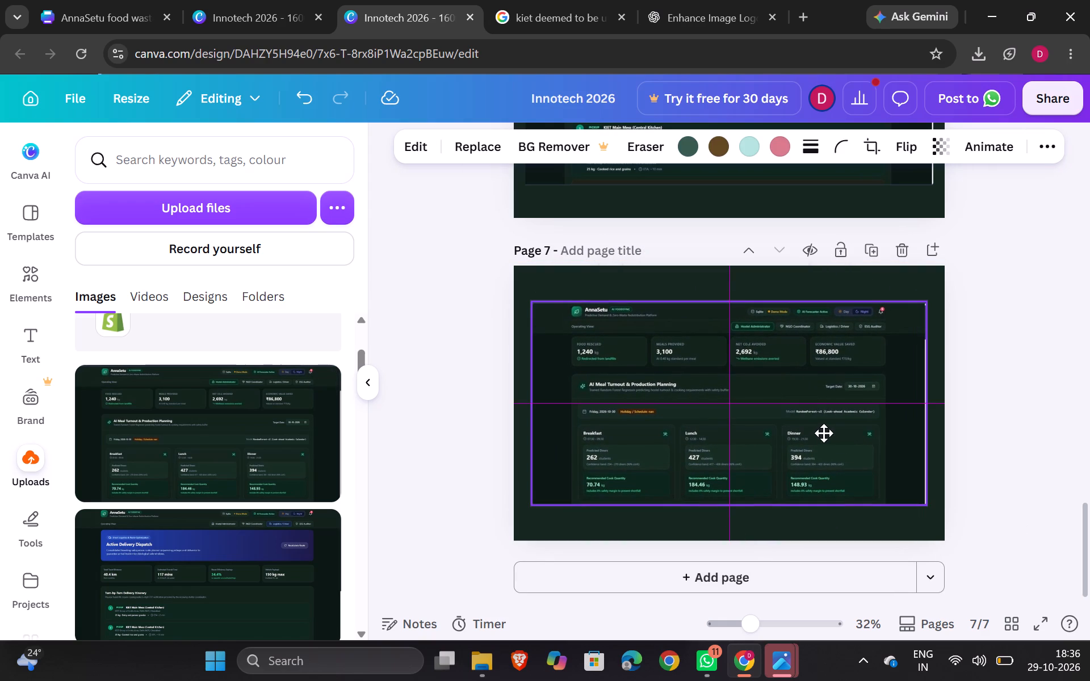
pyautogui.moveTo(824, 433); pyautogui.dragTo(820, 432)
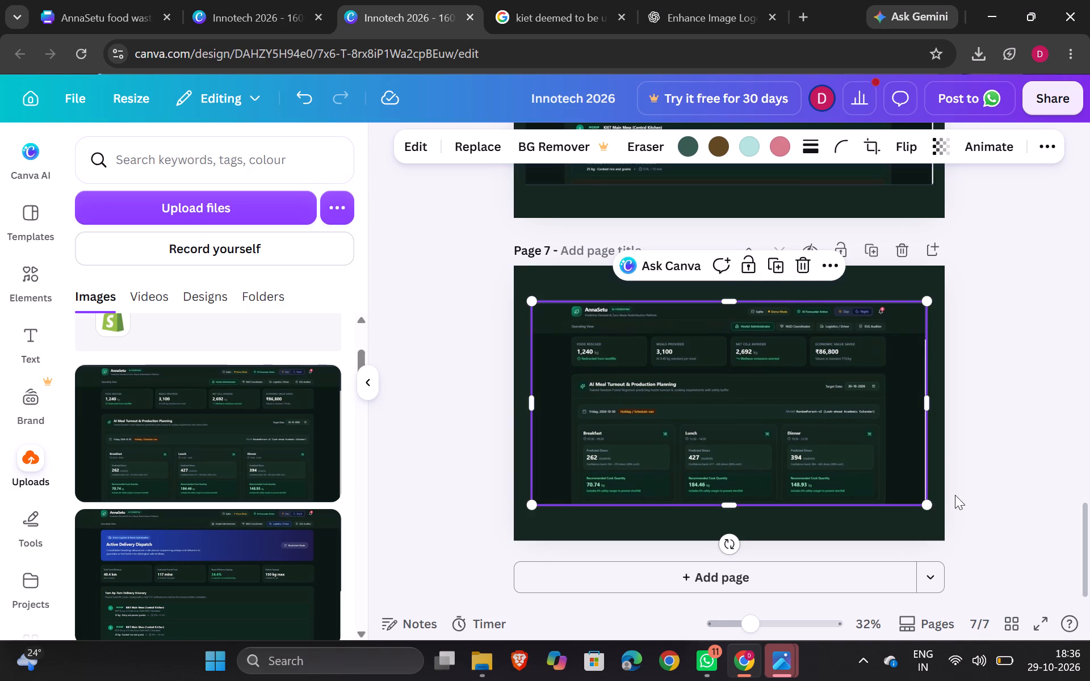
pyautogui.moveTo(928, 500); pyautogui.dragTo(933, 510)
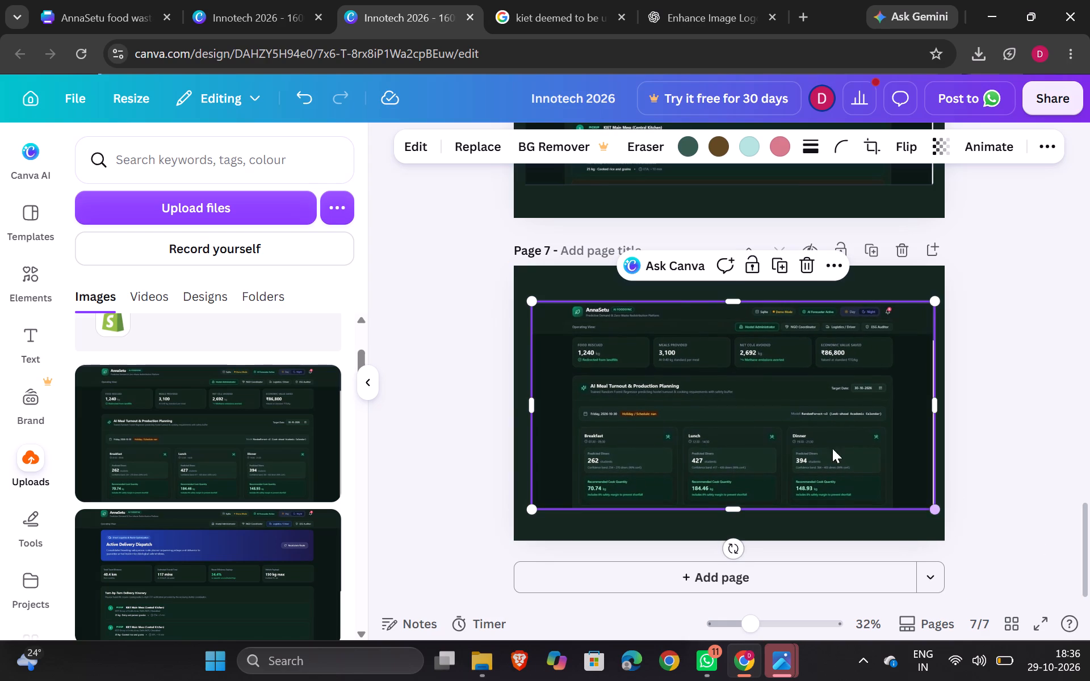
pyautogui.moveTo(800, 424); pyautogui.dragTo(795, 426)
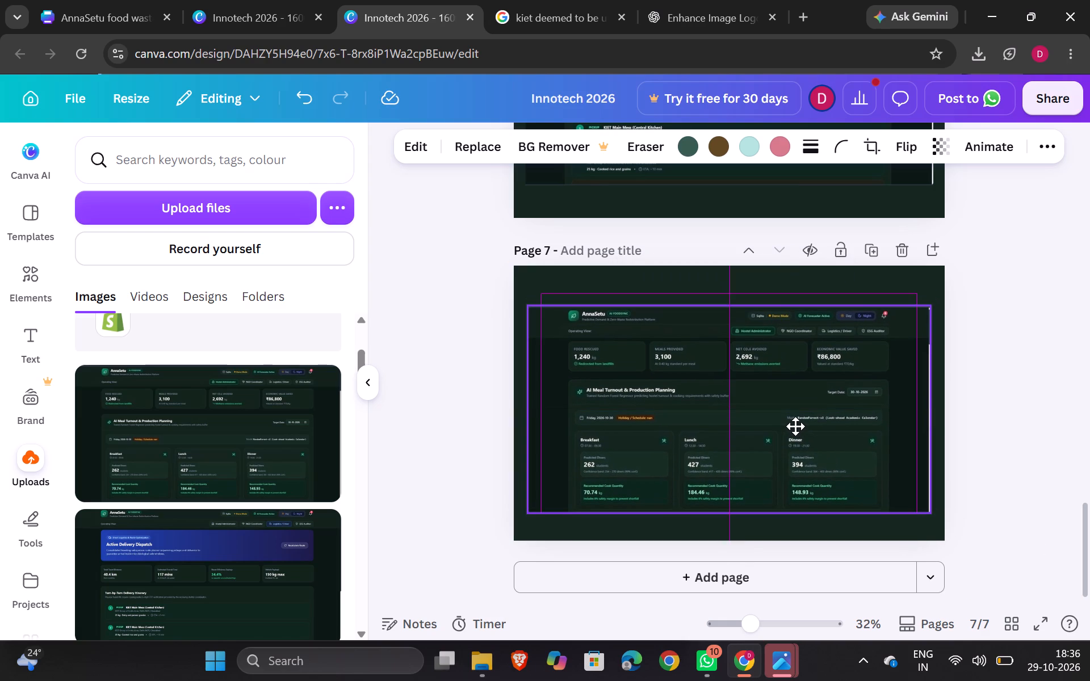
pyautogui.moveTo(795, 426); pyautogui.dragTo(794, 426)
pyautogui.moveTo(794, 426); pyautogui.dragTo(794, 424)
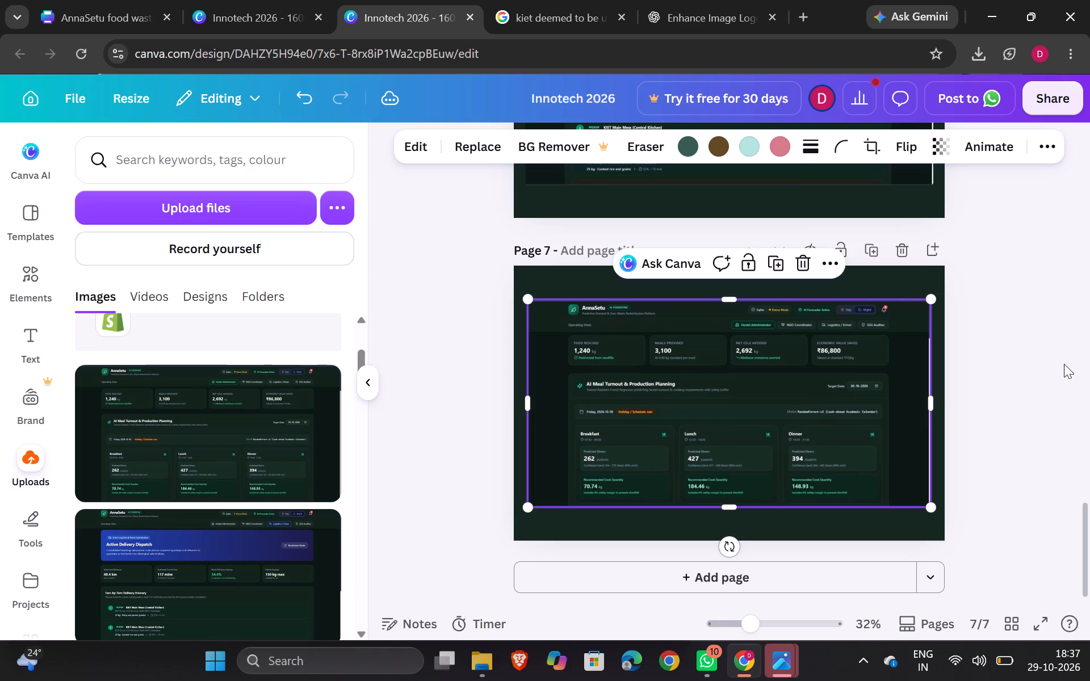
pyautogui.click(1064, 364)
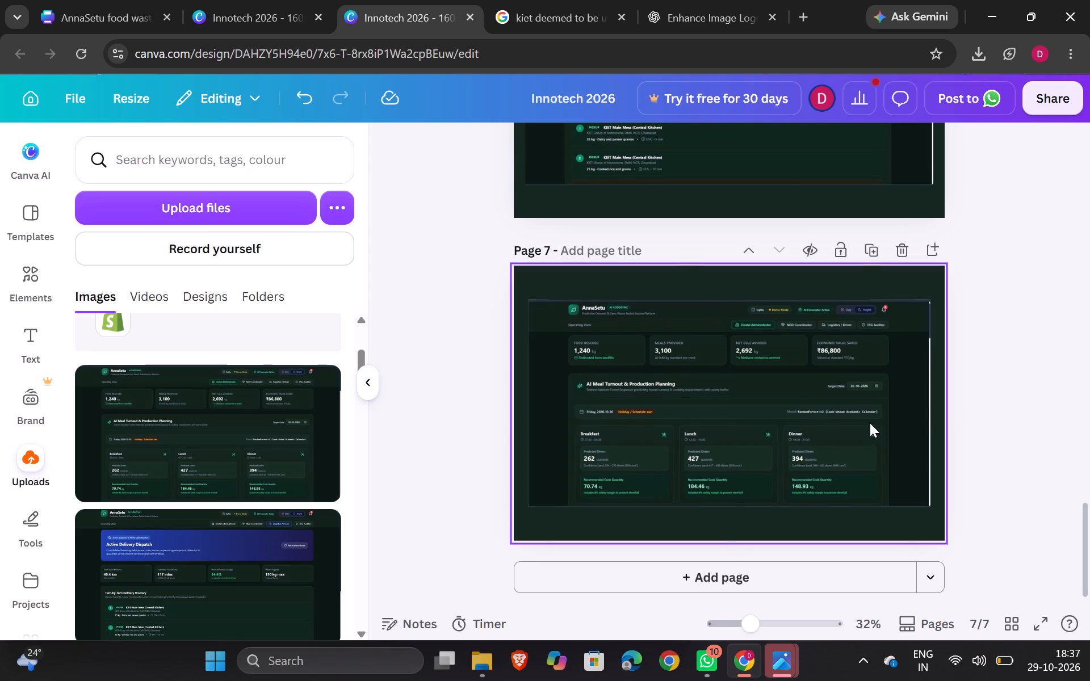
# Enlarge the page 7 dashboard screenshot slightly more and re-centre it on the page.
pyautogui.doubleClick(870, 423)
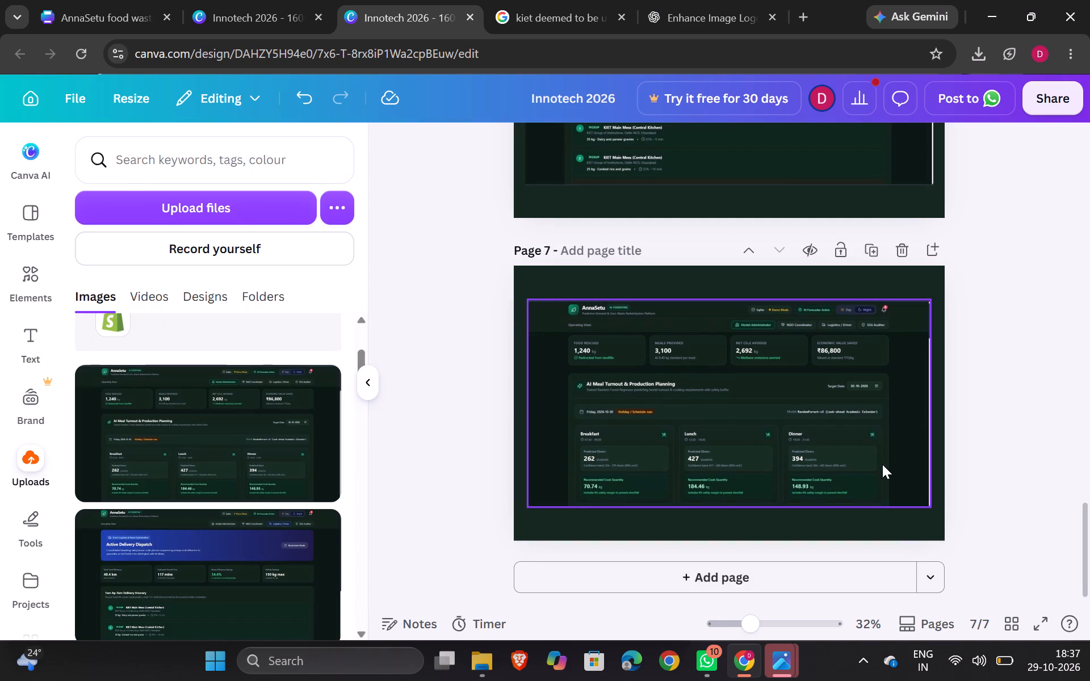
pyautogui.click(921, 499)
pyautogui.click(933, 511)
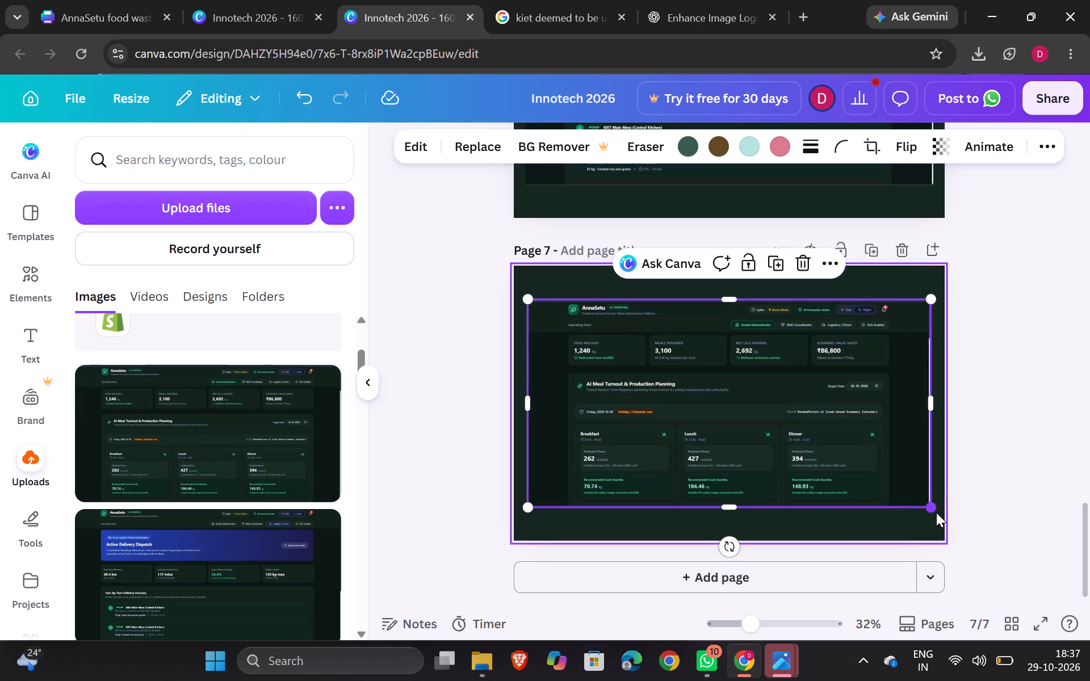
pyautogui.moveTo(933, 509); pyautogui.dragTo(939, 511)
pyautogui.moveTo(834, 449); pyautogui.dragTo(830, 447)
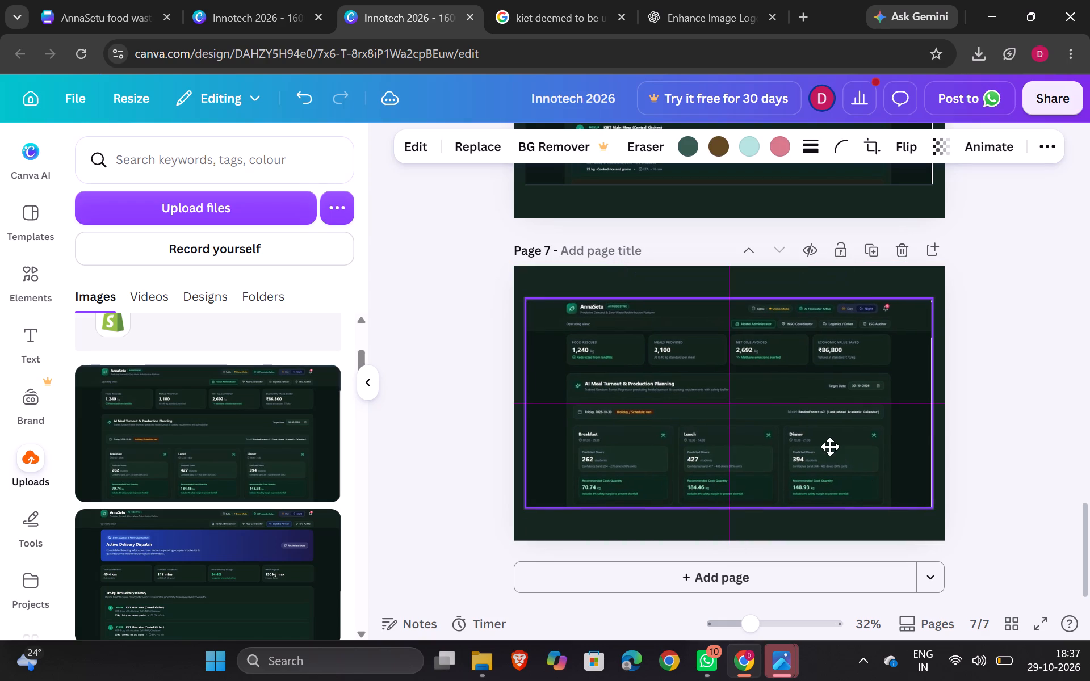
pyautogui.moveTo(830, 447); pyautogui.dragTo(828, 448)
pyautogui.click(1020, 387)
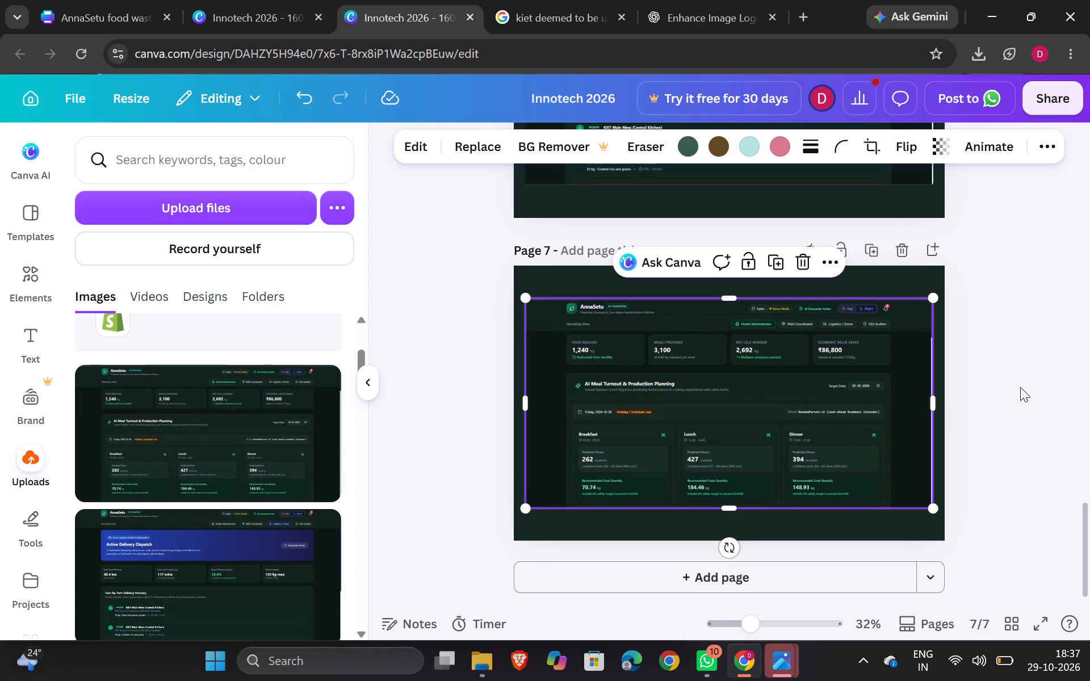
# Delete the small KIET crest from the top-right corner of the AnnaSetu title page.
pyautogui.scroll(1, 1020, 387)
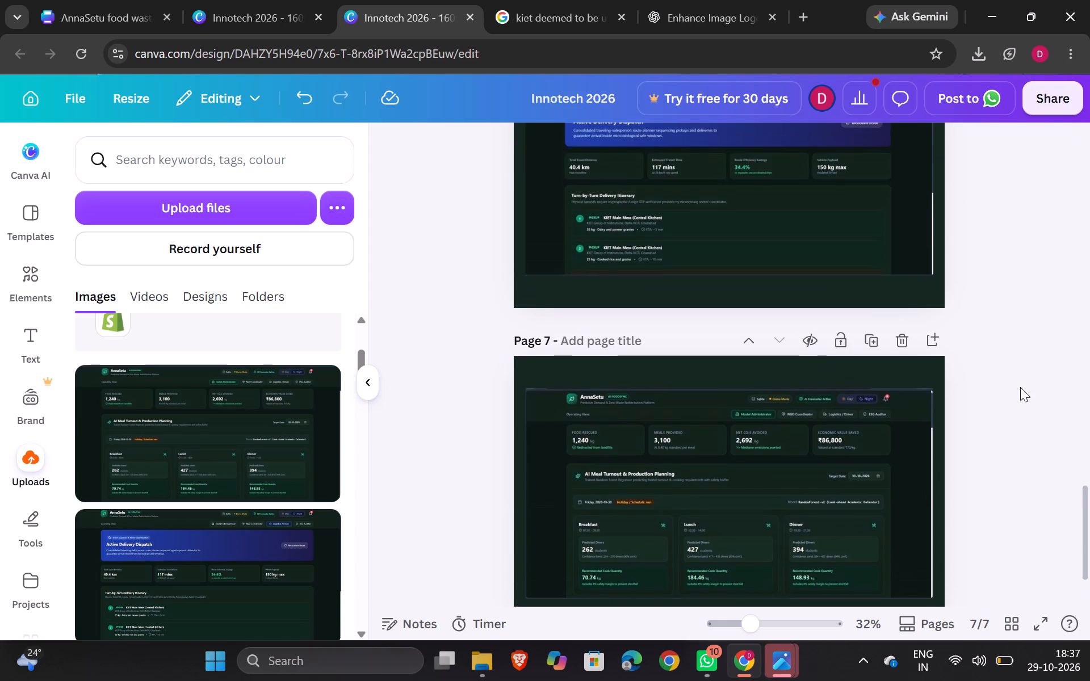
pyautogui.scroll(3, 1020, 387)
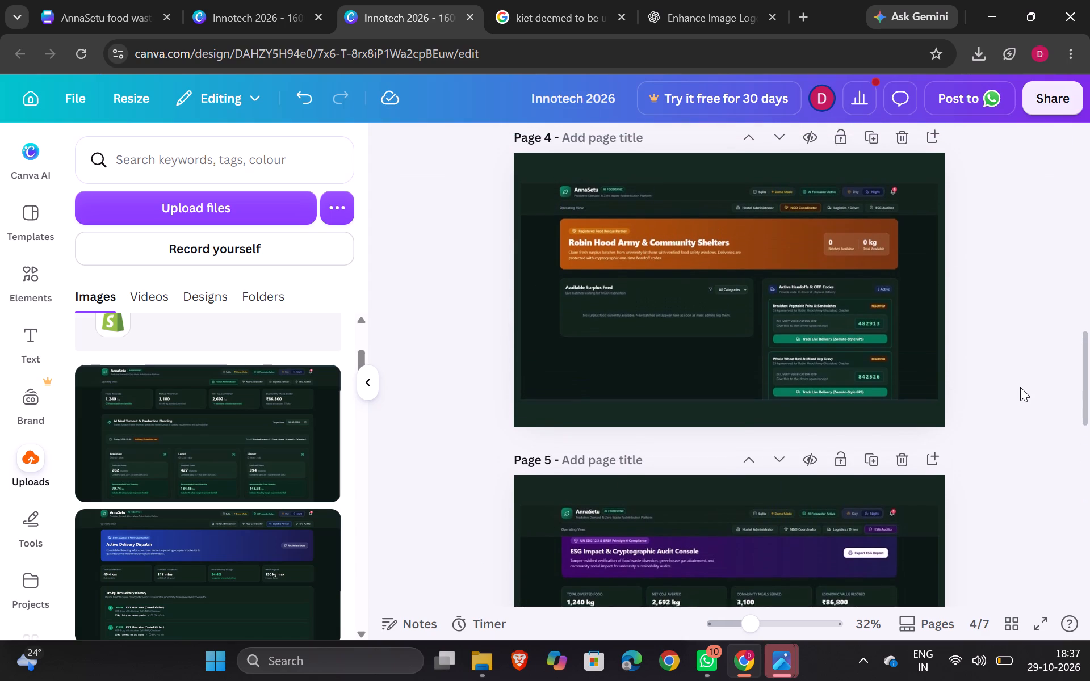
pyautogui.scroll(1, 1020, 387)
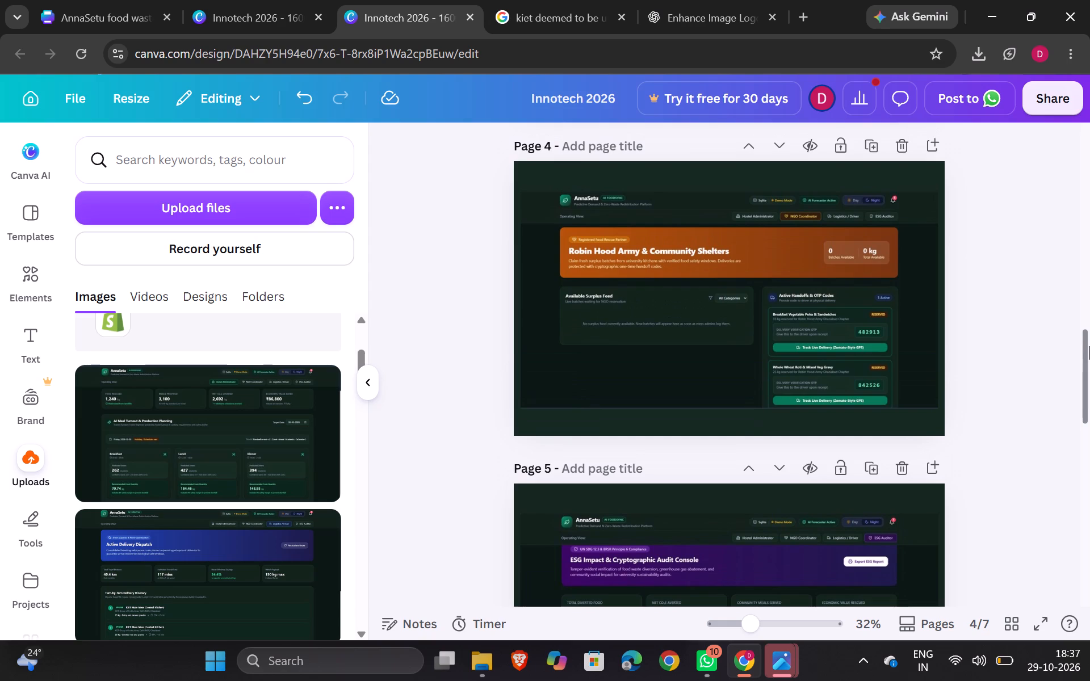
pyautogui.scroll(7, 1089, 393)
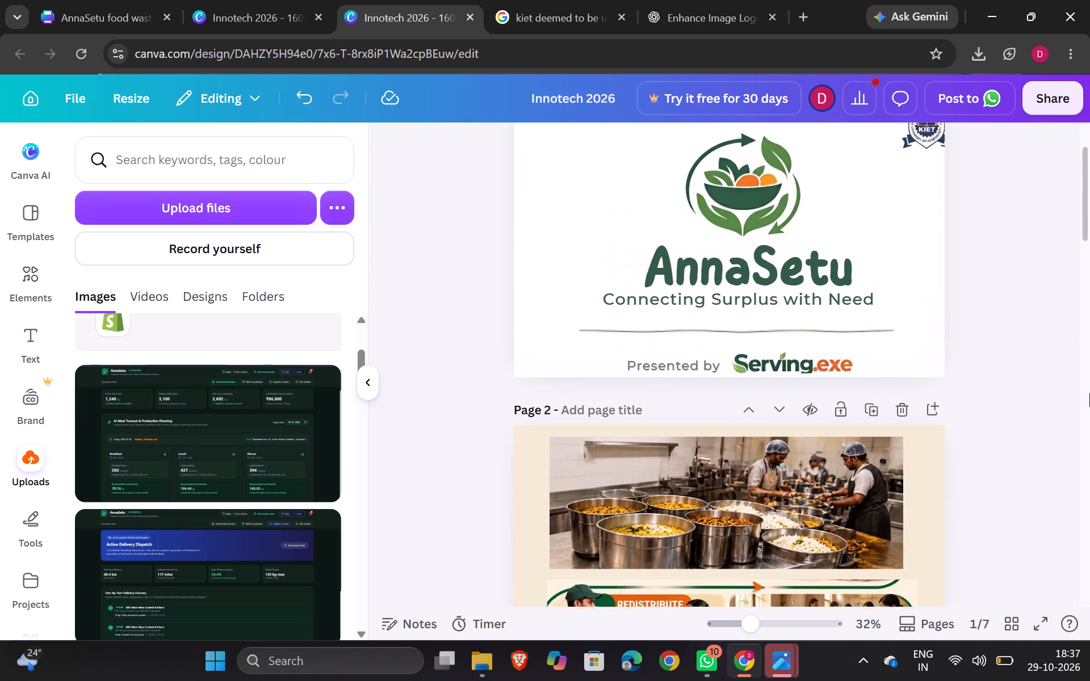
pyautogui.doubleClick(909, 185)
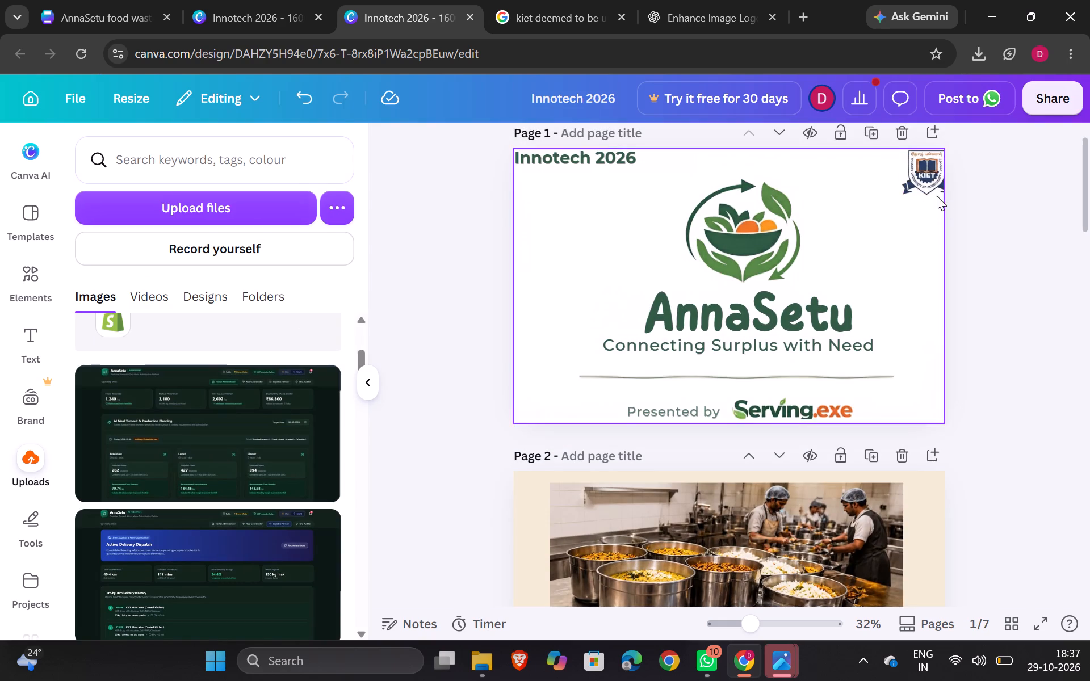
pyautogui.click(930, 187)
pyautogui.click(991, 231)
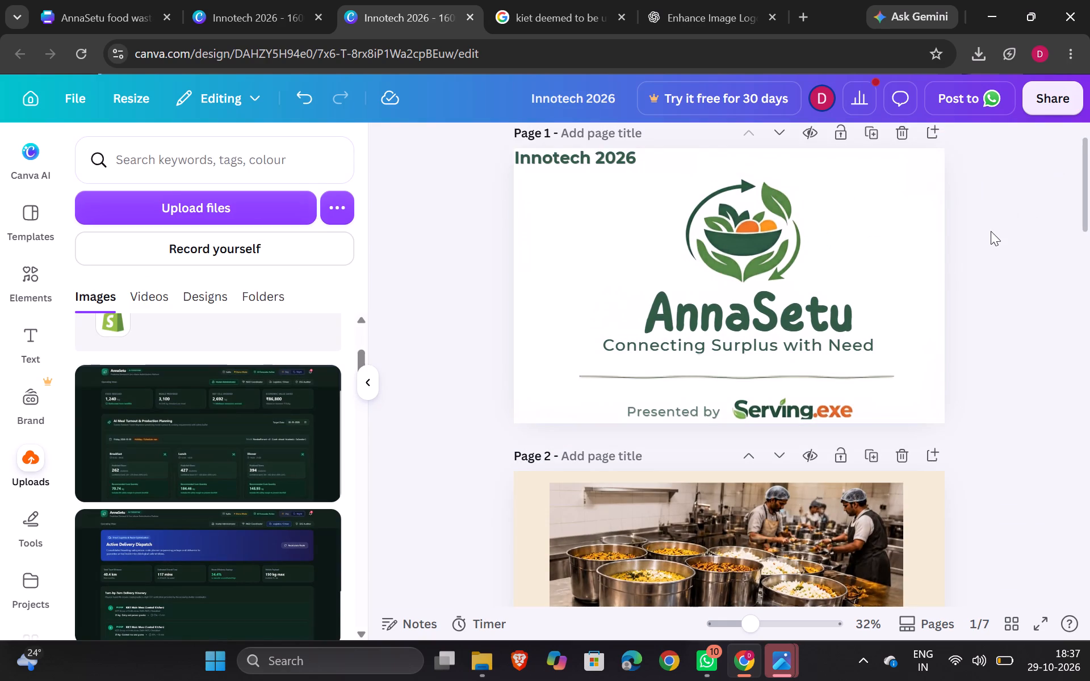
# Place the uploaded full KIET University logo on page 1, shrink it to about a fifth of the page width and fit it in the page's top-right corner.
pyautogui.scroll(-5, 224, 402)
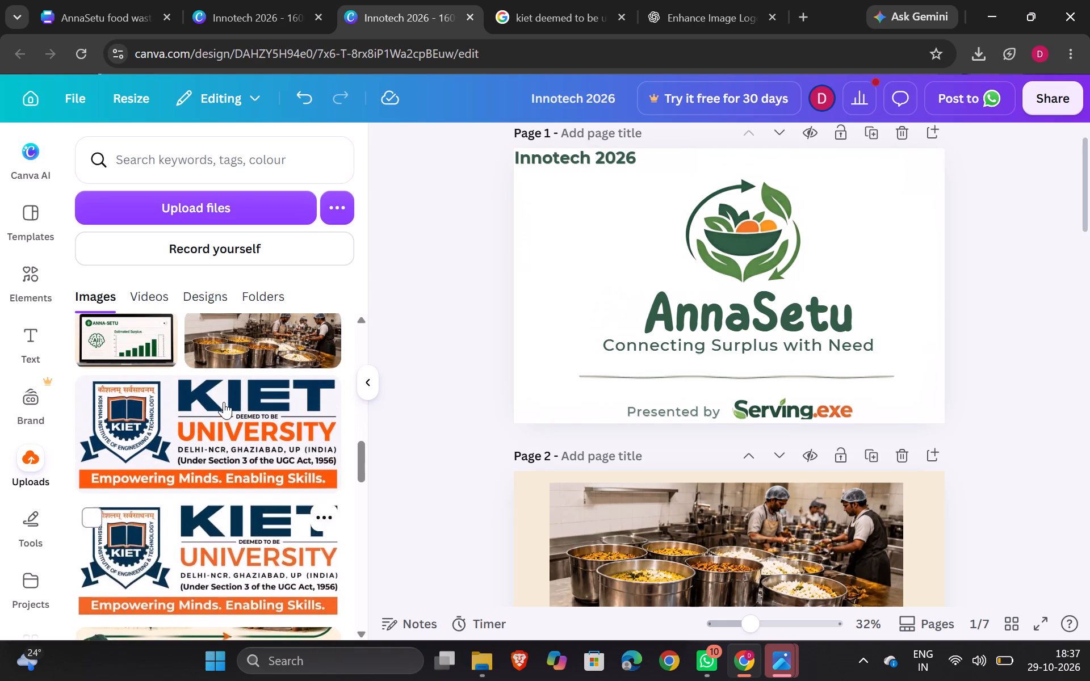
pyautogui.click(217, 459)
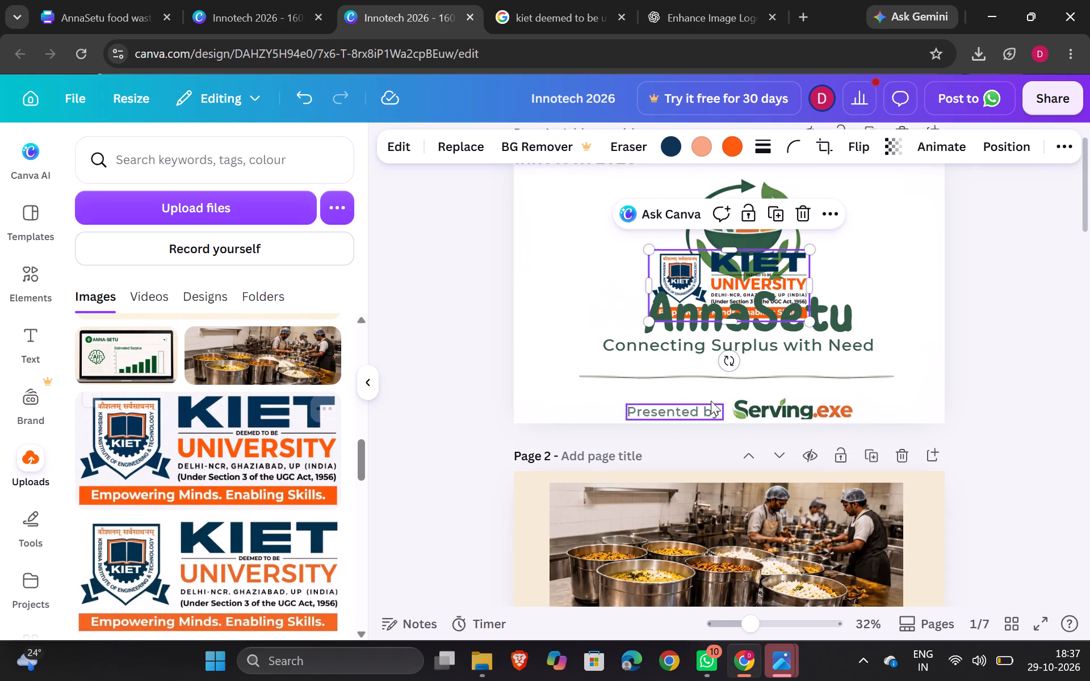
pyautogui.moveTo(740, 292); pyautogui.dragTo(877, 208)
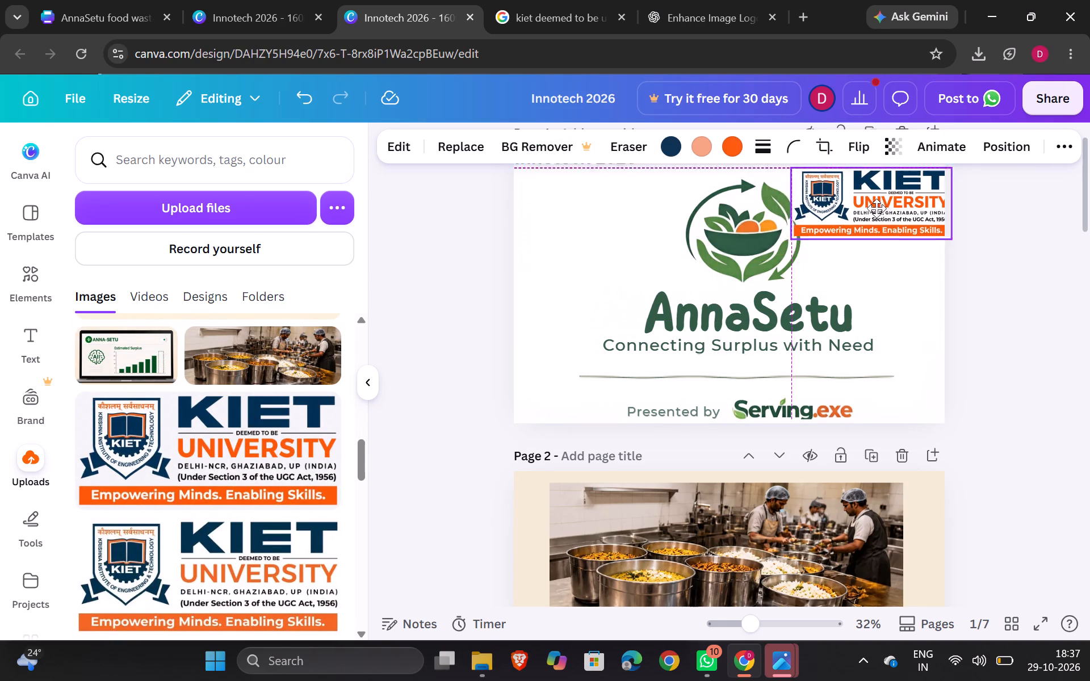
pyautogui.moveTo(877, 208); pyautogui.dragTo(878, 212)
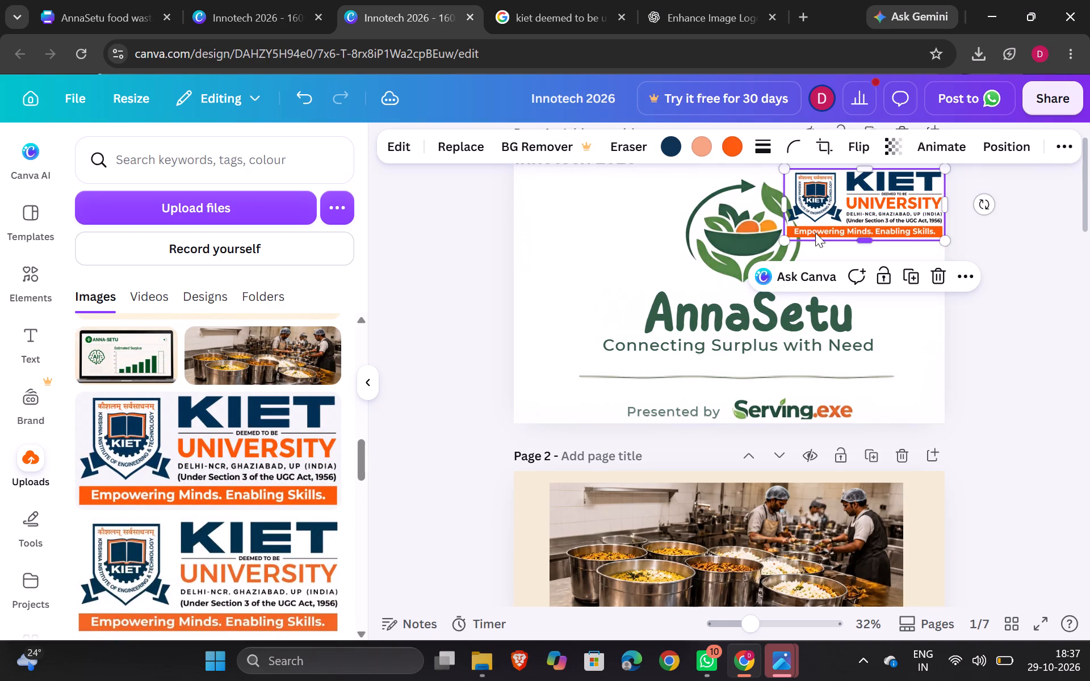
pyautogui.moveTo(785, 240); pyautogui.dragTo(833, 226)
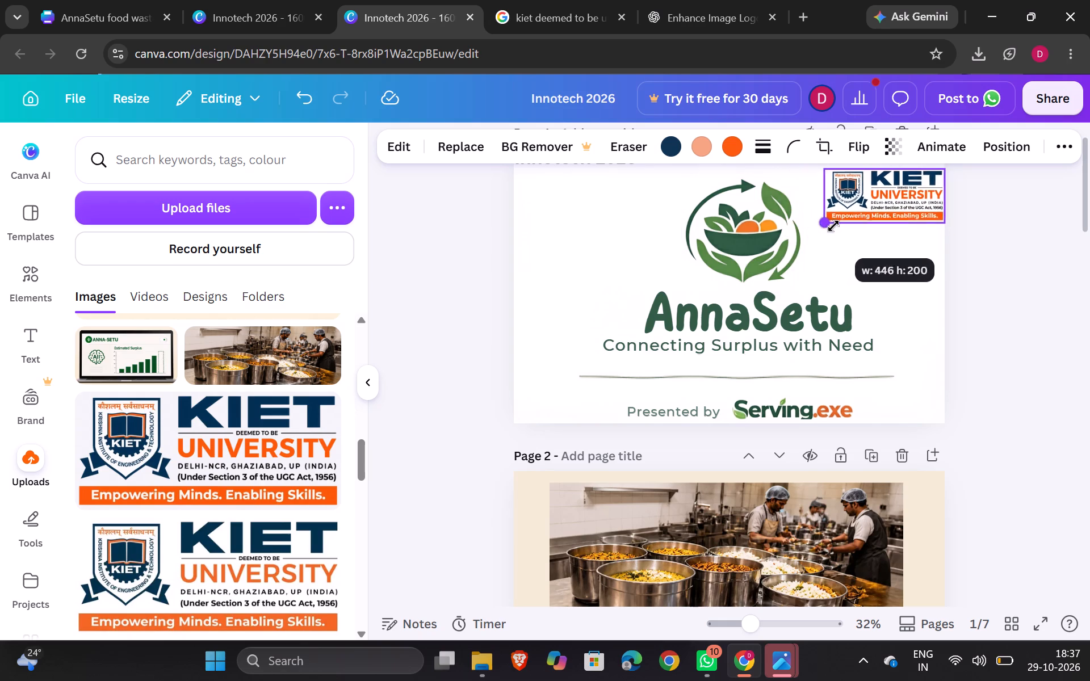
pyautogui.moveTo(833, 226); pyautogui.dragTo(844, 220)
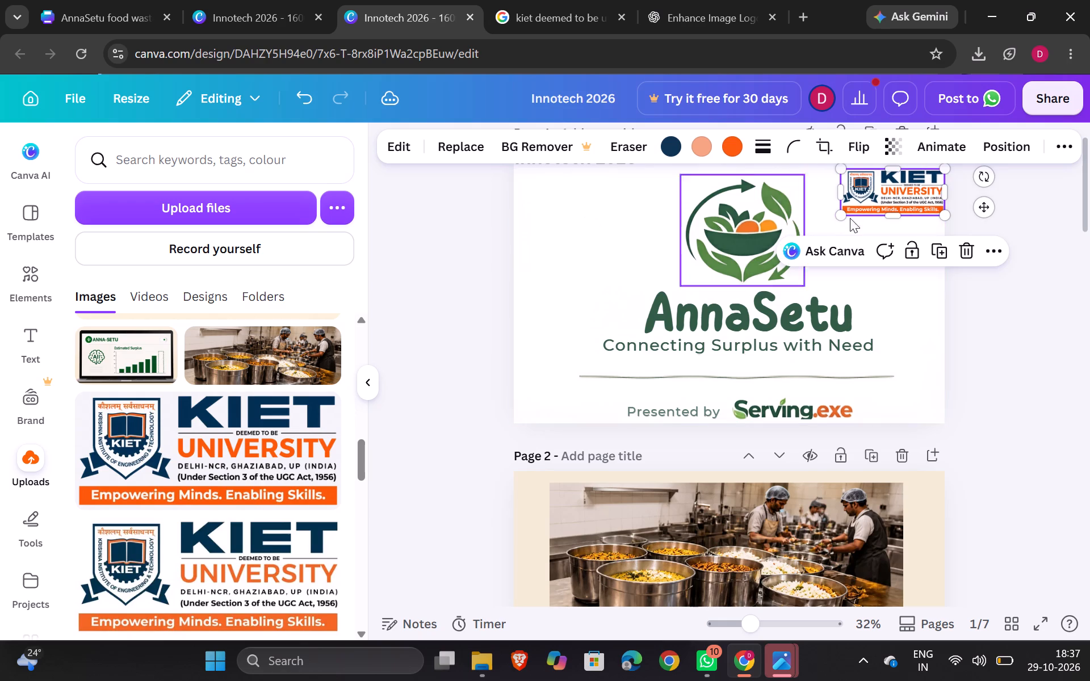
pyautogui.moveTo(842, 215); pyautogui.dragTo(856, 208)
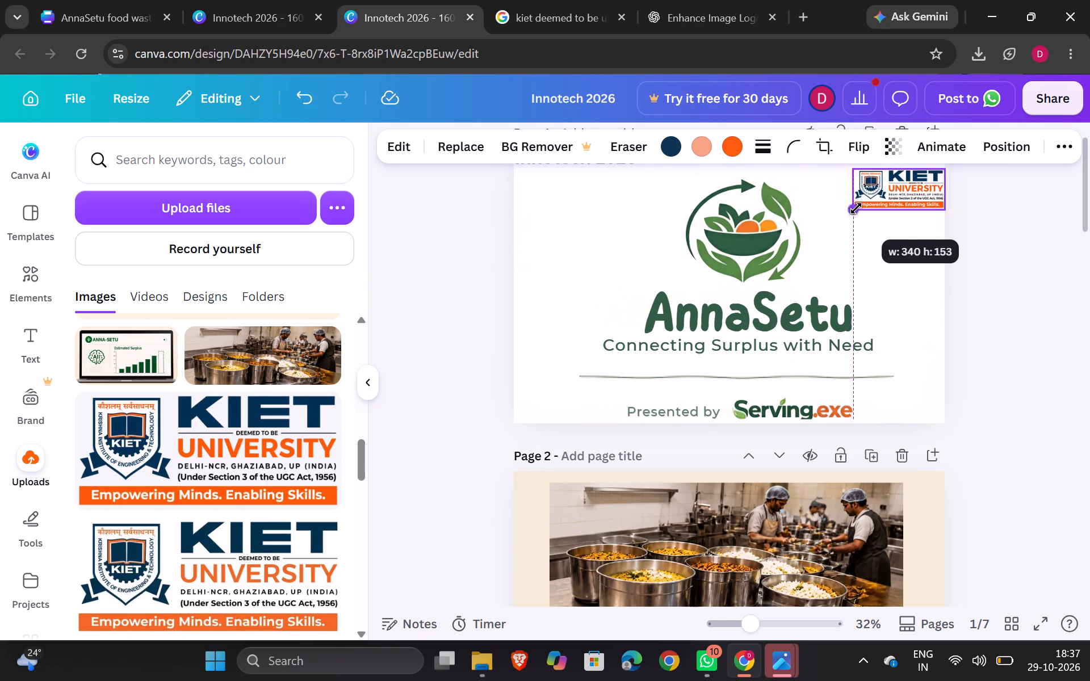
pyautogui.moveTo(856, 208); pyautogui.dragTo(858, 204)
pyautogui.click(968, 284)
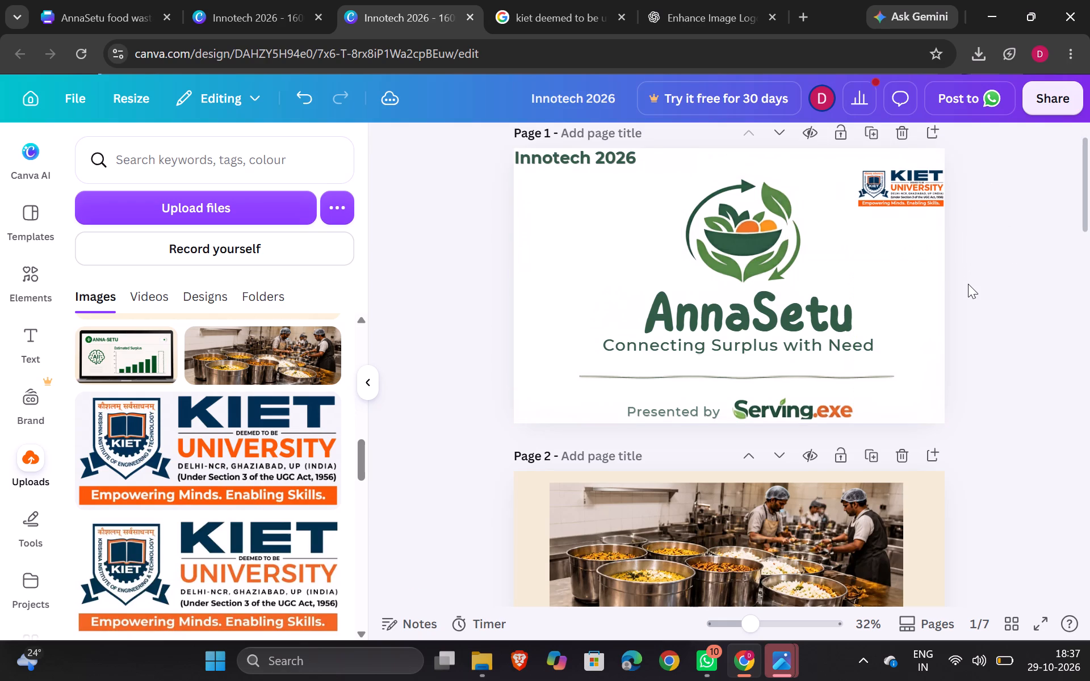
pyautogui.moveTo(903, 201); pyautogui.dragTo(899, 183)
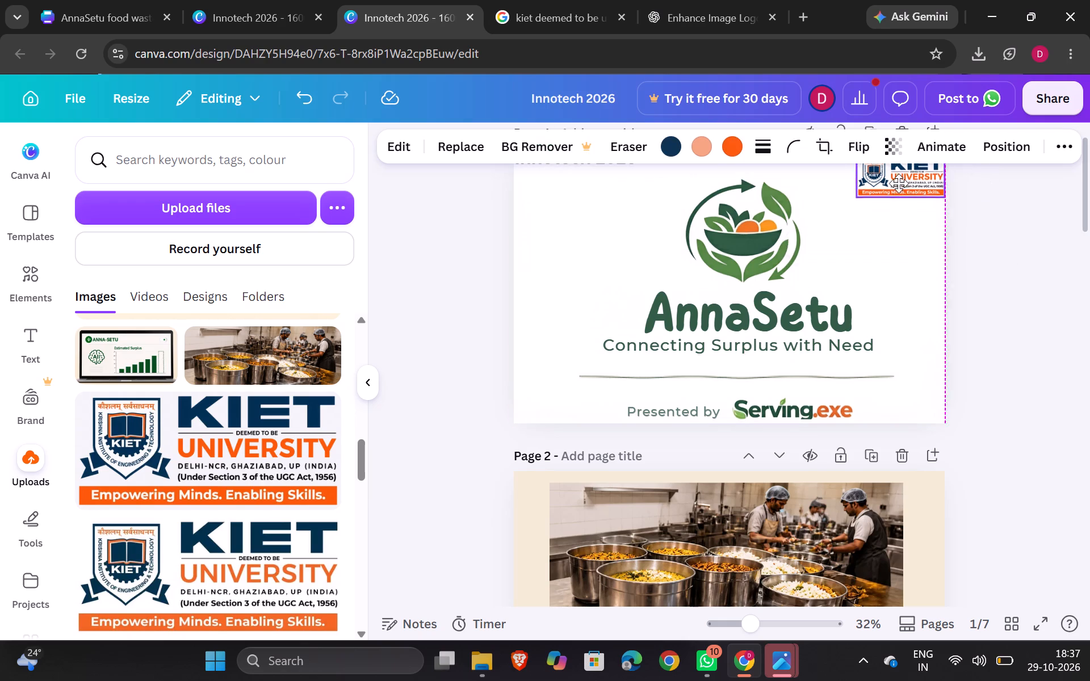
pyautogui.moveTo(899, 183); pyautogui.dragTo(903, 180)
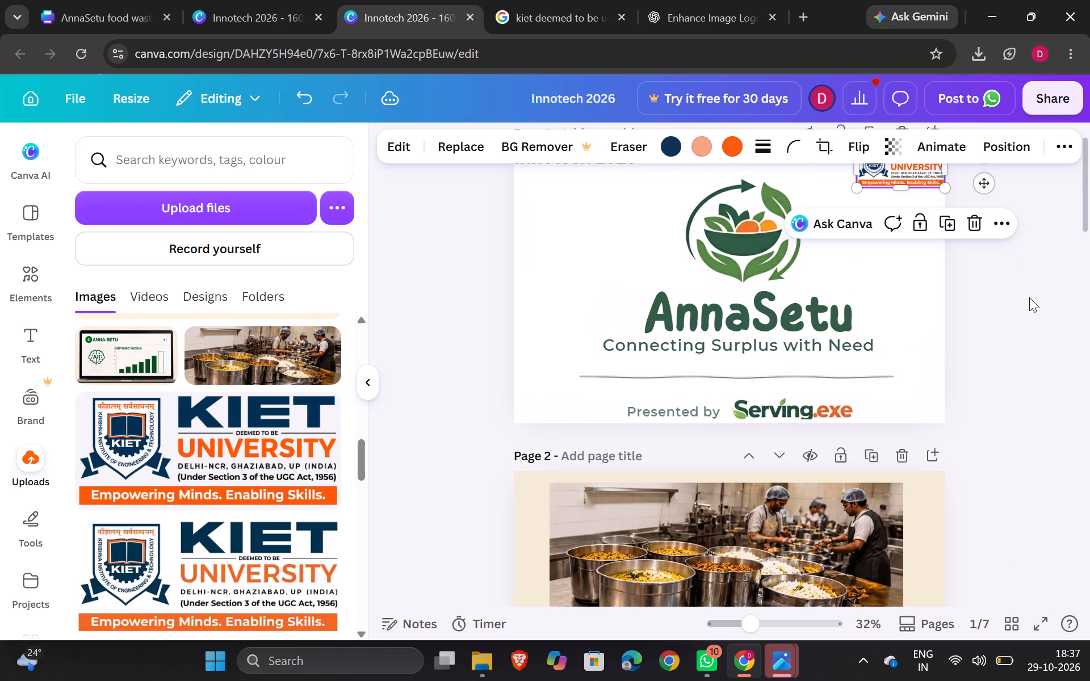
# Change the font of the "Innotech 2026" text on page 1 to Times New Roman.
pyautogui.click(1029, 297)
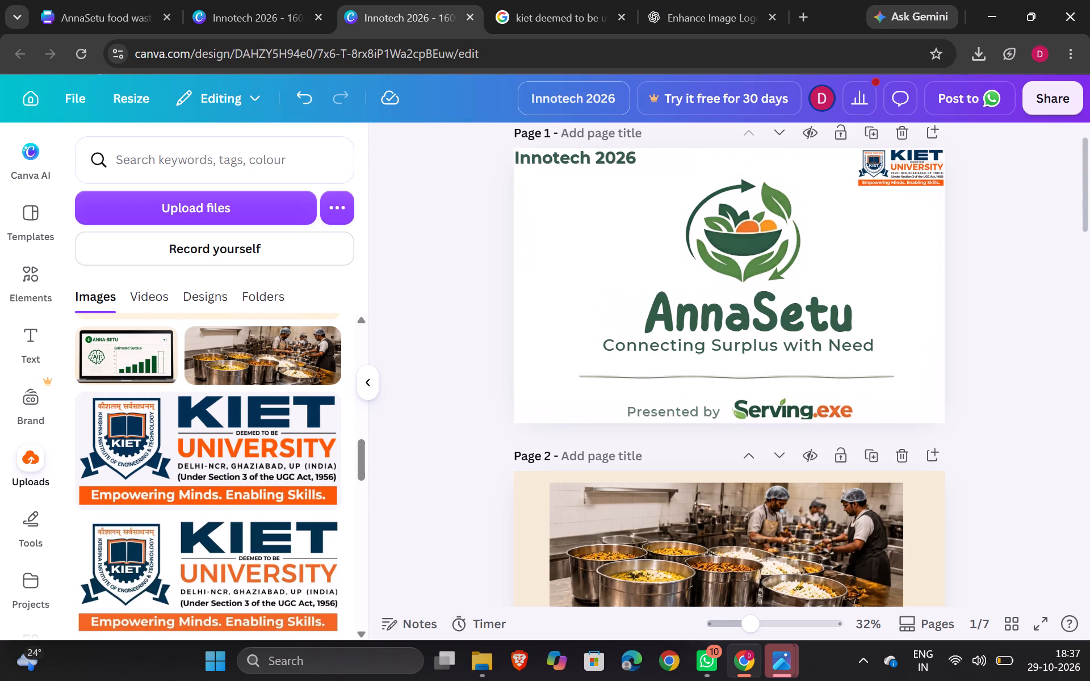
pyautogui.click(564, 163)
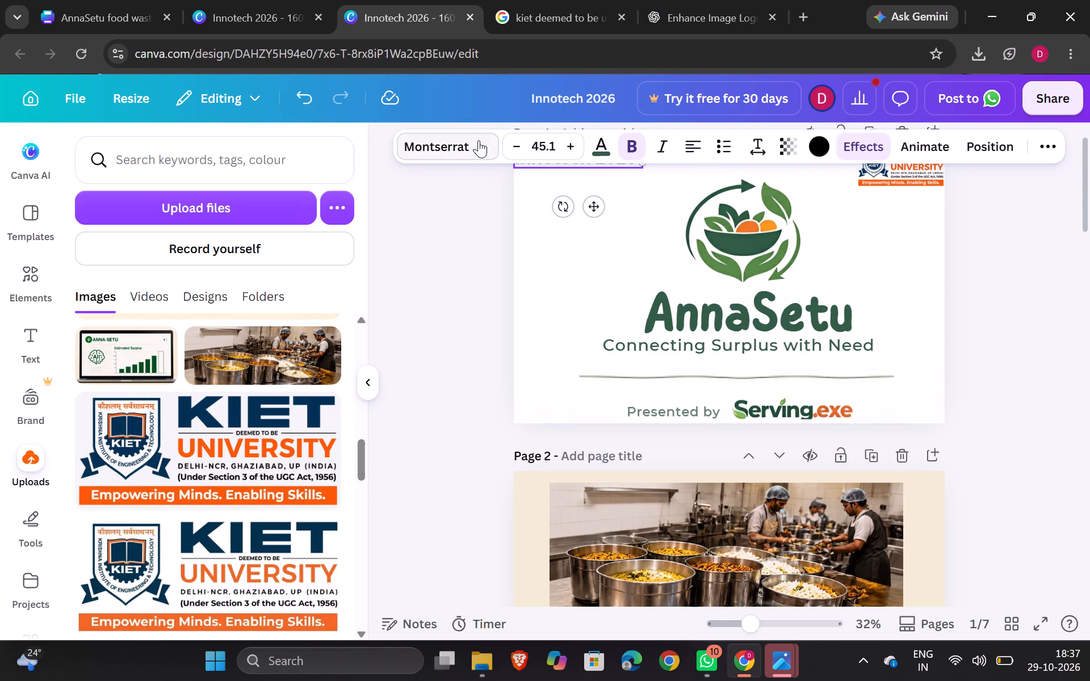
pyautogui.click(479, 140)
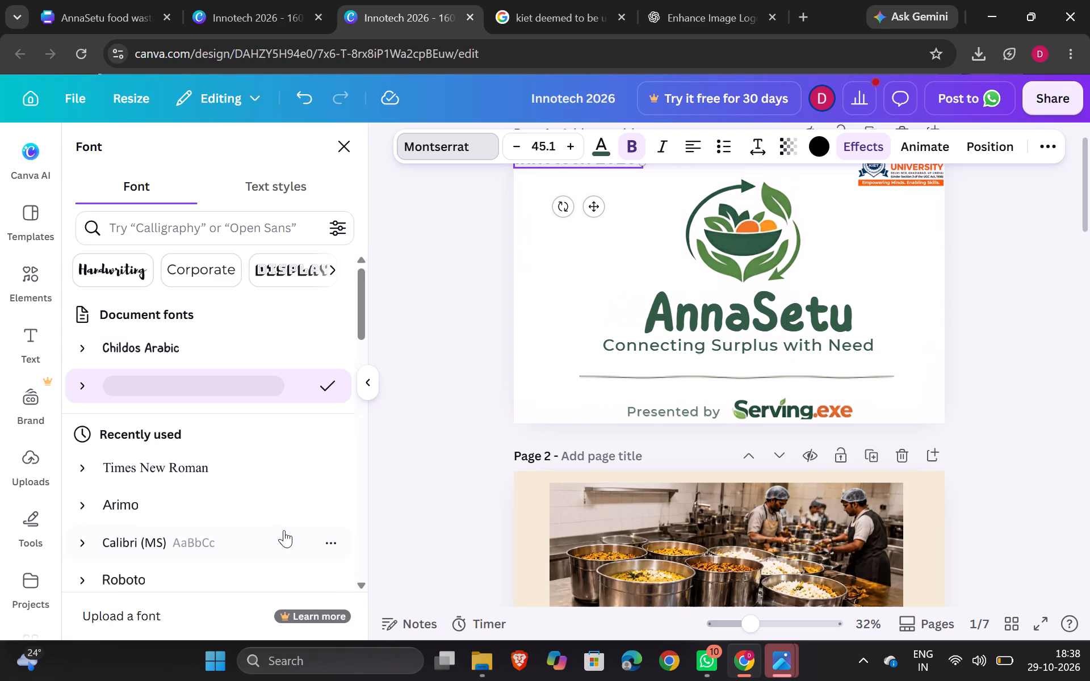
pyautogui.click(273, 470)
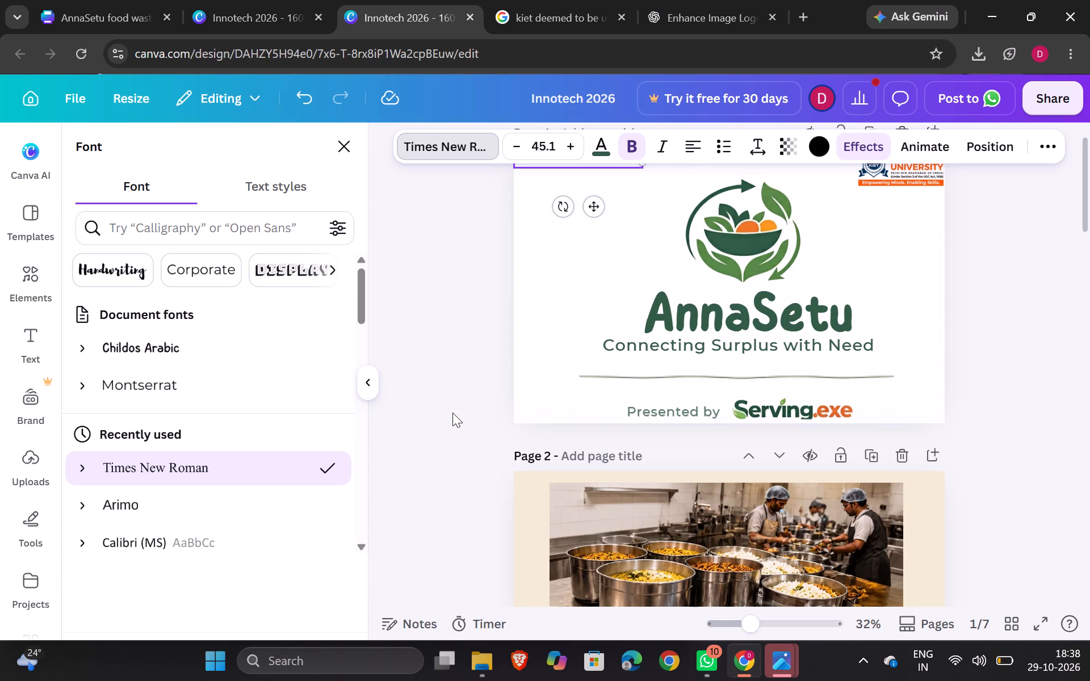
pyautogui.click(452, 412)
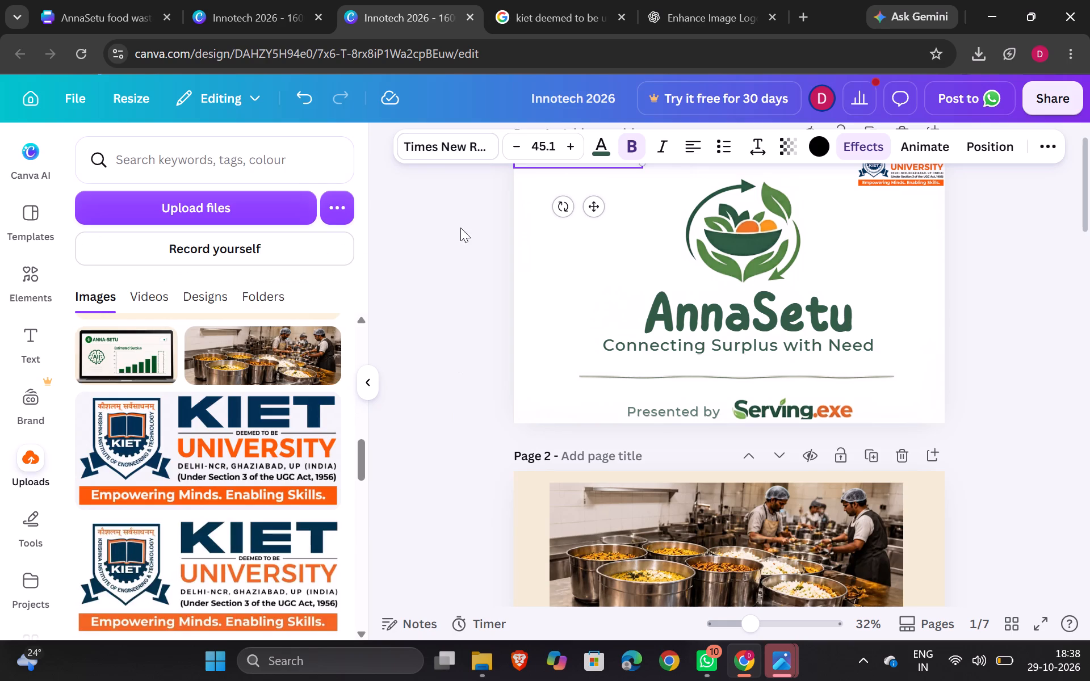
pyautogui.click(454, 216)
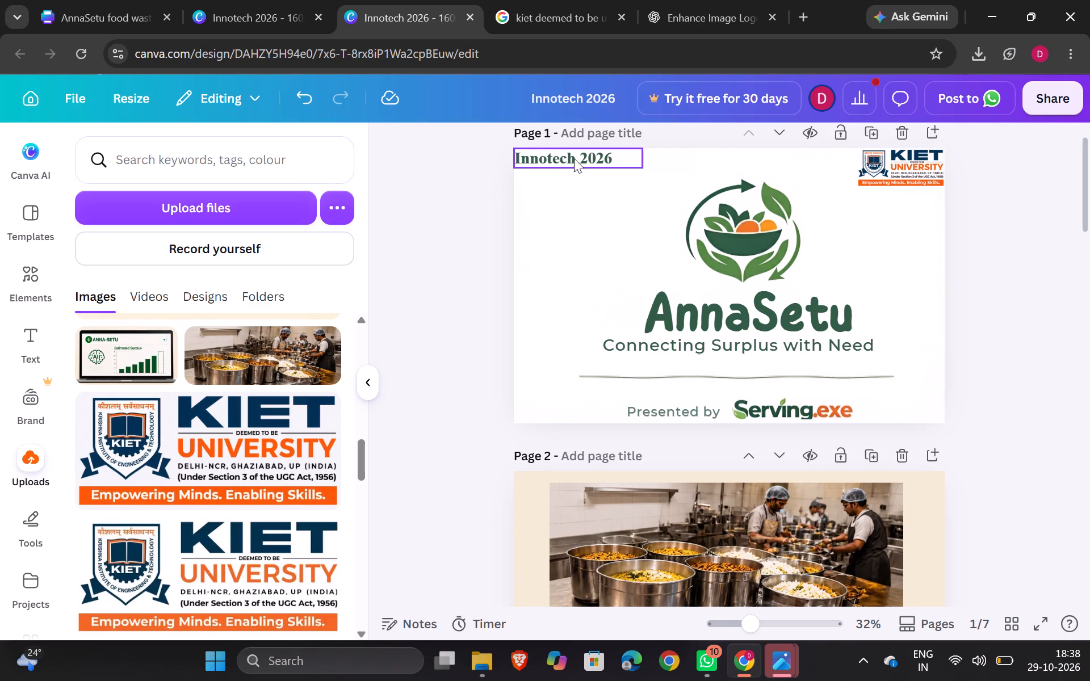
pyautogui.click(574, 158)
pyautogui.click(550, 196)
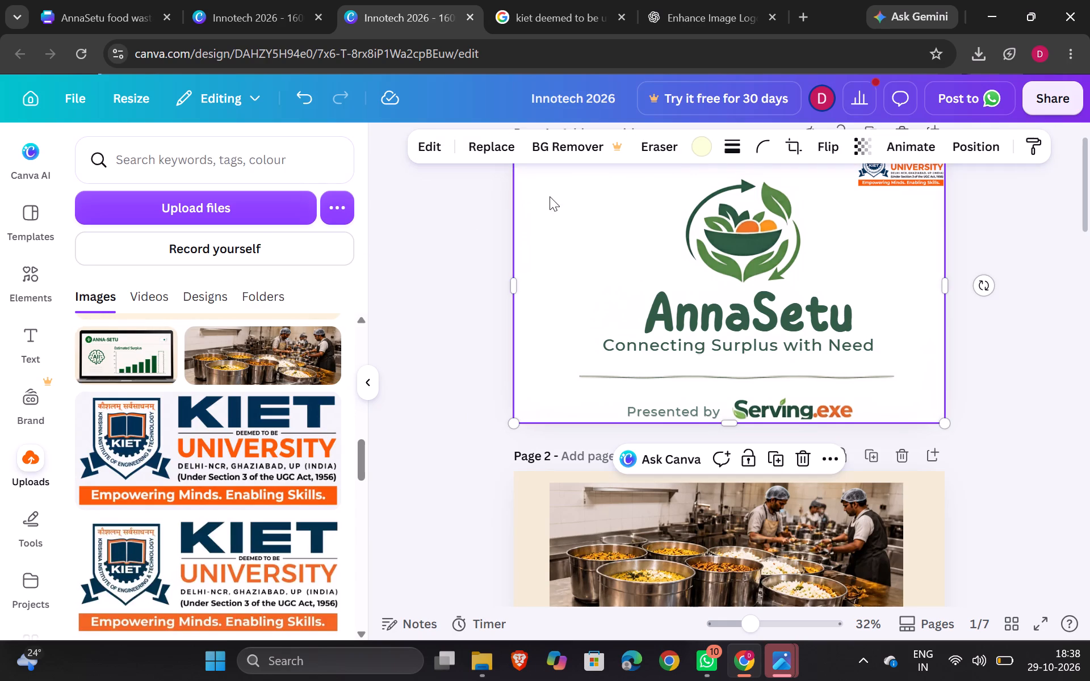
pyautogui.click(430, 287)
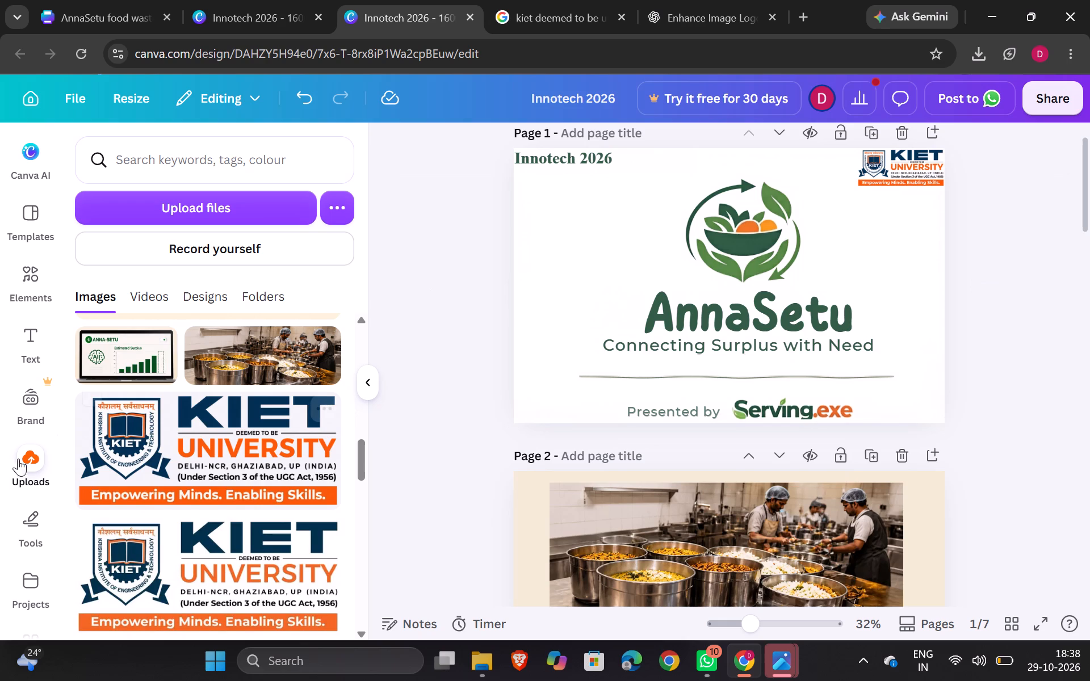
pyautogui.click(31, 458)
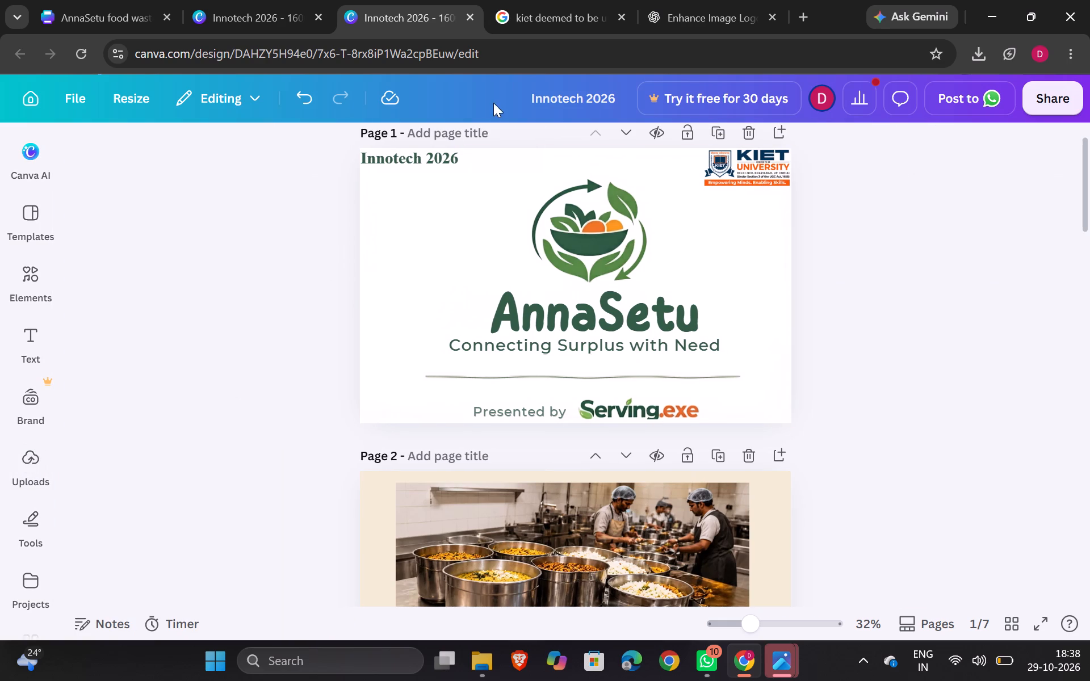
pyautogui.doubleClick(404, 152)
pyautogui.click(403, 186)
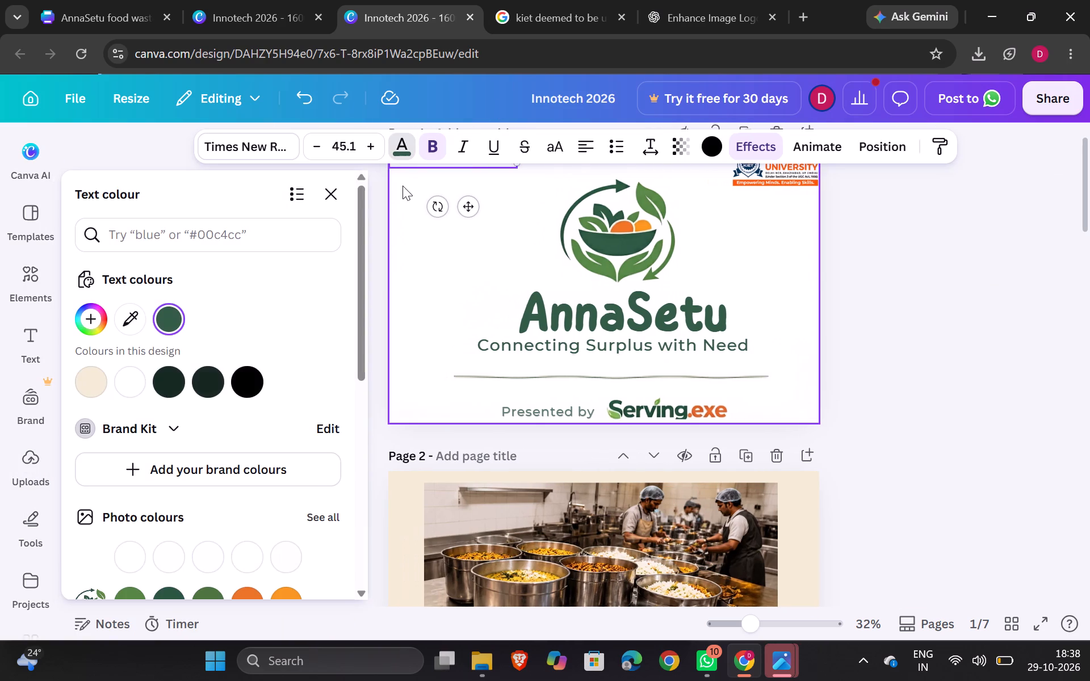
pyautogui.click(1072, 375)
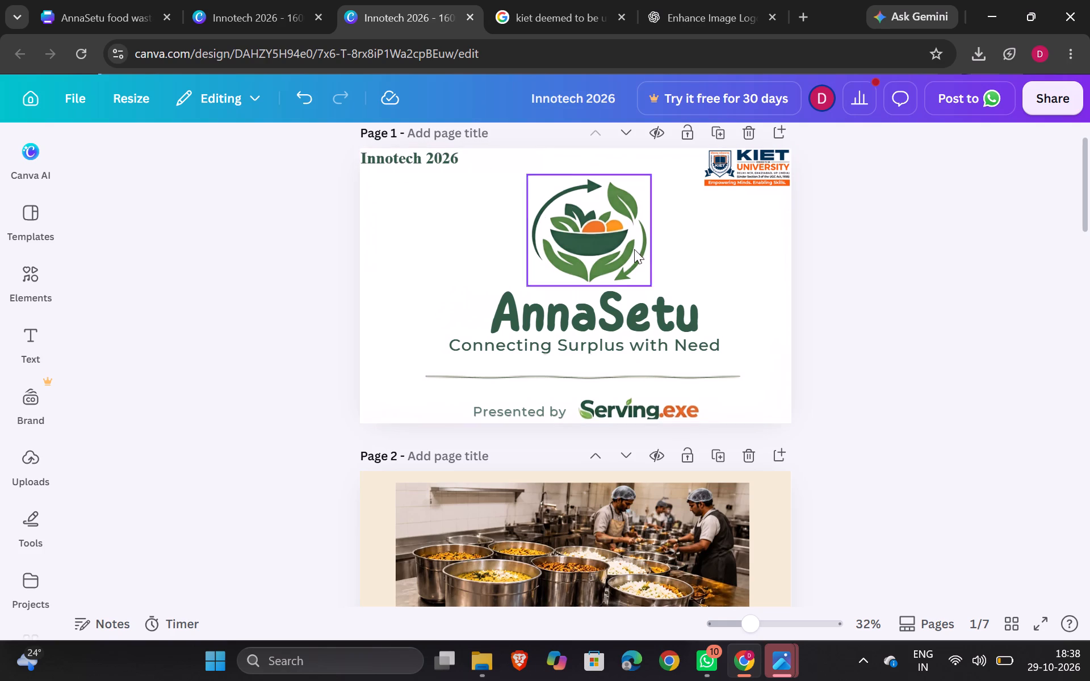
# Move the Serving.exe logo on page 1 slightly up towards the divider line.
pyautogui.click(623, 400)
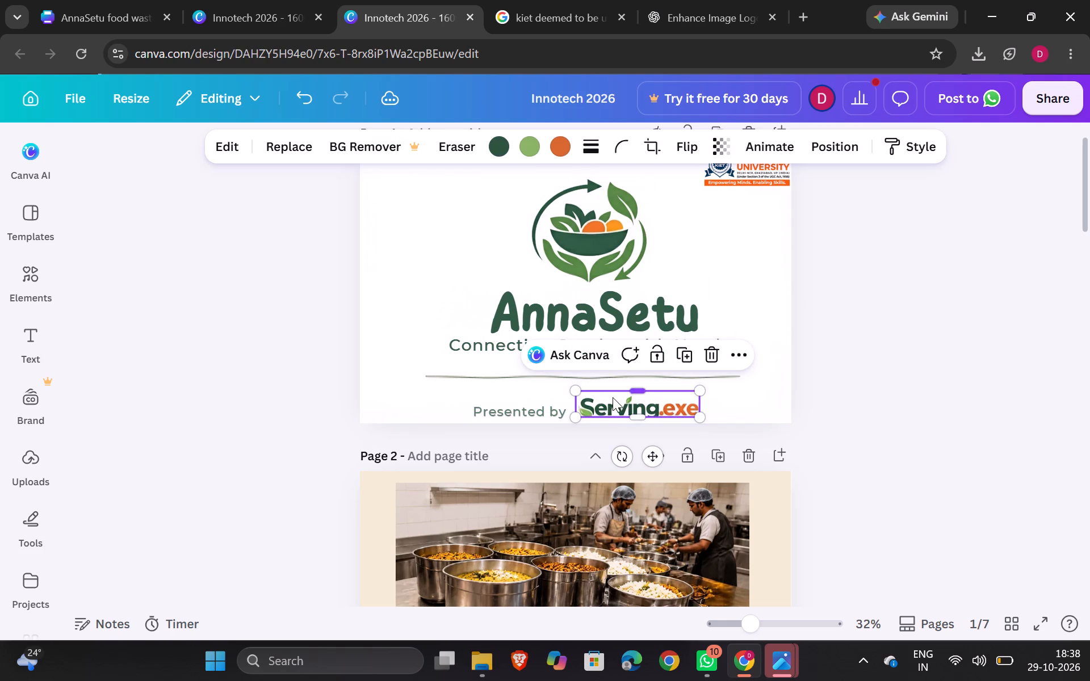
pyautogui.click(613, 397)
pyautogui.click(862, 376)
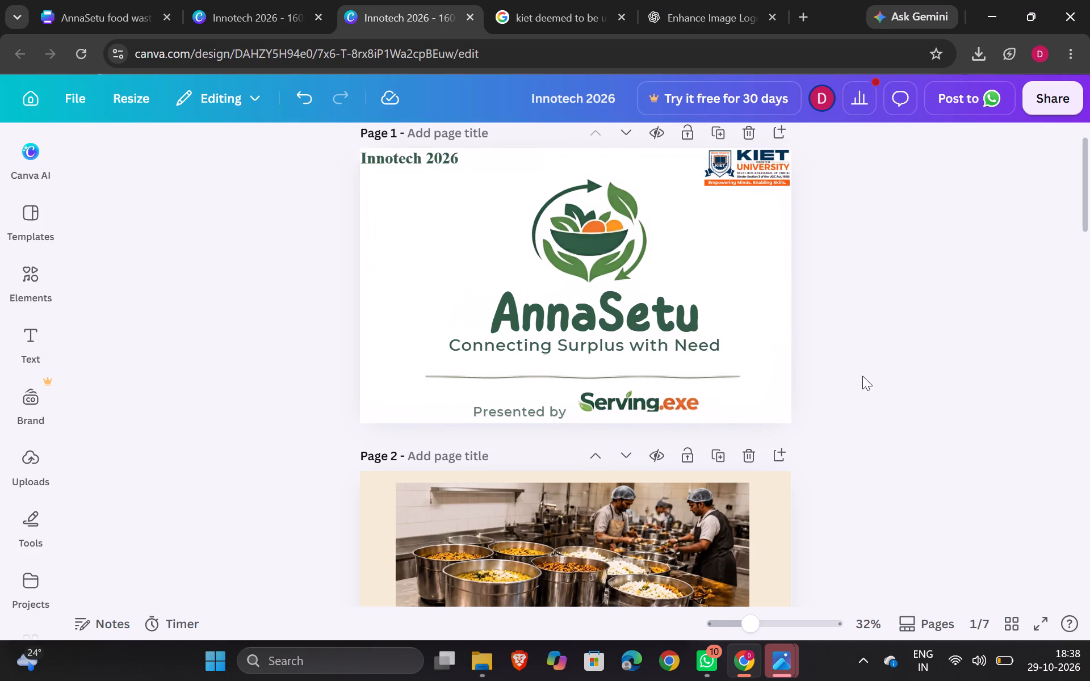
# Nudge the "Presented by" text on page 1 slightly up and closer to the Serving.exe logo.
pyautogui.moveTo(533, 415); pyautogui.dragTo(536, 411)
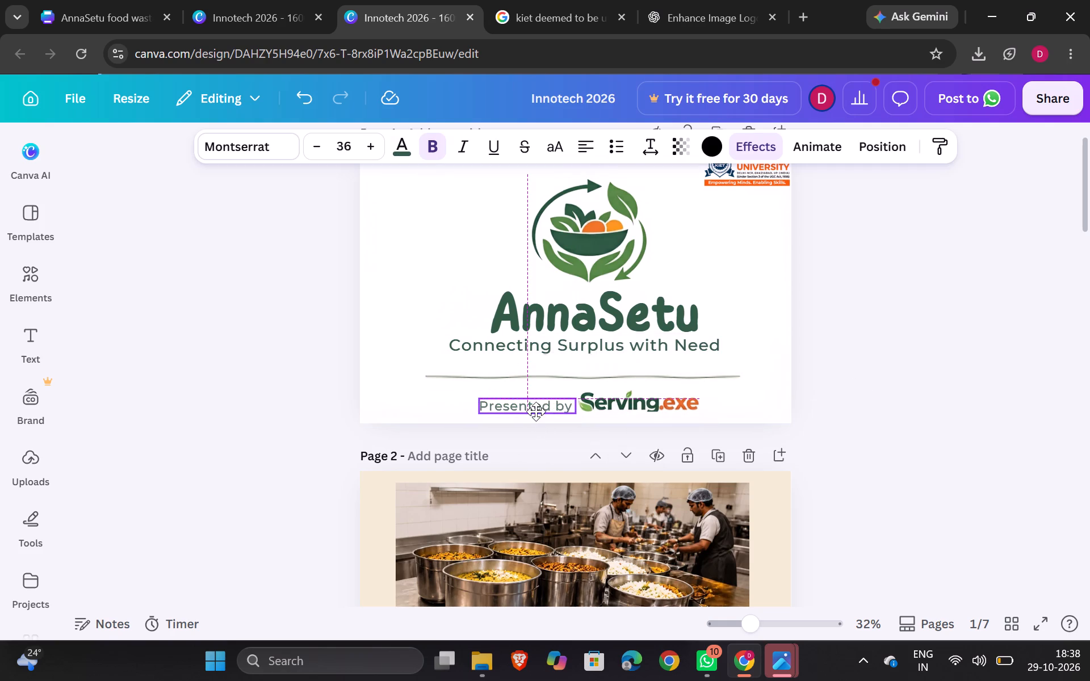
pyautogui.moveTo(536, 411); pyautogui.dragTo(535, 410)
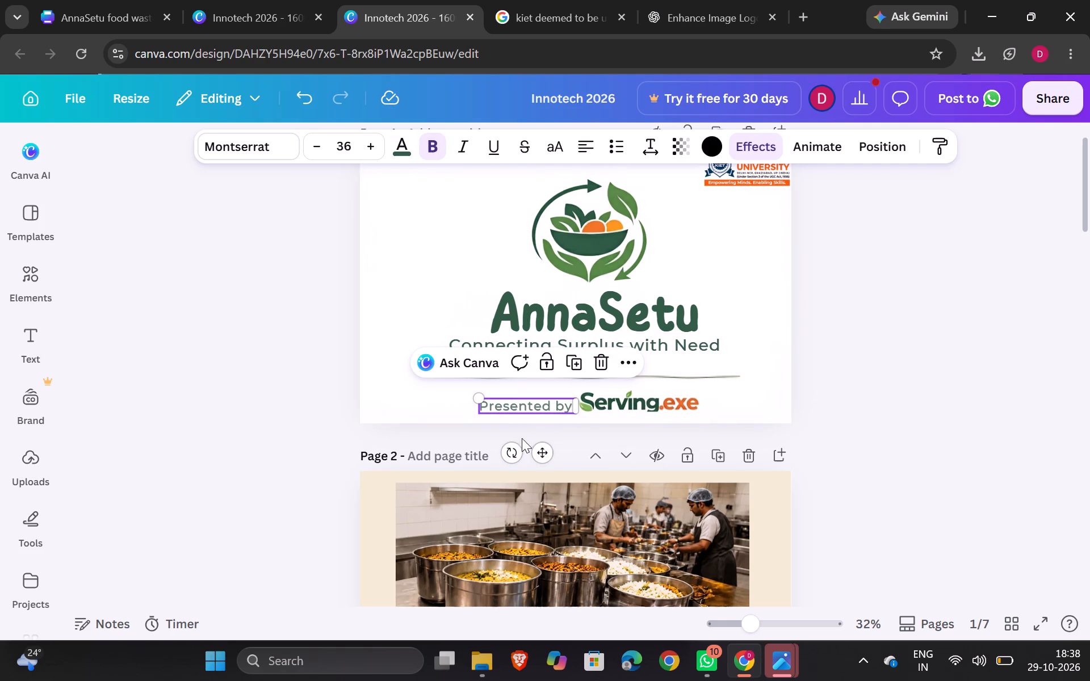
pyautogui.click(526, 409)
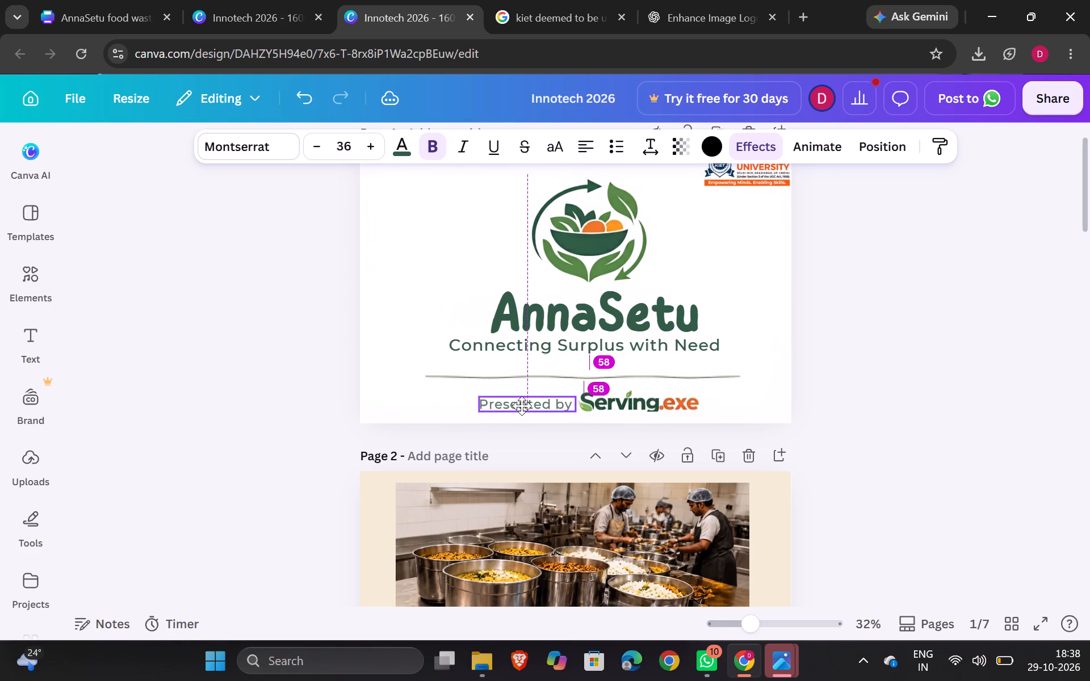
pyautogui.click(976, 385)
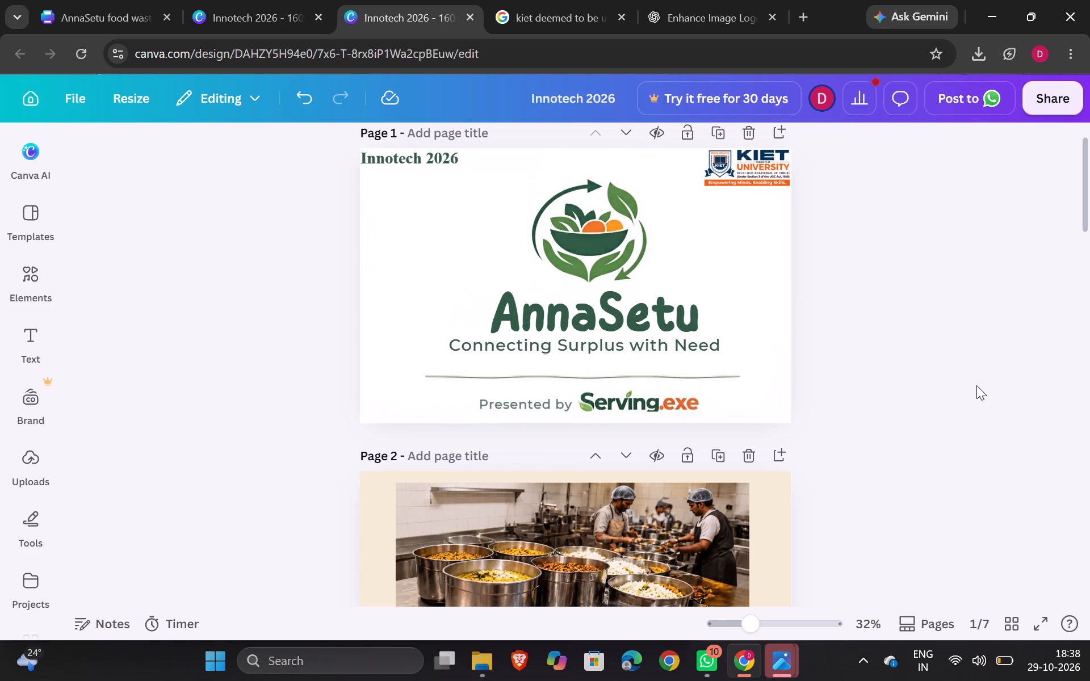
# Lower the Serving.exe logo slightly so it is vertically centred on the adjacent "Presented by" text.
pyautogui.click(673, 407)
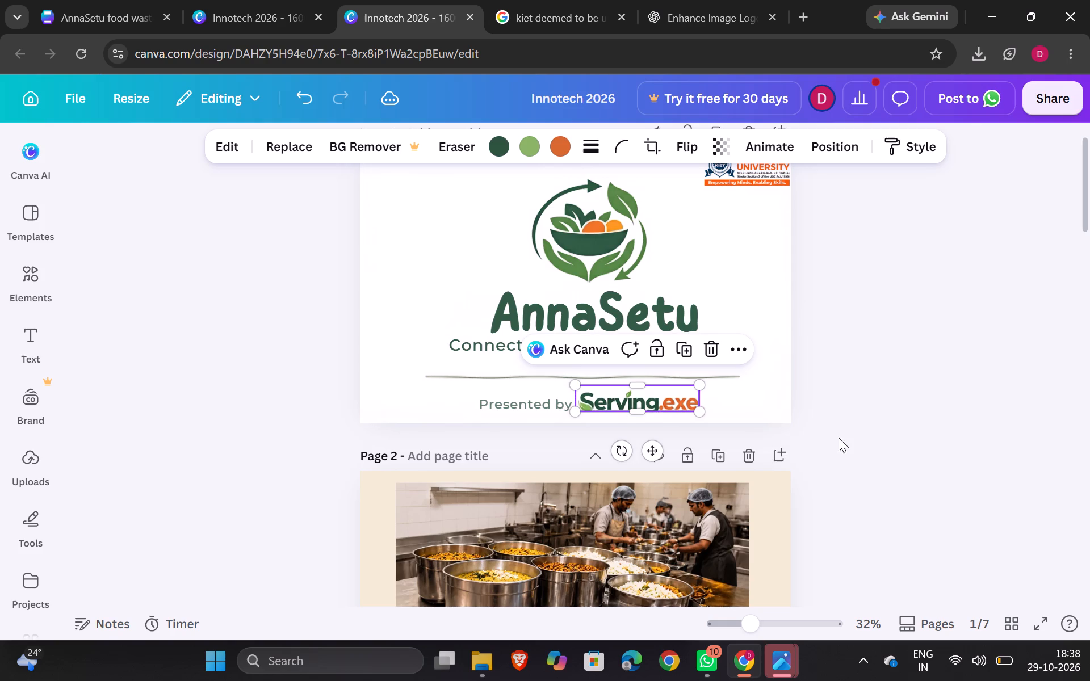
pyautogui.click(670, 404)
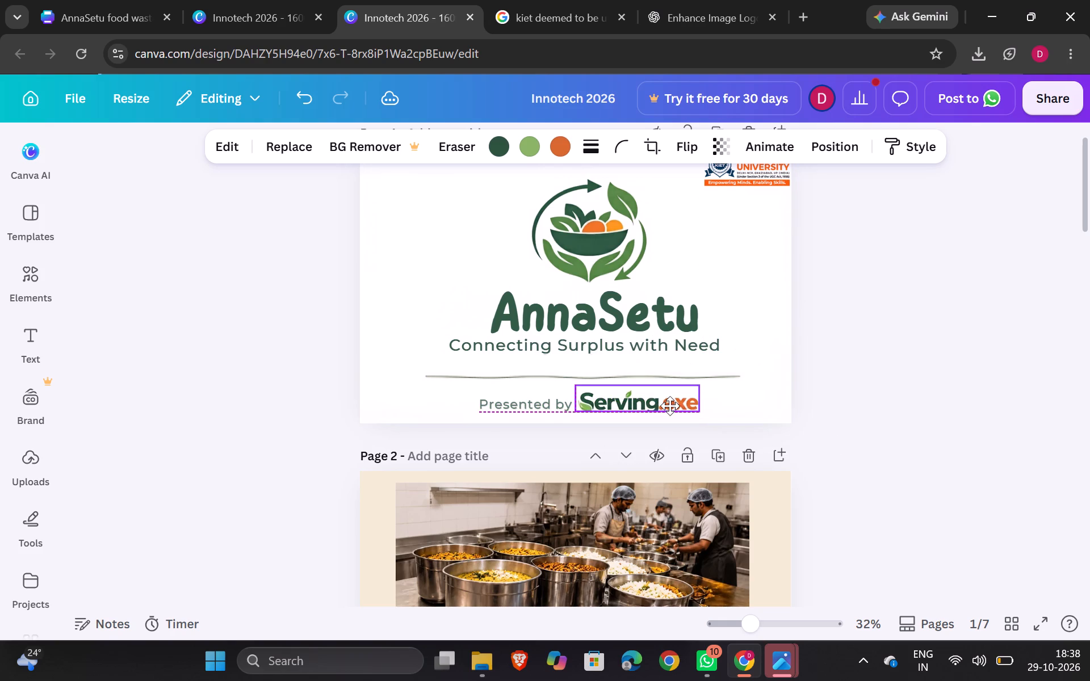
pyautogui.click(849, 400)
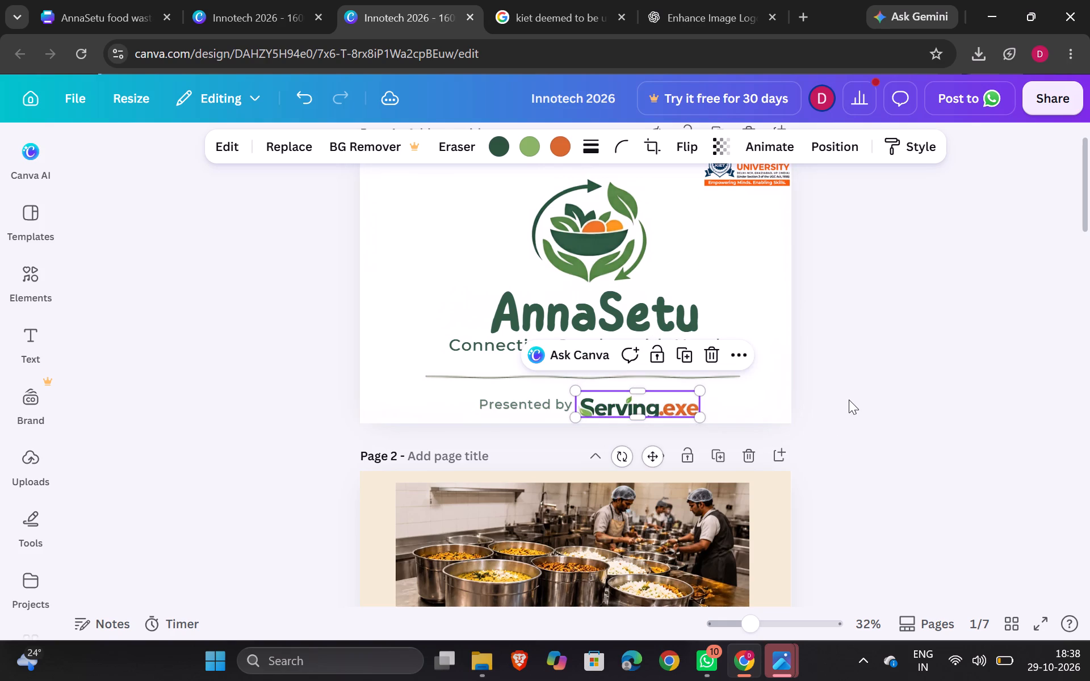
pyautogui.moveTo(553, 394); pyautogui.dragTo(640, 385)
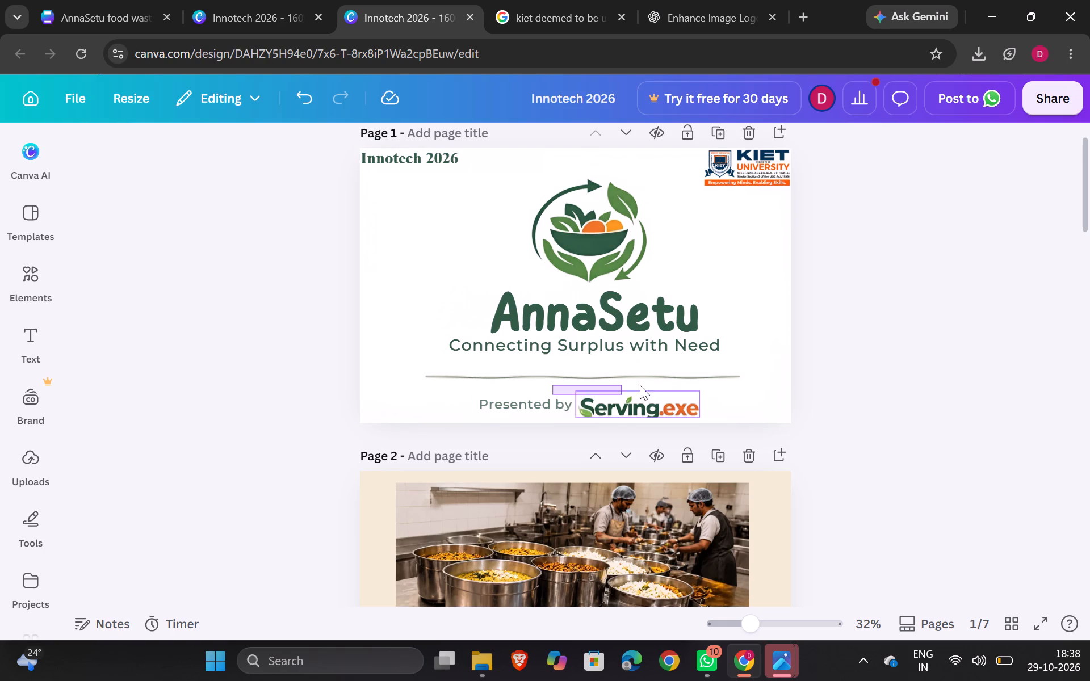
pyautogui.moveTo(640, 385); pyautogui.dragTo(633, 388)
pyautogui.click(853, 423)
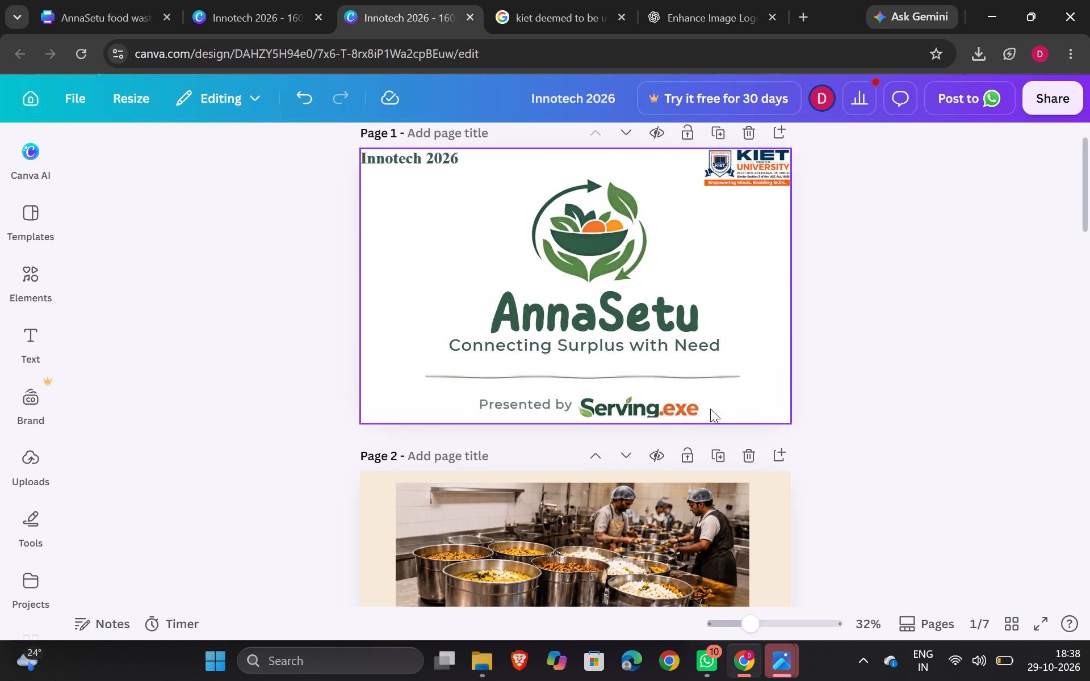
pyautogui.click(670, 406)
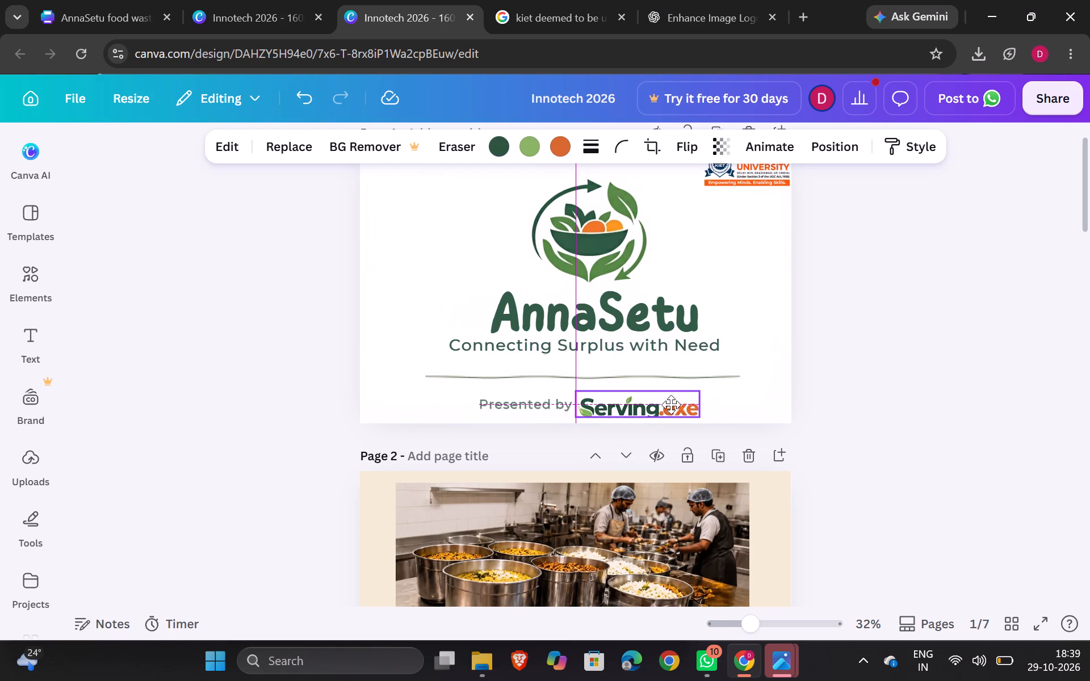
pyautogui.click(941, 396)
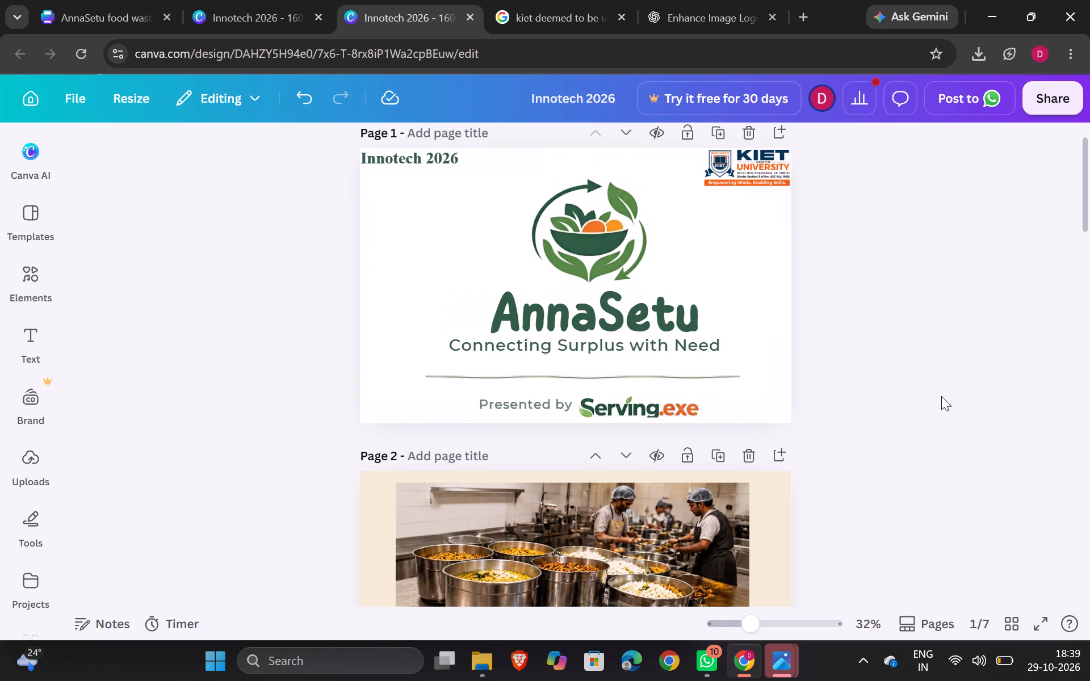
# Widen the kitchen photo on page 2 in both directions to about 1,568 wide, reaching the page's right edge.
pyautogui.scroll(-1, 941, 396)
pyautogui.scroll(-1, 534, 295)
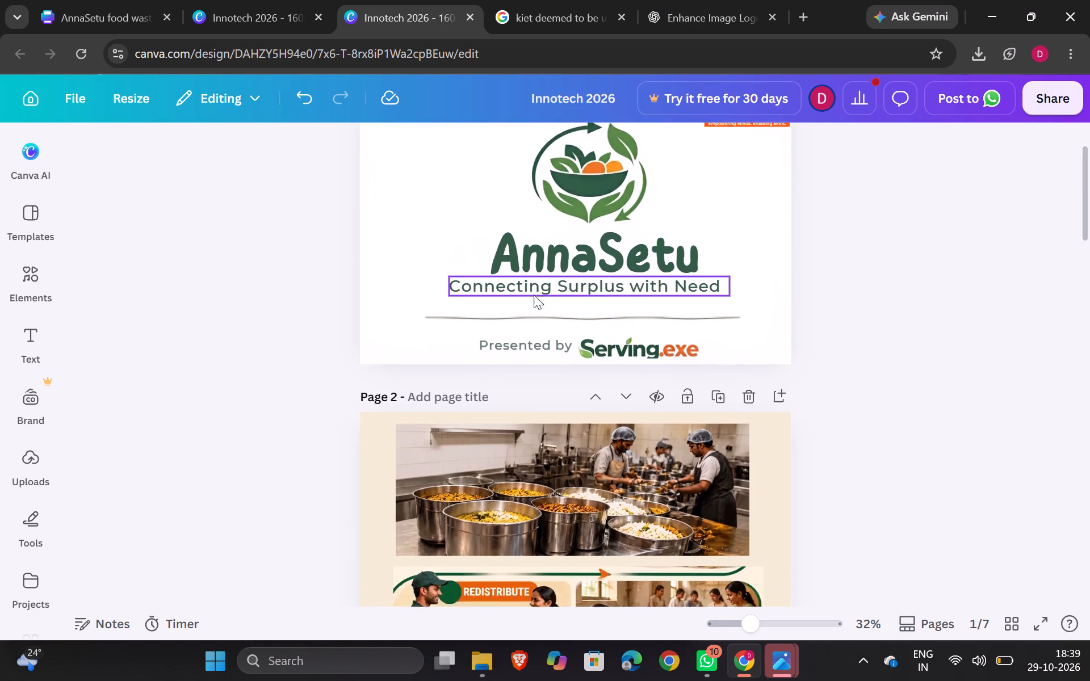
pyautogui.scroll(-2, 534, 295)
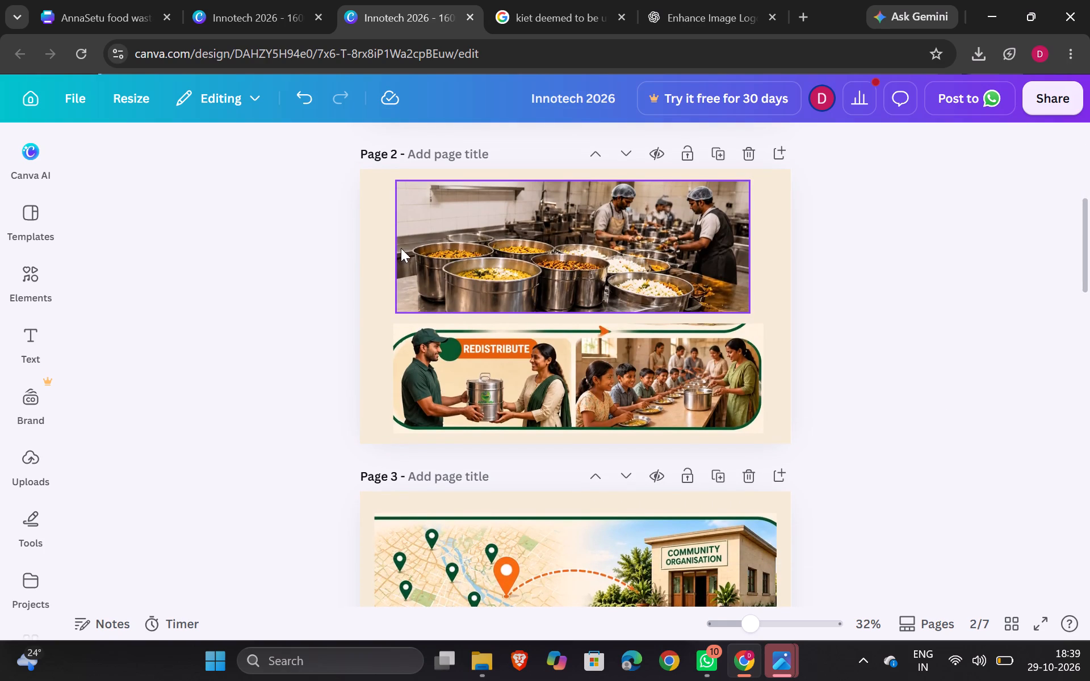
pyautogui.click(401, 248)
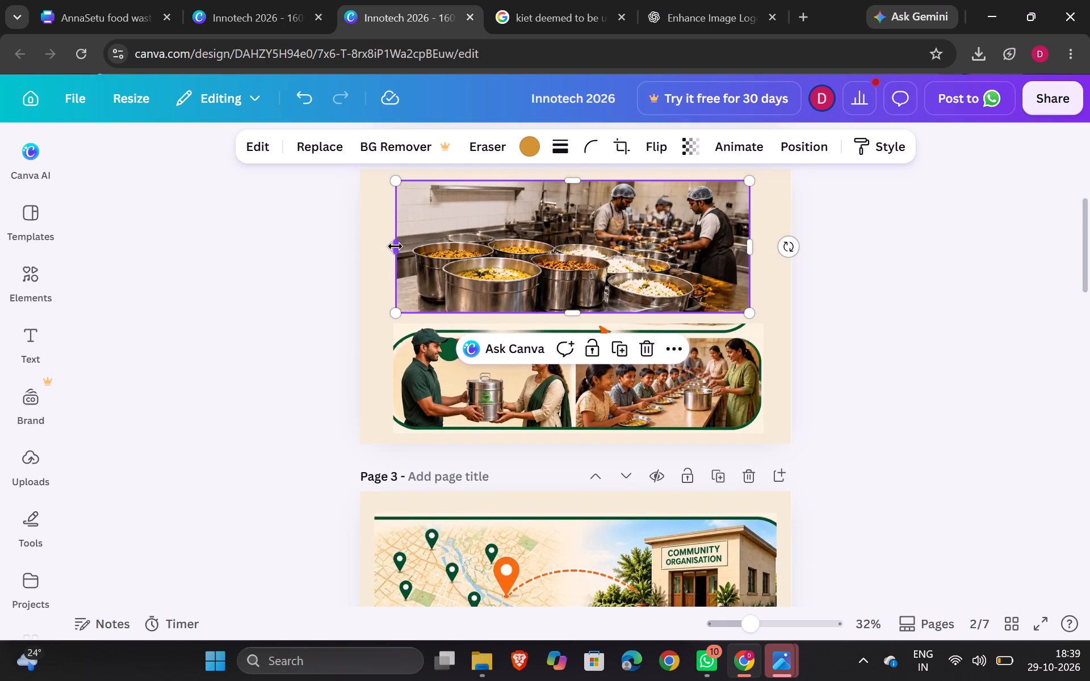
pyautogui.moveTo(396, 247); pyautogui.dragTo(368, 243)
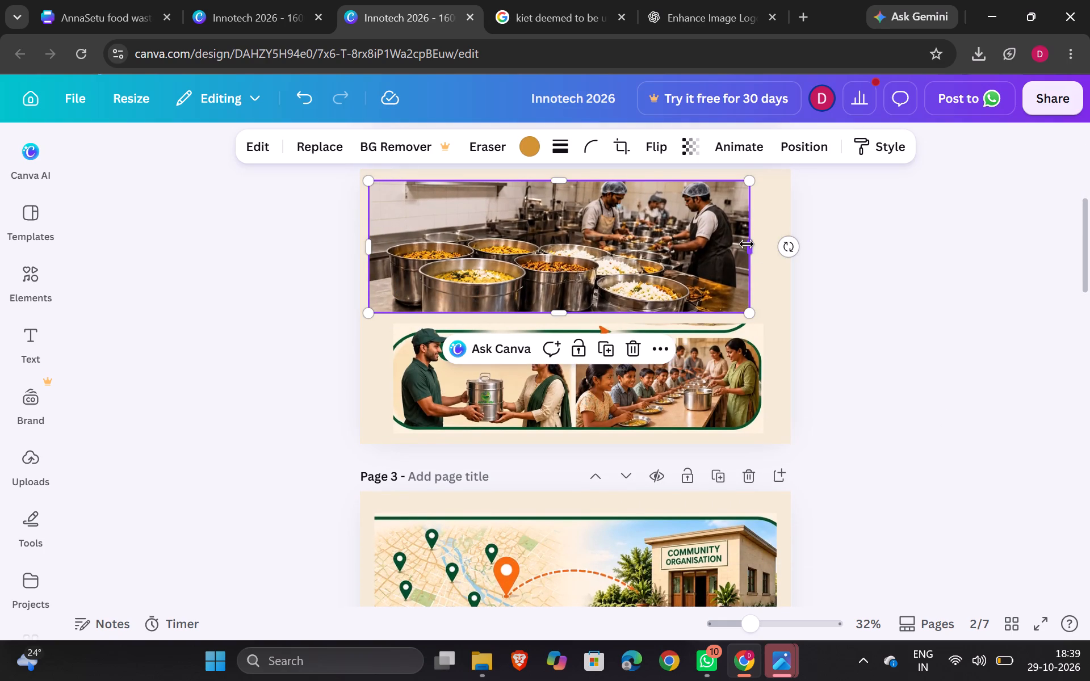
pyautogui.moveTo(747, 244); pyautogui.dragTo(785, 234)
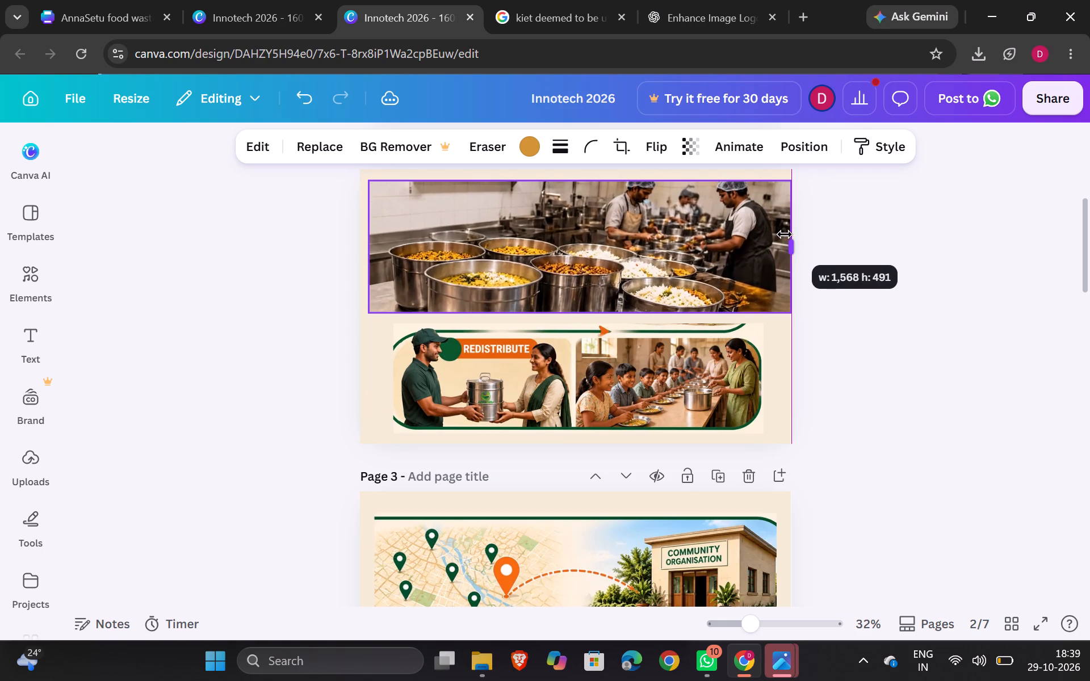
pyautogui.moveTo(785, 234); pyautogui.dragTo(784, 234)
# Stretch the Redistribute image on page 2 sideways to the full page width of 1,600.
pyautogui.click(504, 385)
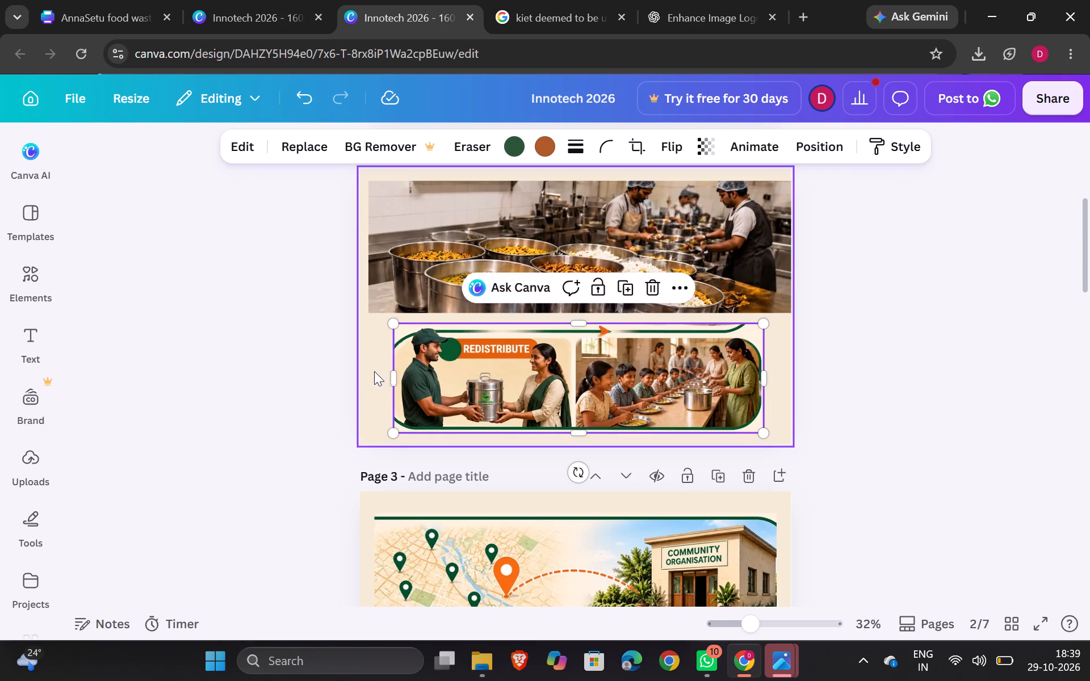
pyautogui.moveTo(392, 379); pyautogui.dragTo(360, 376)
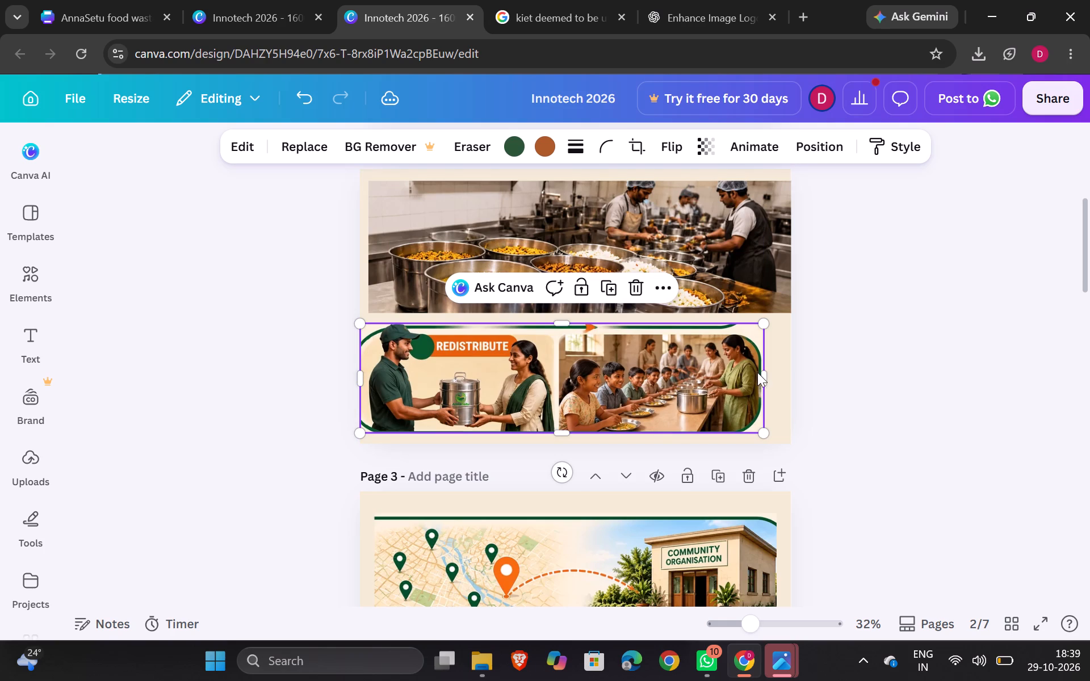
pyautogui.moveTo(760, 372); pyautogui.dragTo(782, 365)
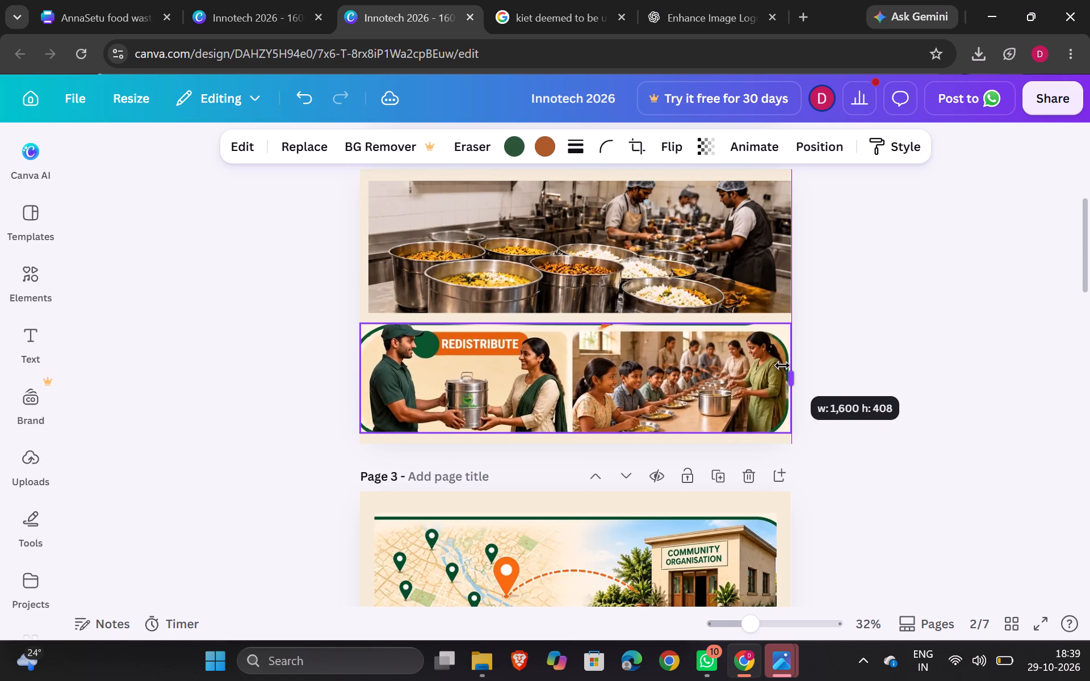
pyautogui.moveTo(782, 365); pyautogui.dragTo(776, 365)
pyautogui.moveTo(779, 377); pyautogui.dragTo(788, 375)
pyautogui.click(962, 395)
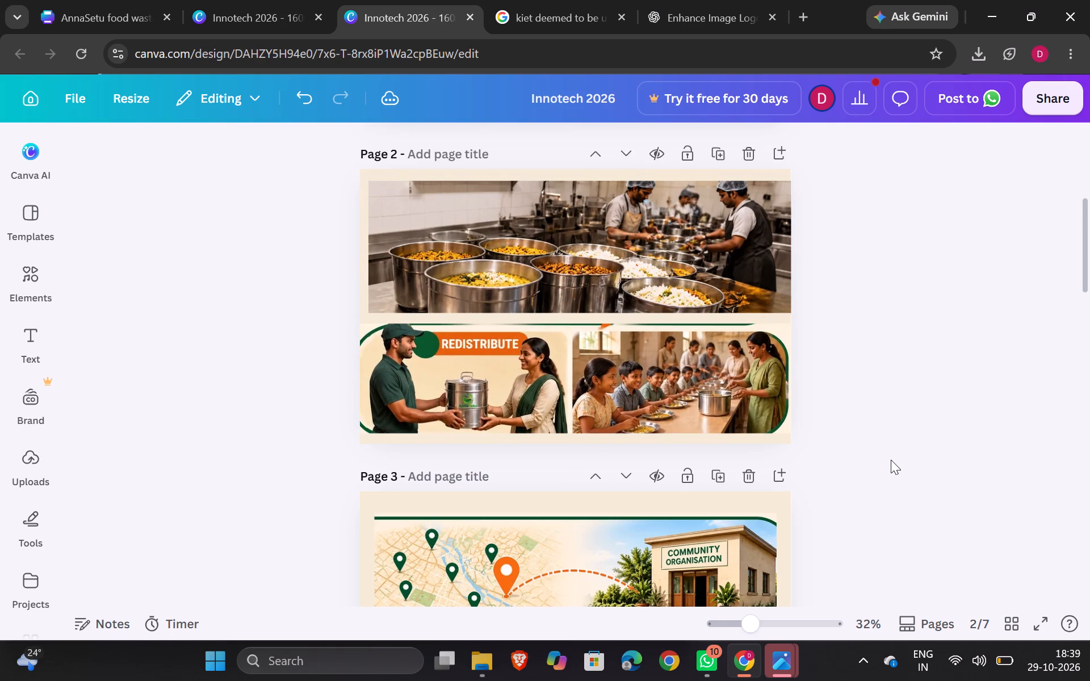
# Extend the Redistribute image down to page 2's bottom edge, making it about 447 high.
pyautogui.scroll(-1, 891, 460)
pyautogui.click(633, 236)
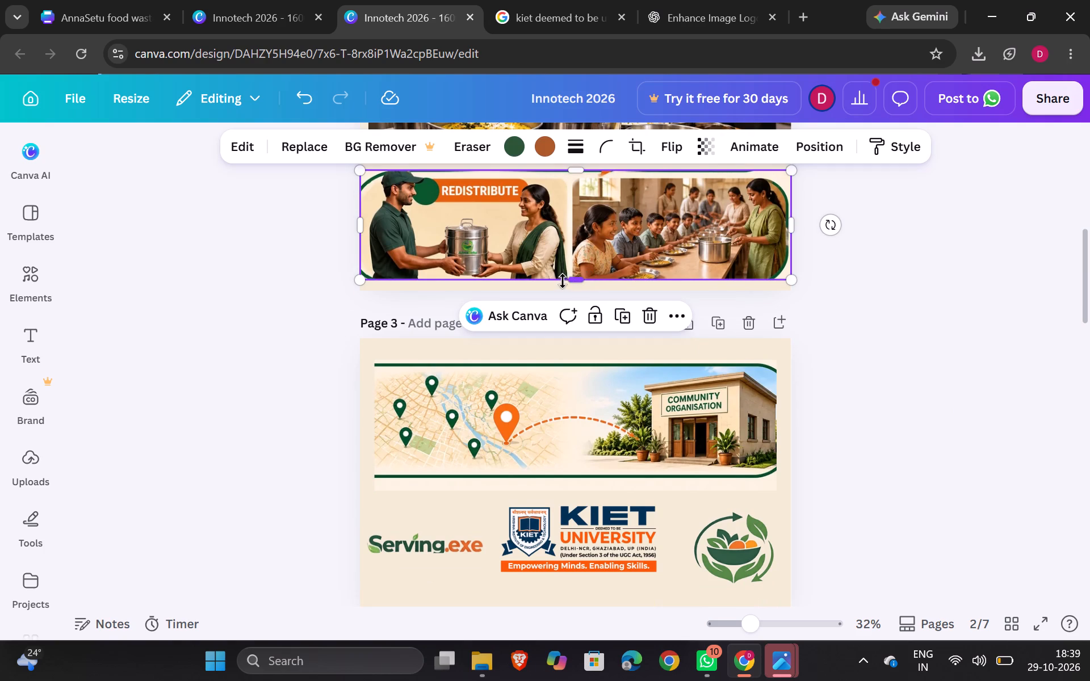
pyautogui.moveTo(577, 283); pyautogui.dragTo(579, 291)
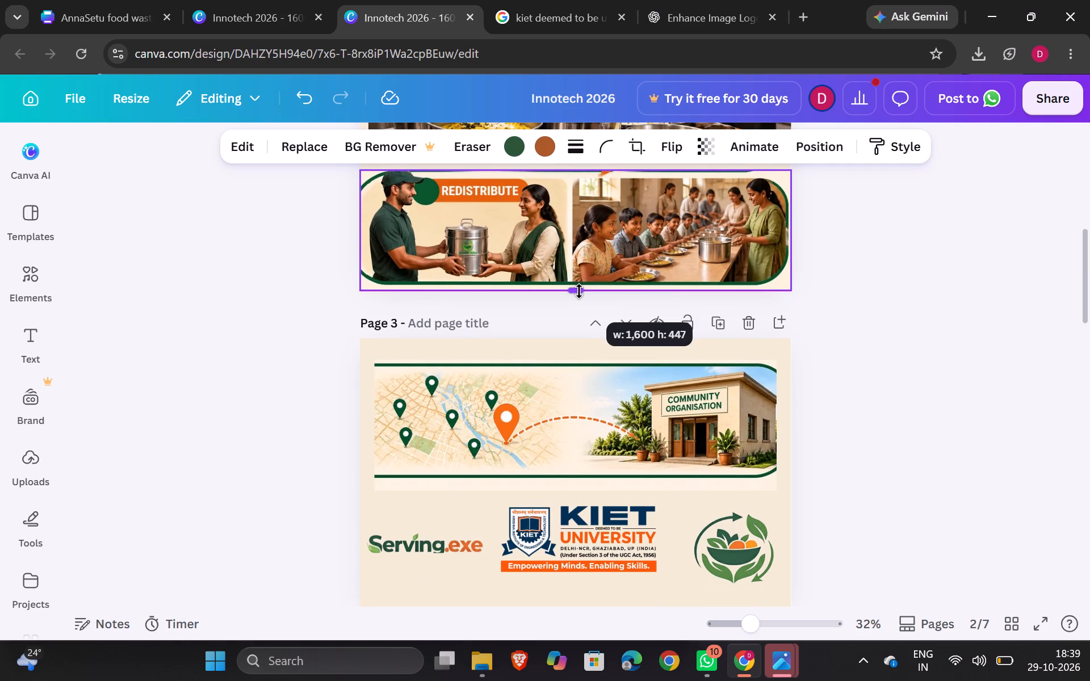
# Finish aligning the Redistribute image's lower edge with the bottom edge of page 2.
pyautogui.moveTo(579, 291); pyautogui.dragTo(579, 289)
pyautogui.click(871, 314)
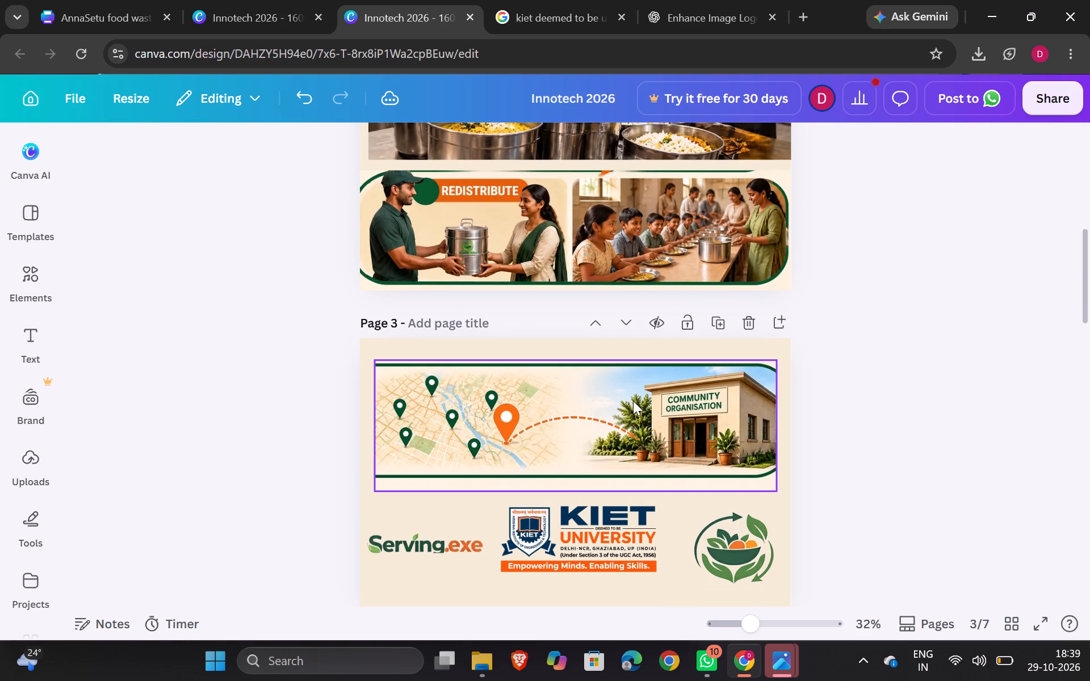
# Extend the map and Community Organisation banner on page 3 up to the page's top edge.
pyautogui.click(633, 401)
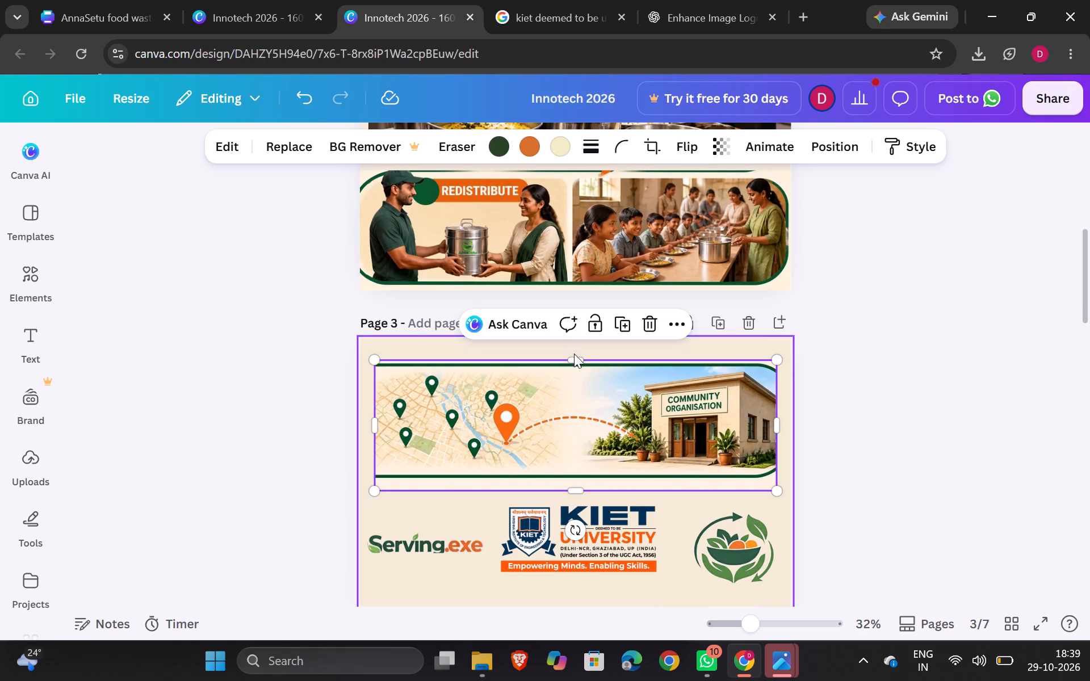
pyautogui.moveTo(574, 358); pyautogui.dragTo(574, 340)
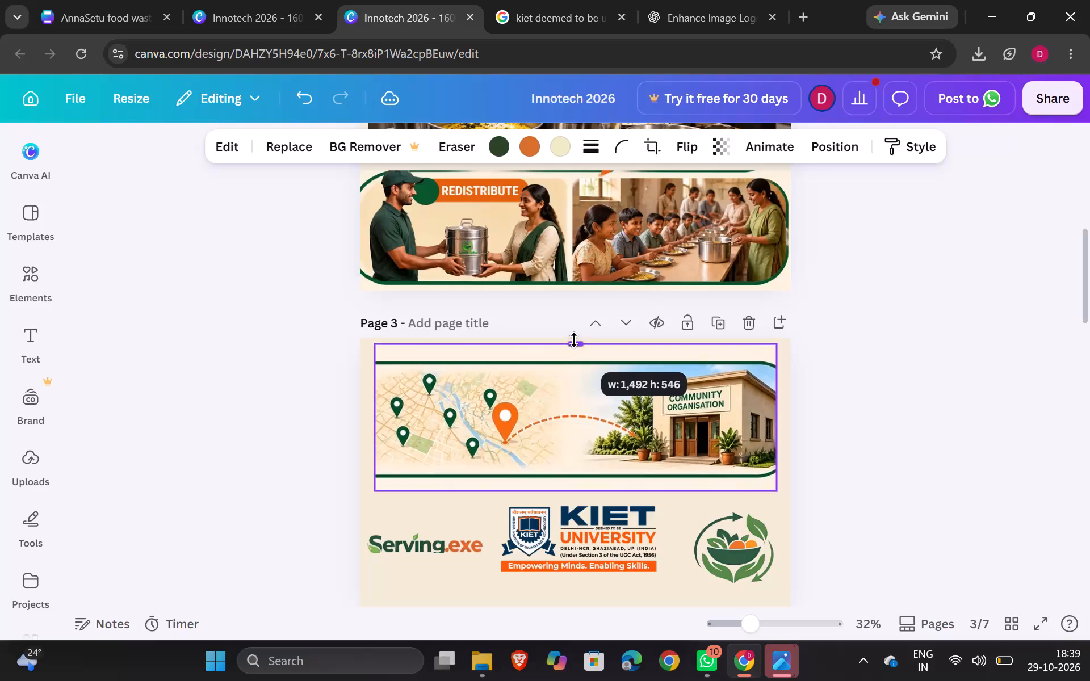
pyautogui.moveTo(574, 340); pyautogui.dragTo(571, 340)
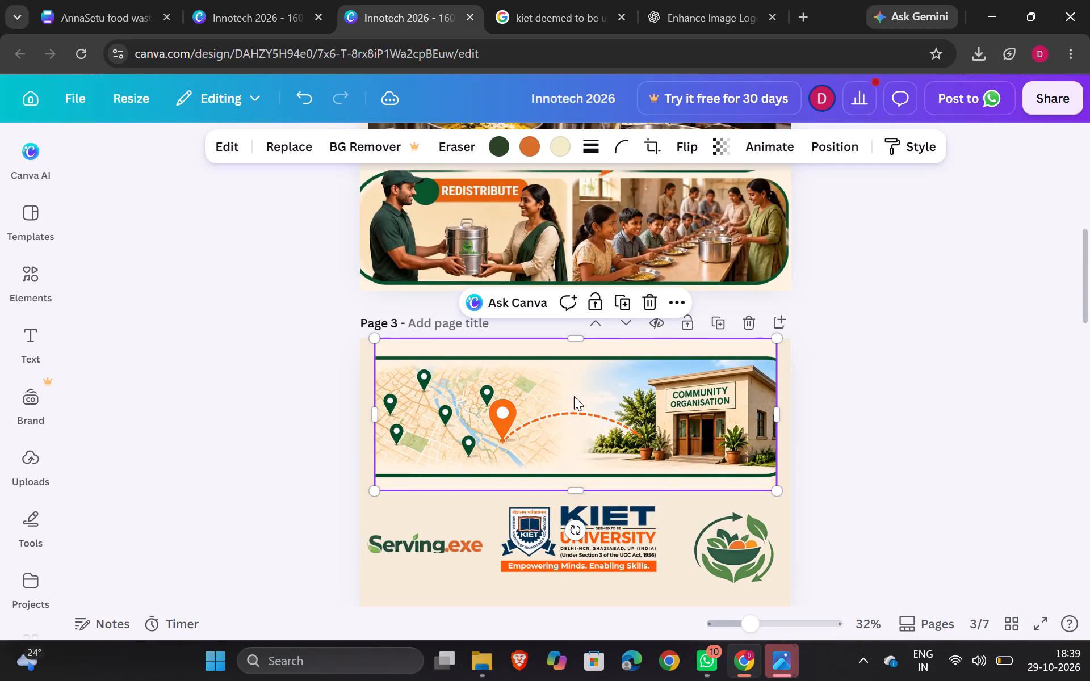
pyautogui.click(574, 396)
pyautogui.click(570, 436)
# Move the page 3 map banner to the page's right edge and widen it leftward to span the full page width.
pyautogui.moveTo(768, 418); pyautogui.dragTo(775, 414)
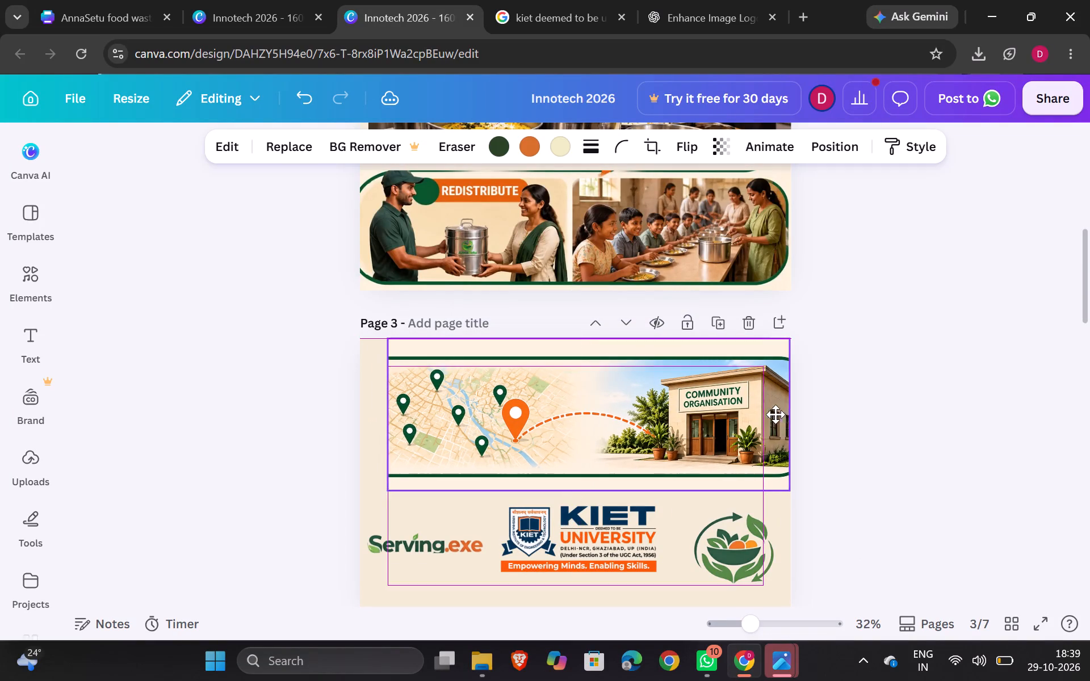
pyautogui.moveTo(775, 414); pyautogui.dragTo(778, 413)
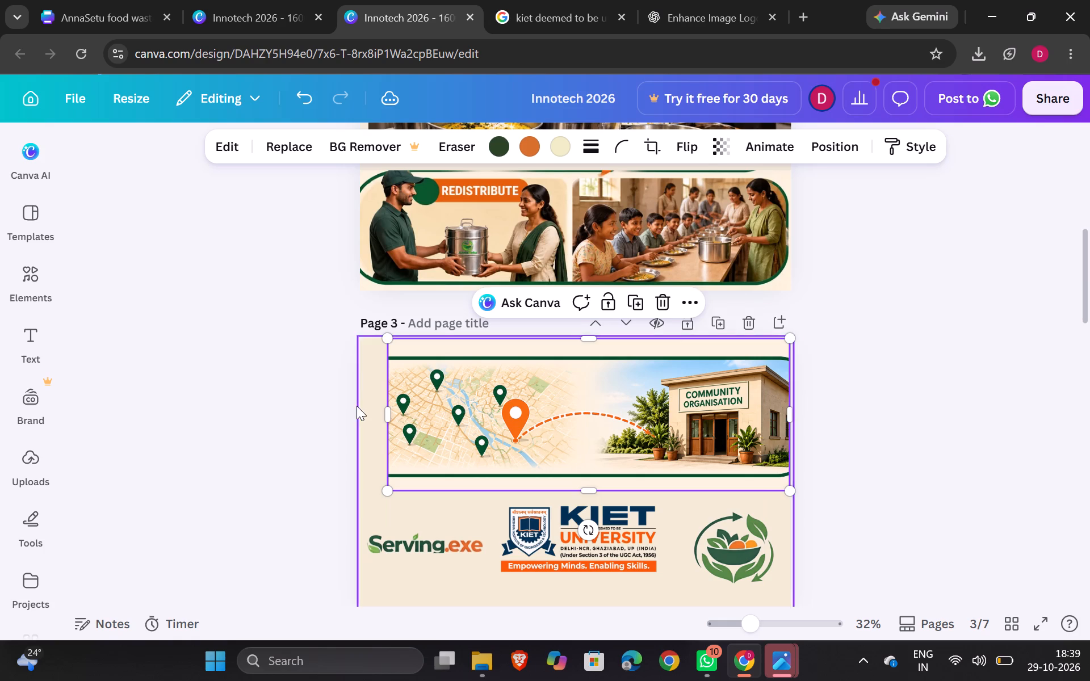
pyautogui.click(410, 411)
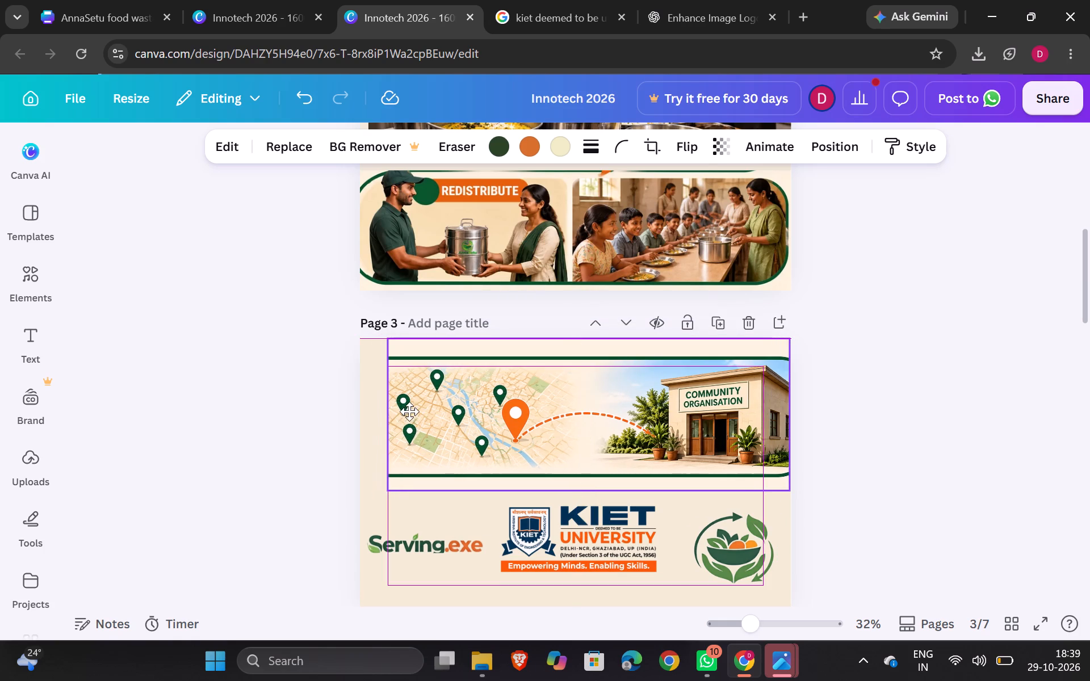
pyautogui.moveTo(386, 417); pyautogui.dragTo(362, 415)
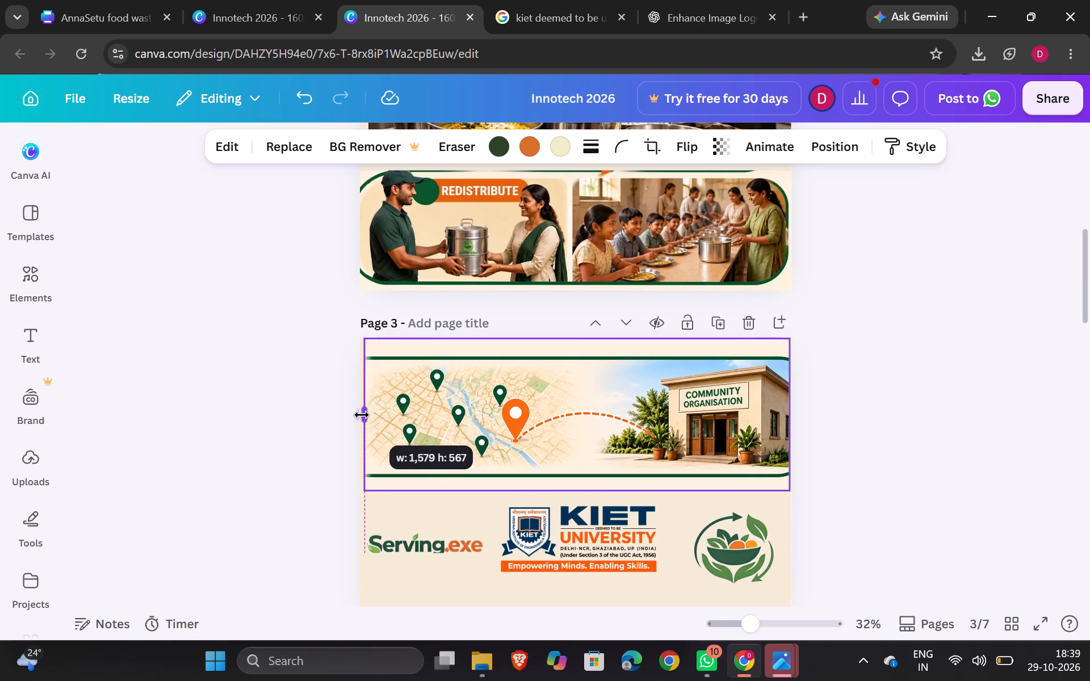
pyautogui.moveTo(362, 415); pyautogui.dragTo(356, 415)
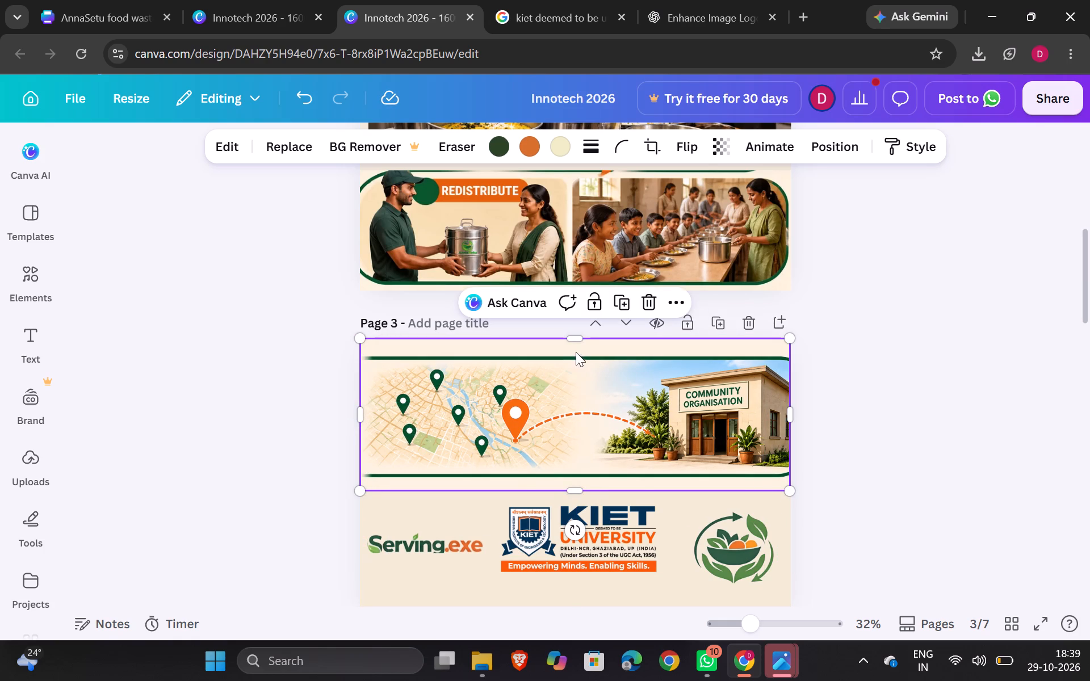
pyautogui.click(829, 433)
# Delete the existing Serving.exe logo from page 3, beside the KIET University logo.
pyautogui.scroll(-2, 829, 433)
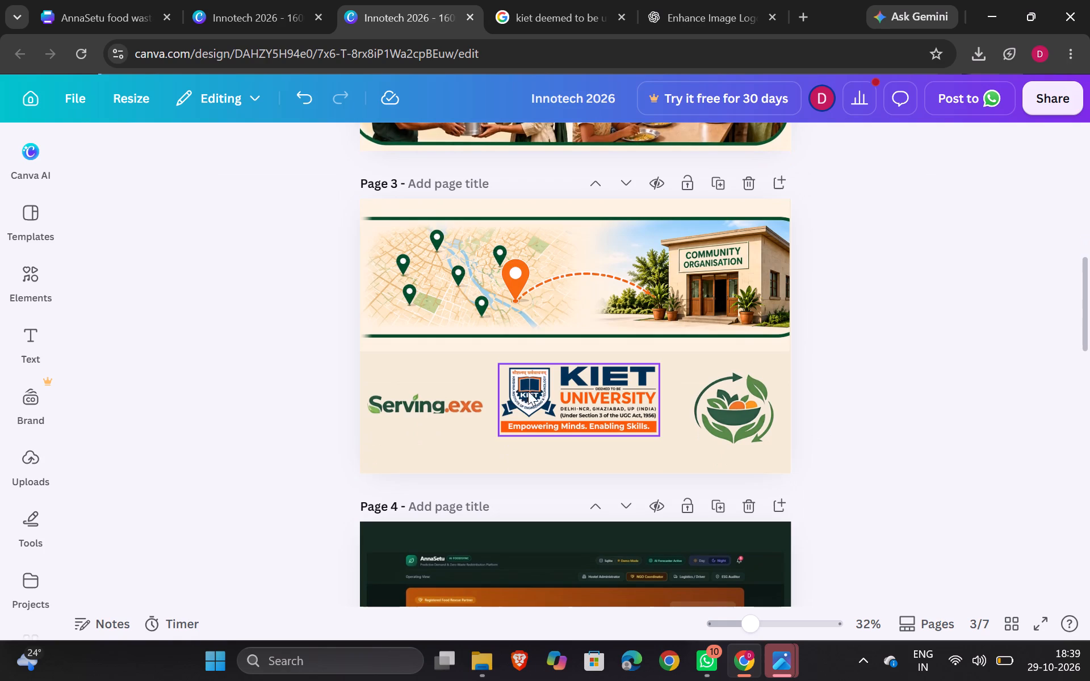
pyautogui.scroll(-2, 915, 401)
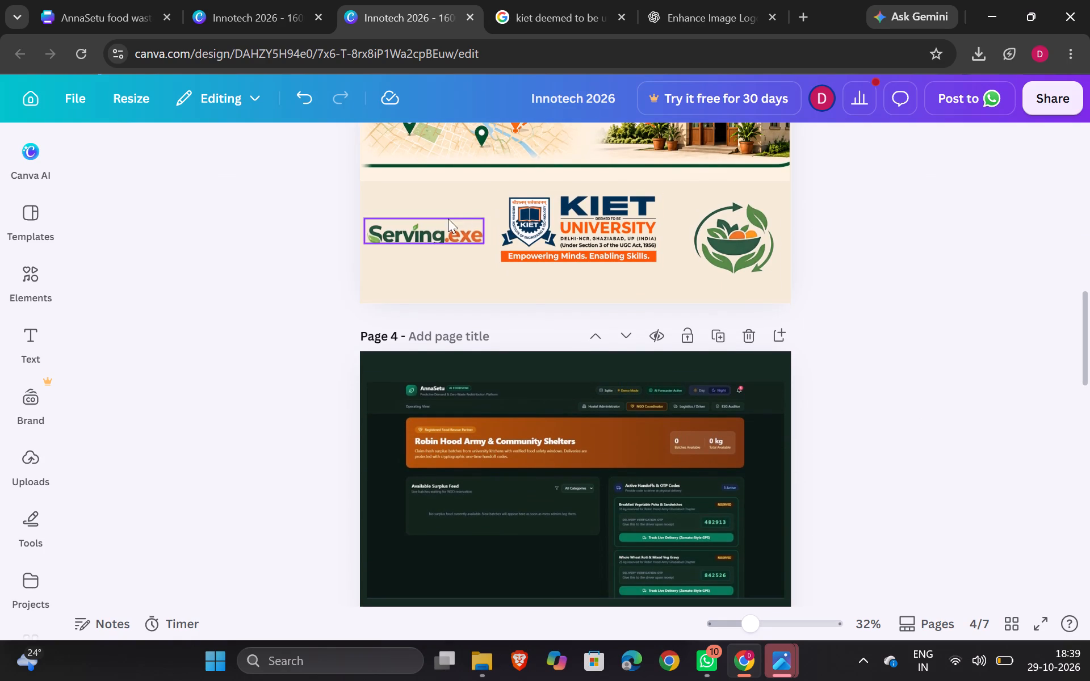
pyautogui.click(440, 227)
pyautogui.click(487, 287)
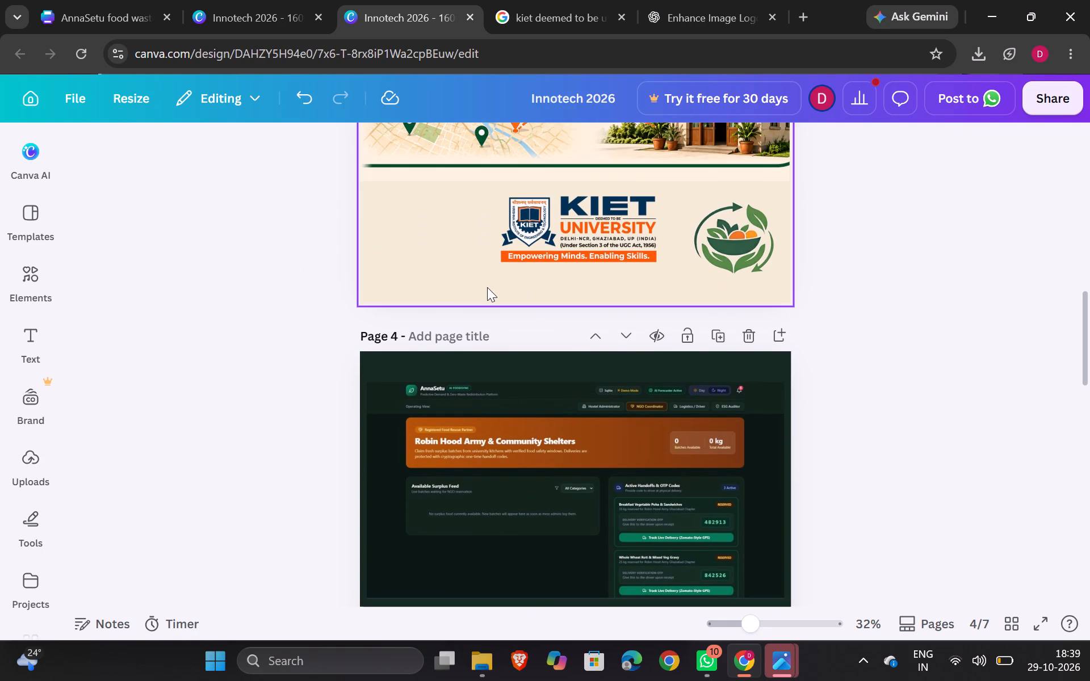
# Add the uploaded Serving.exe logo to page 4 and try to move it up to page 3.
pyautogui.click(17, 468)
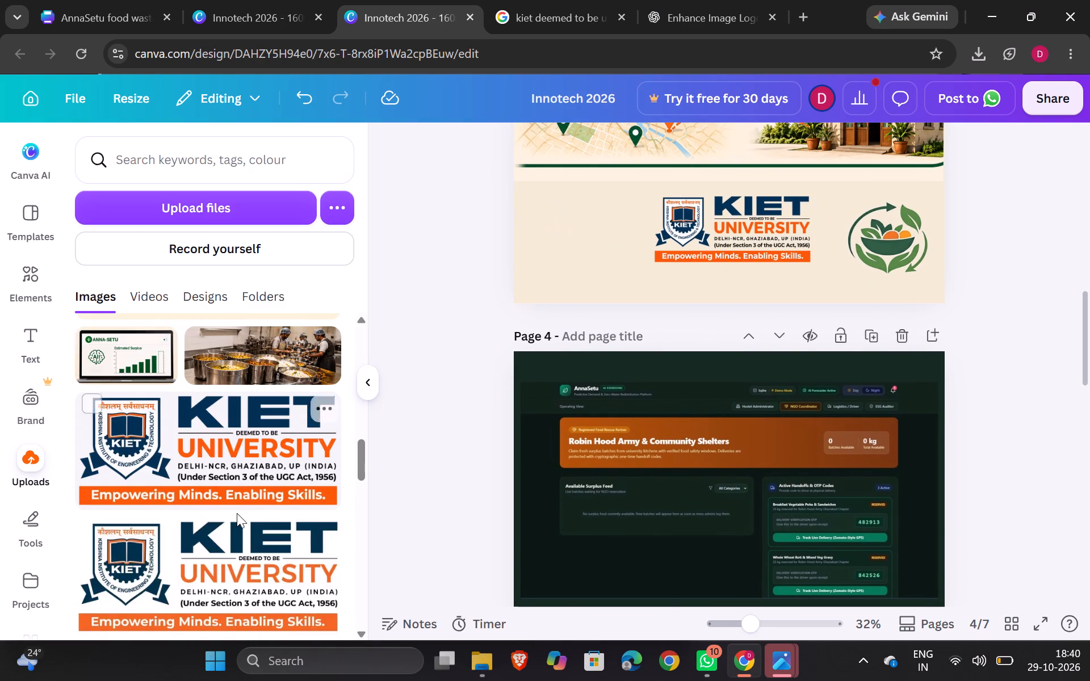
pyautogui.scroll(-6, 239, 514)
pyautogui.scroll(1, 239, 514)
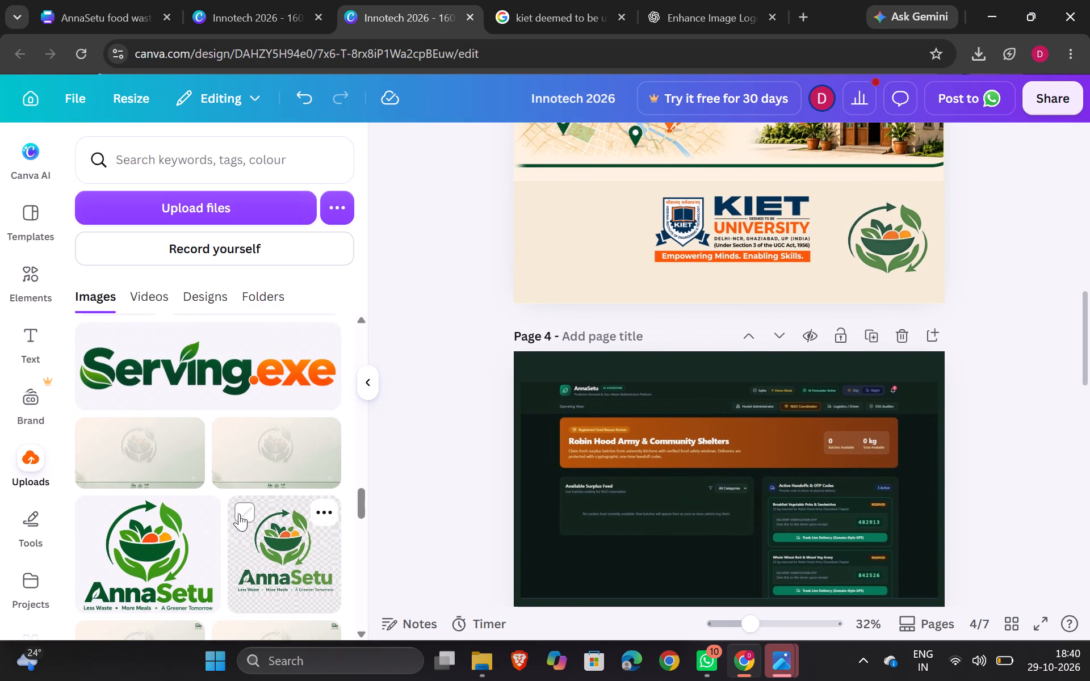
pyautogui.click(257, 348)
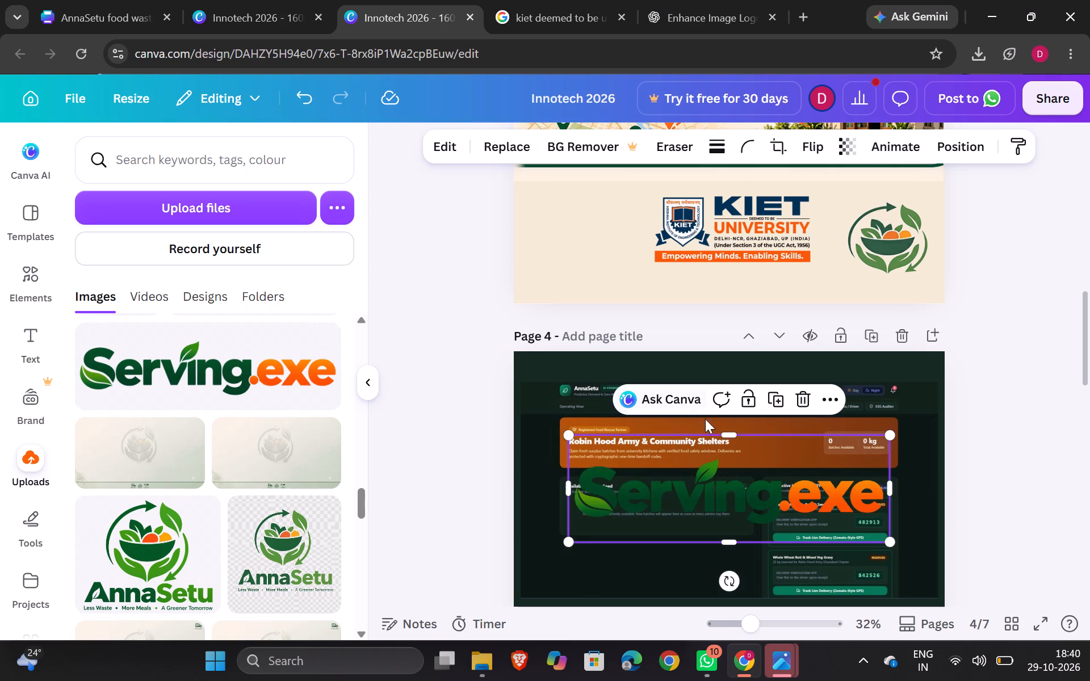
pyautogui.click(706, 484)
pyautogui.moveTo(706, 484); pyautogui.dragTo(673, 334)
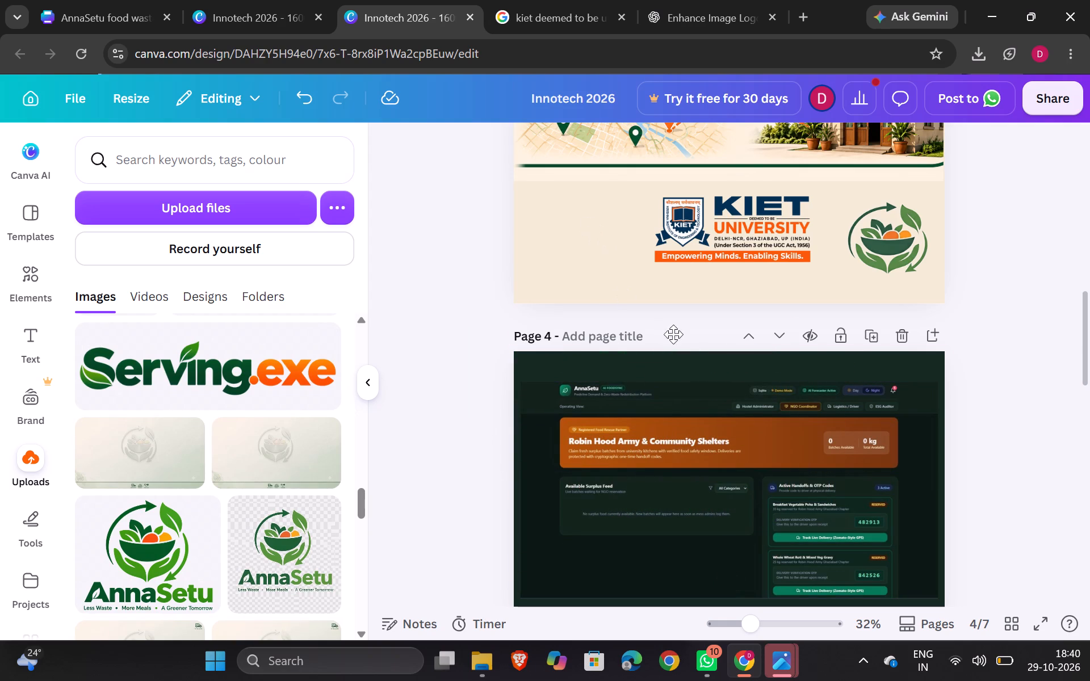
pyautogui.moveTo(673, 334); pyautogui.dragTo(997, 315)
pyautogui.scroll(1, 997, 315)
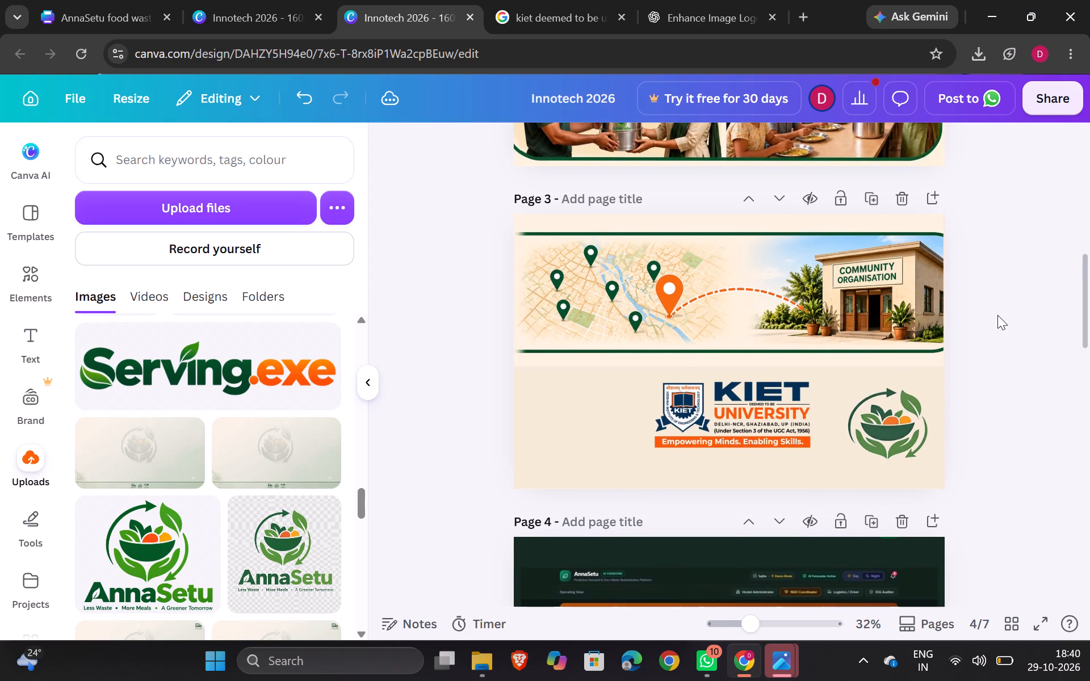
# Insert the uploaded Serving.exe logo on page 3.
pyautogui.click(582, 475)
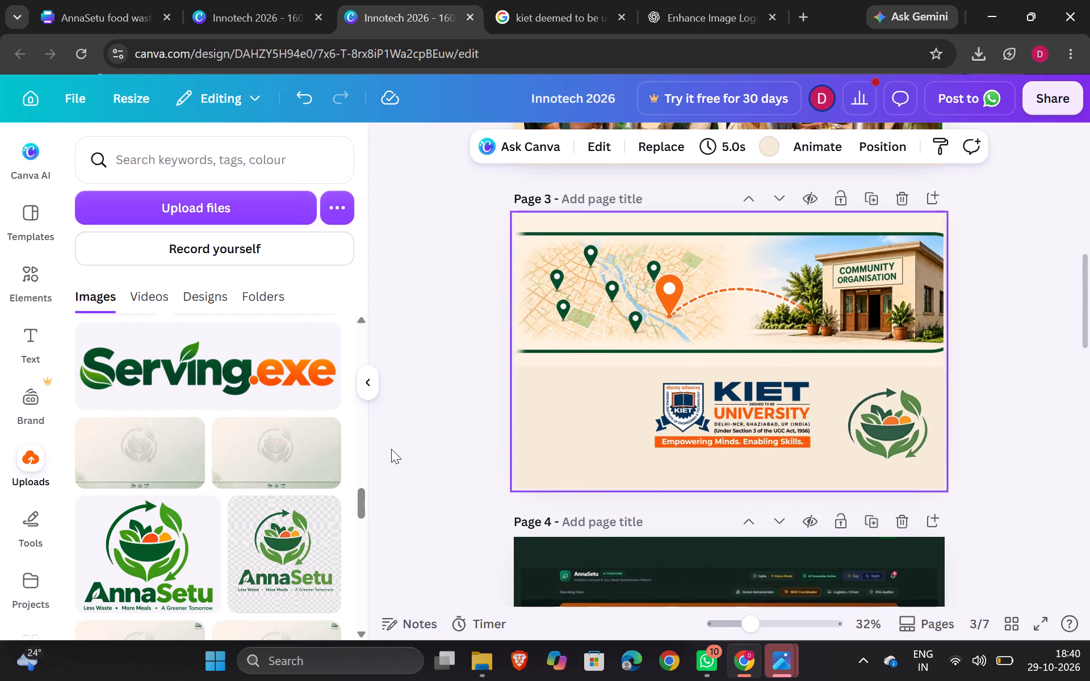
pyautogui.click(229, 381)
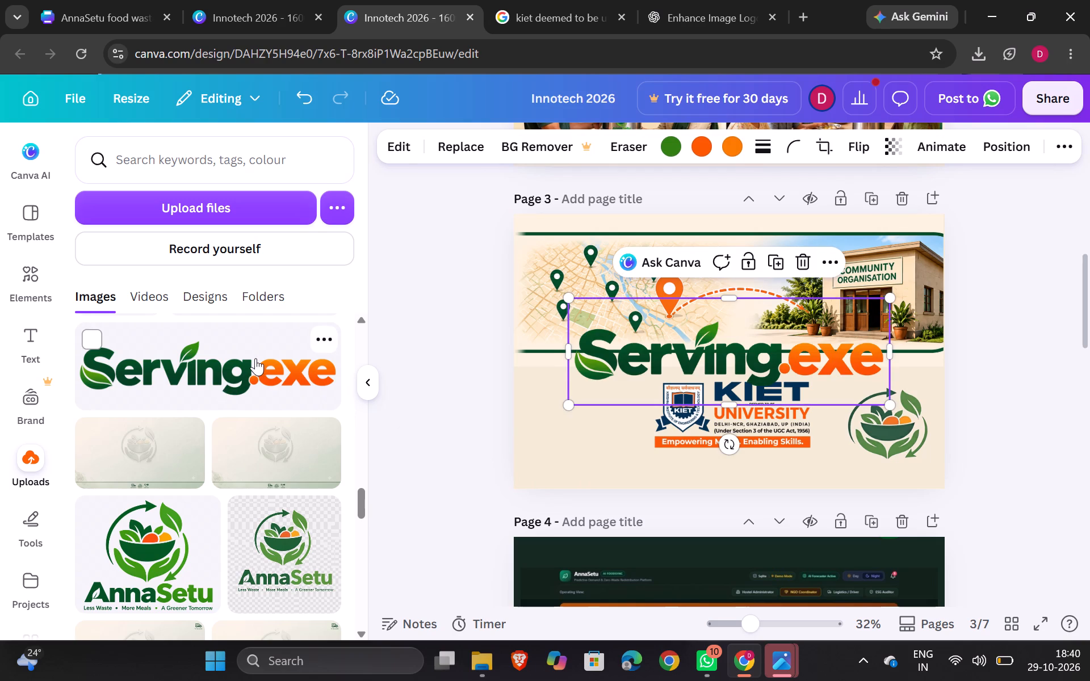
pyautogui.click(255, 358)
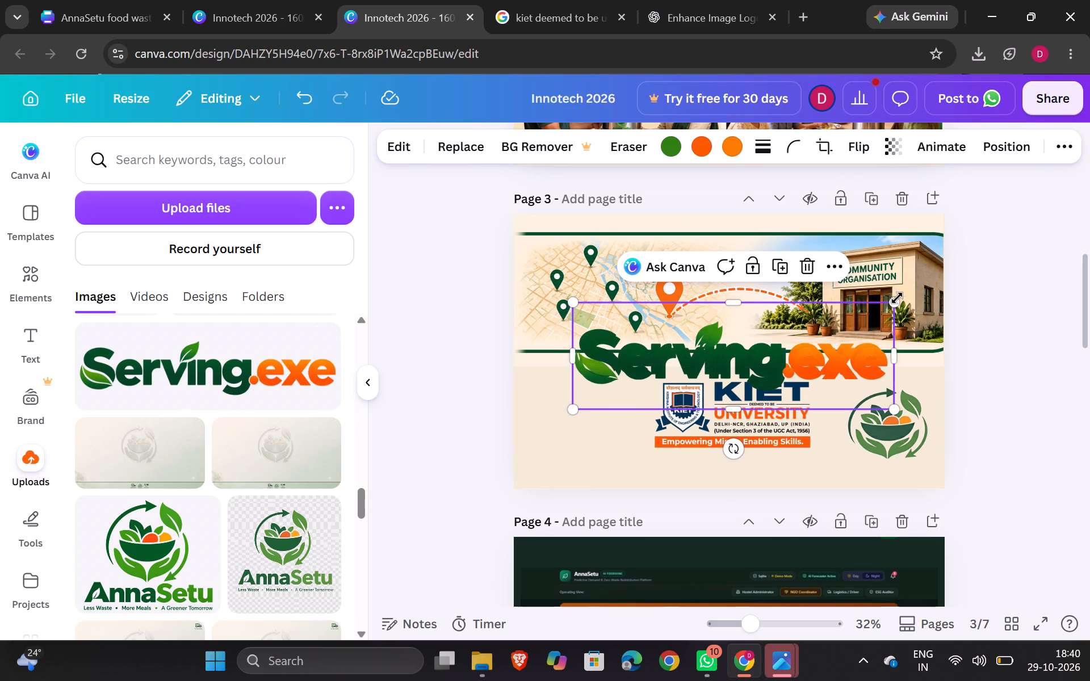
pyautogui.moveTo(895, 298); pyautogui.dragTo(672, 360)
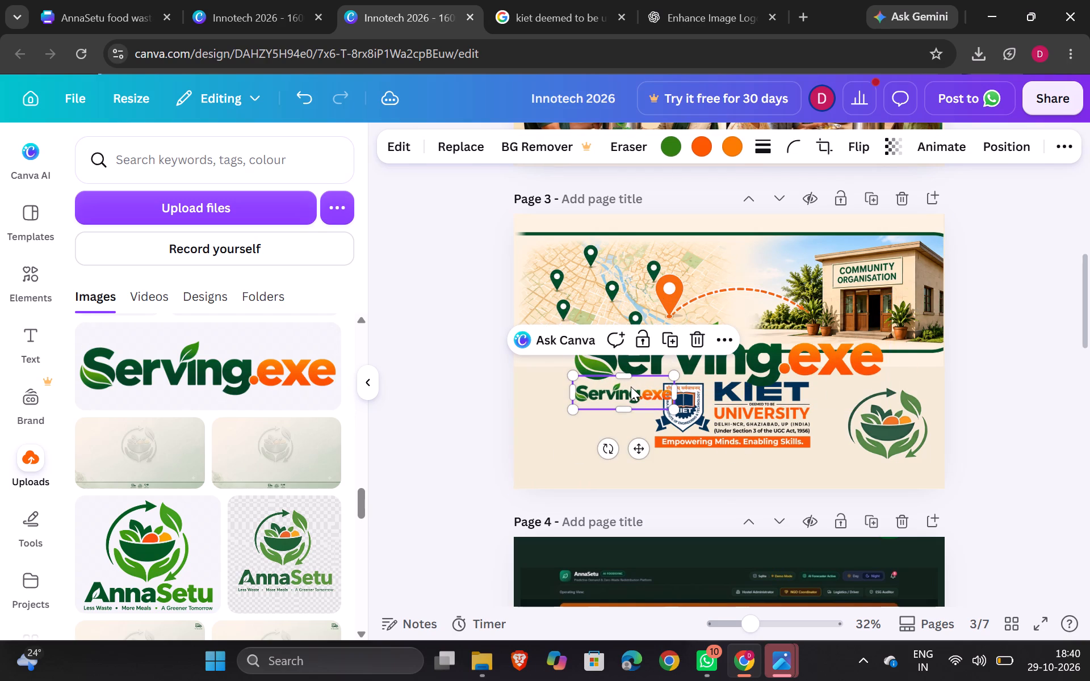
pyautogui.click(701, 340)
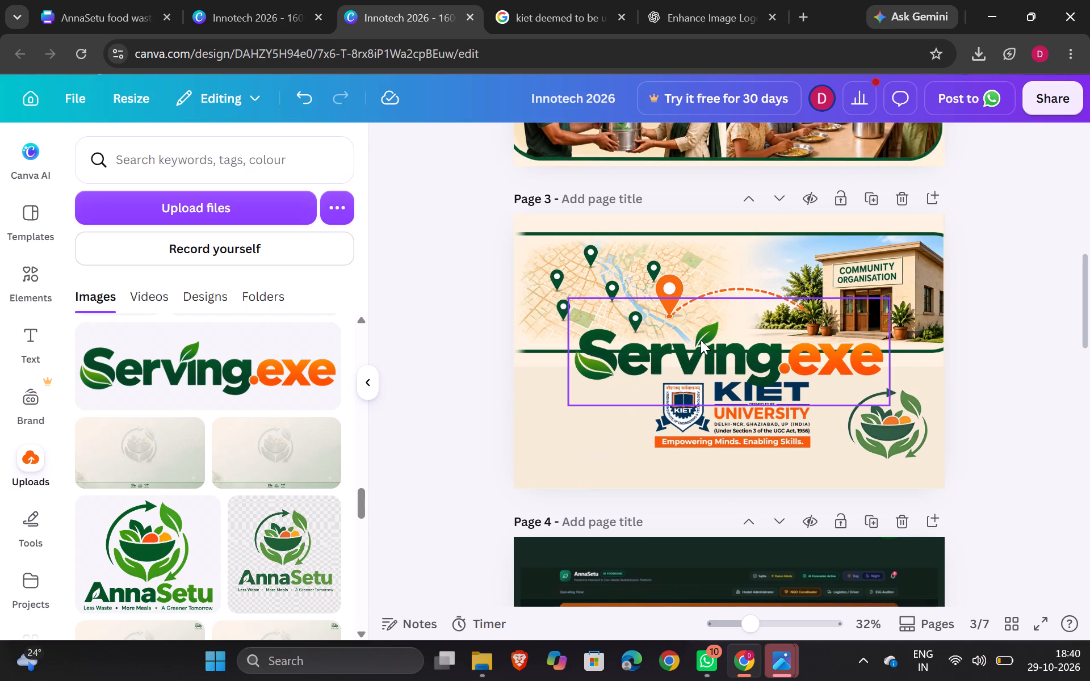
# Shrink the Serving.exe logo on page 3 to fit between the page's left edge and the KIET University logo, roughly level with the other logos.
pyautogui.click(831, 339)
pyautogui.moveTo(890, 300); pyautogui.dragTo(810, 330)
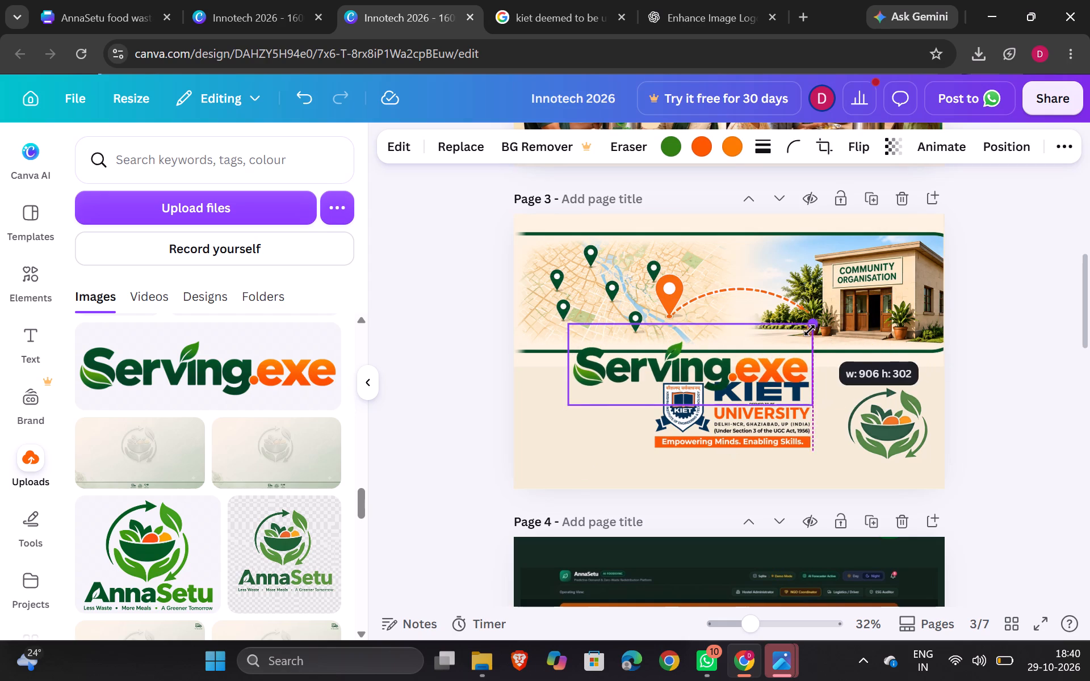
pyautogui.moveTo(810, 330); pyautogui.dragTo(791, 335)
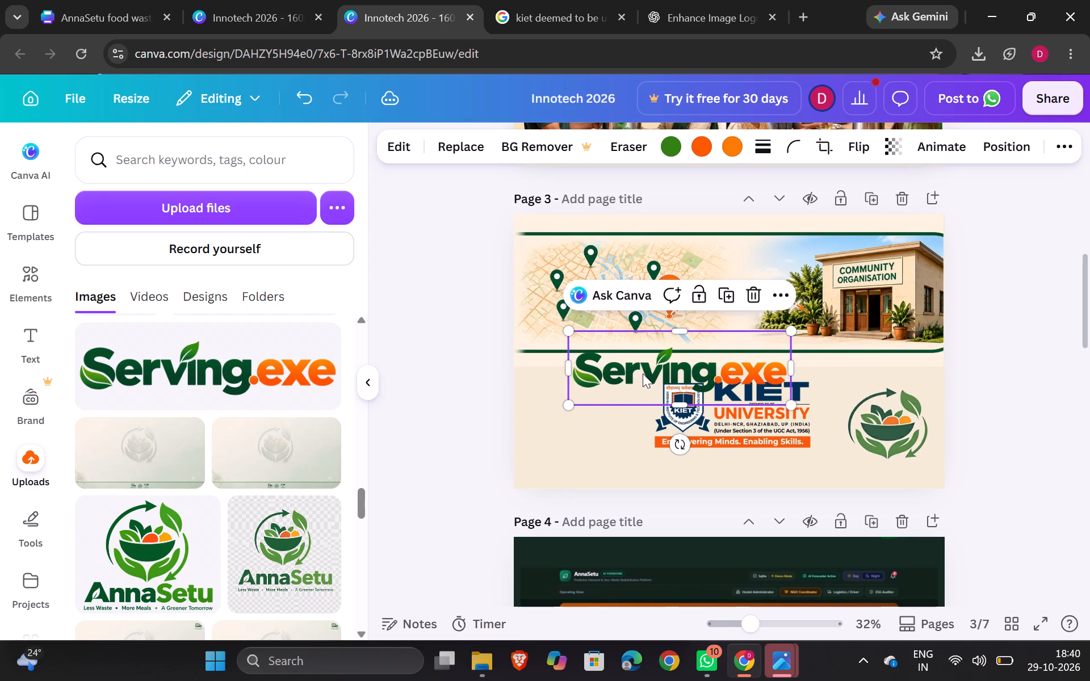
pyautogui.moveTo(643, 373); pyautogui.dragTo(586, 426)
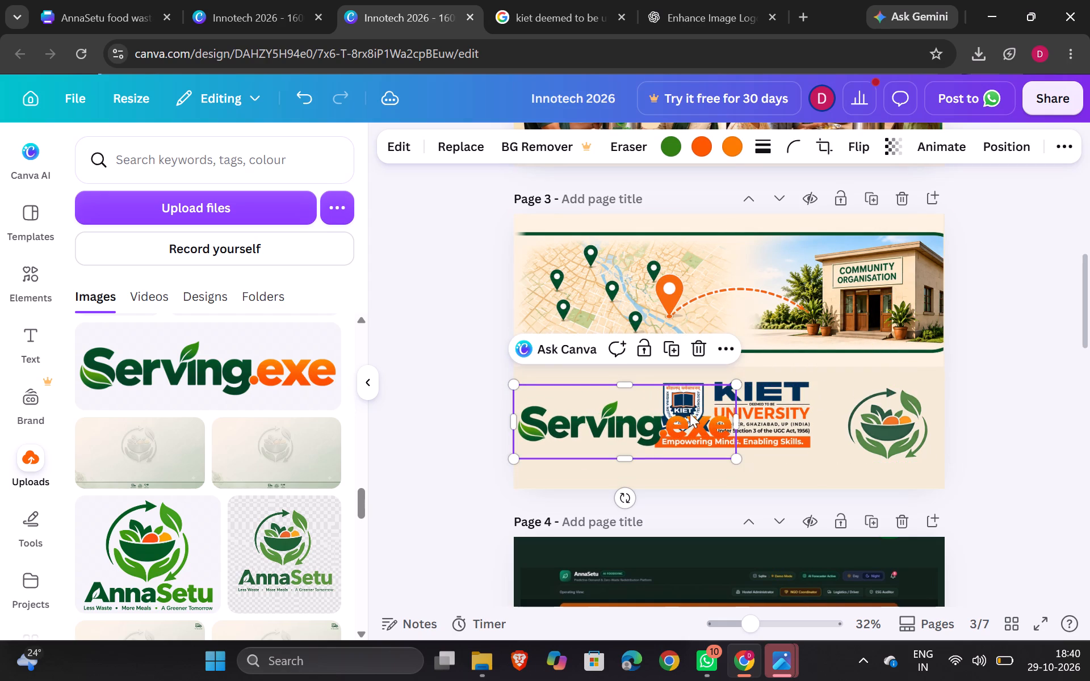
pyautogui.moveTo(733, 384); pyautogui.dragTo(676, 405)
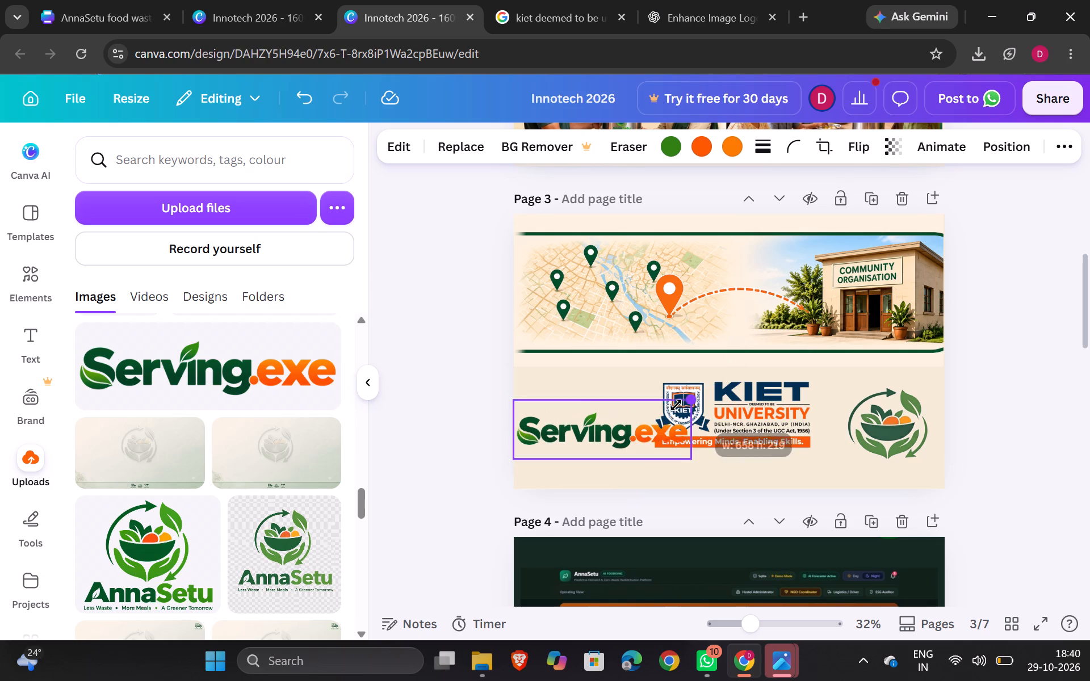
pyautogui.moveTo(676, 405); pyautogui.dragTo(650, 405)
pyautogui.moveTo(602, 444); pyautogui.dragTo(602, 425)
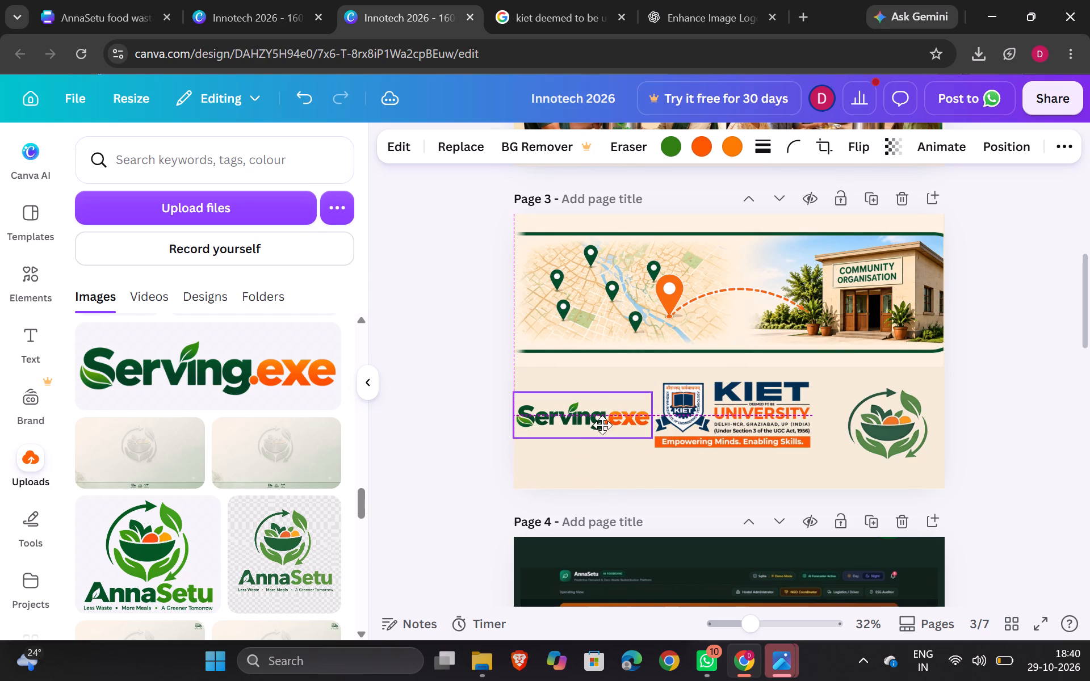
pyautogui.moveTo(602, 425); pyautogui.dragTo(603, 429)
pyautogui.click(1049, 347)
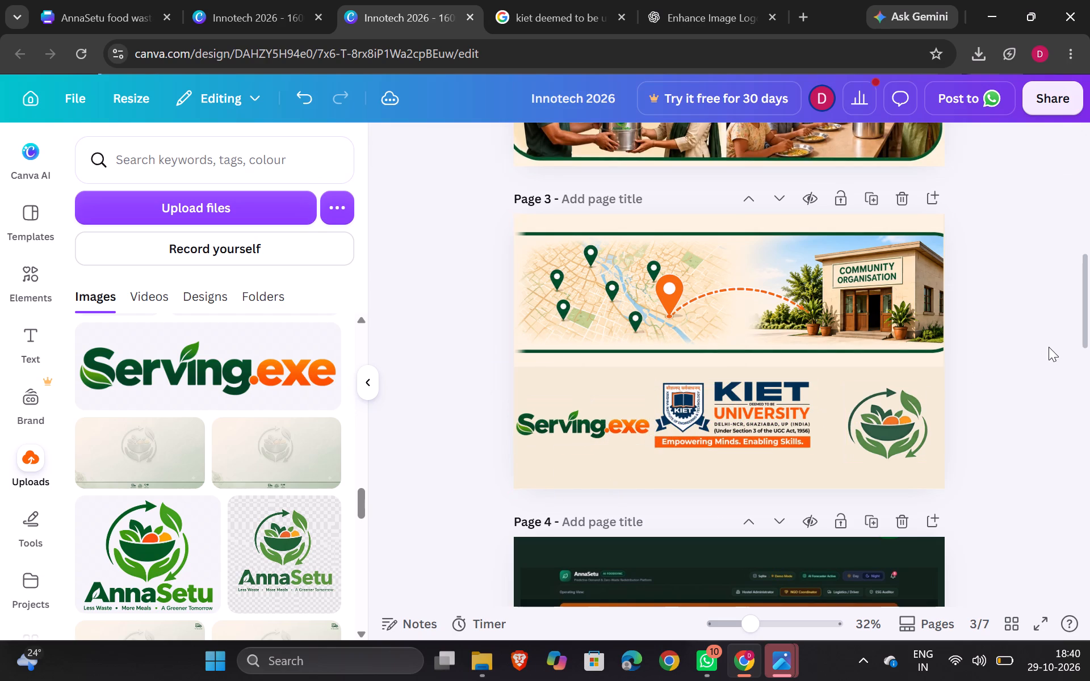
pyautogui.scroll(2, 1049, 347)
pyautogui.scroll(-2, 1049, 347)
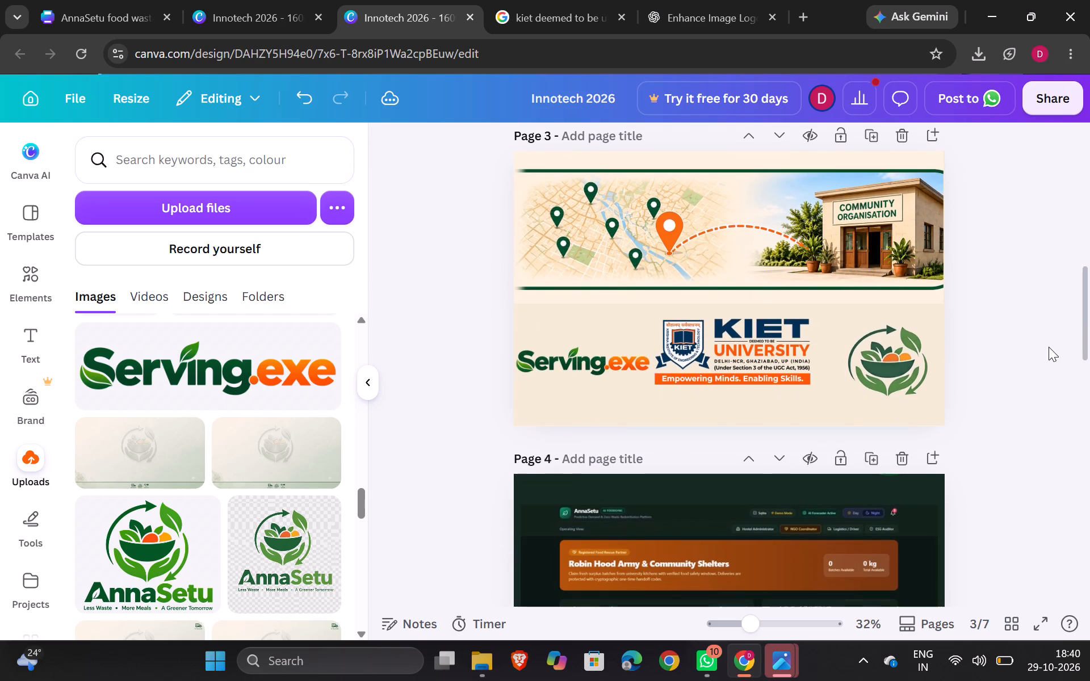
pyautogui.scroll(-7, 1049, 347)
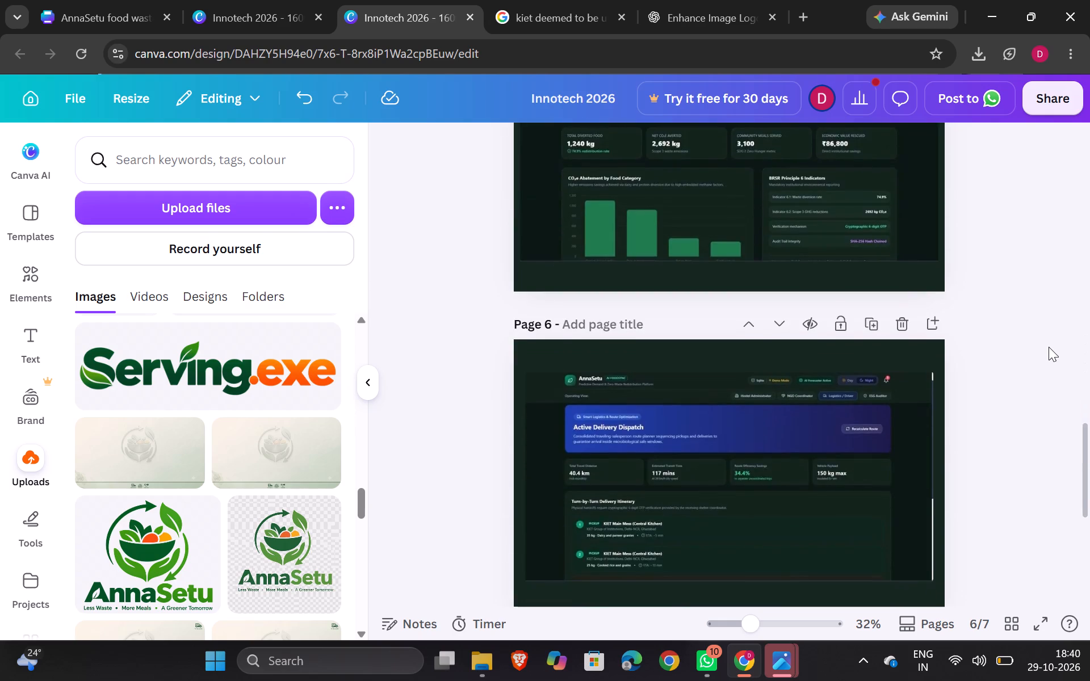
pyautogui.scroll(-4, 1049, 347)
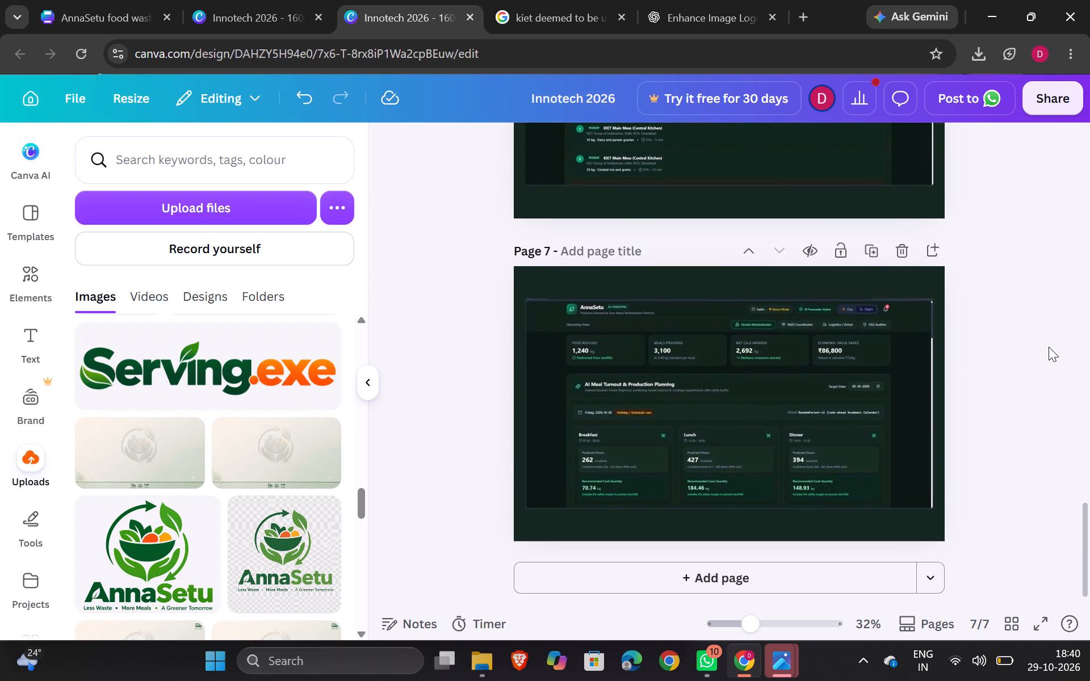
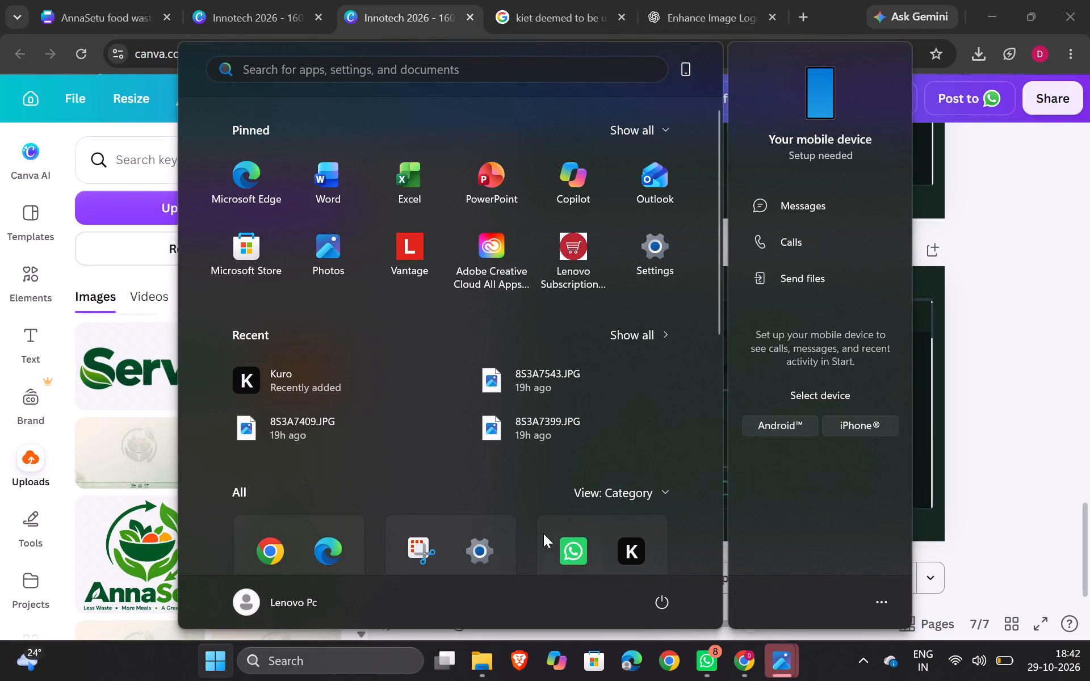
# Switch to the recently added Kuro app by launching it.
pyautogui.doubleClick(311, 385)
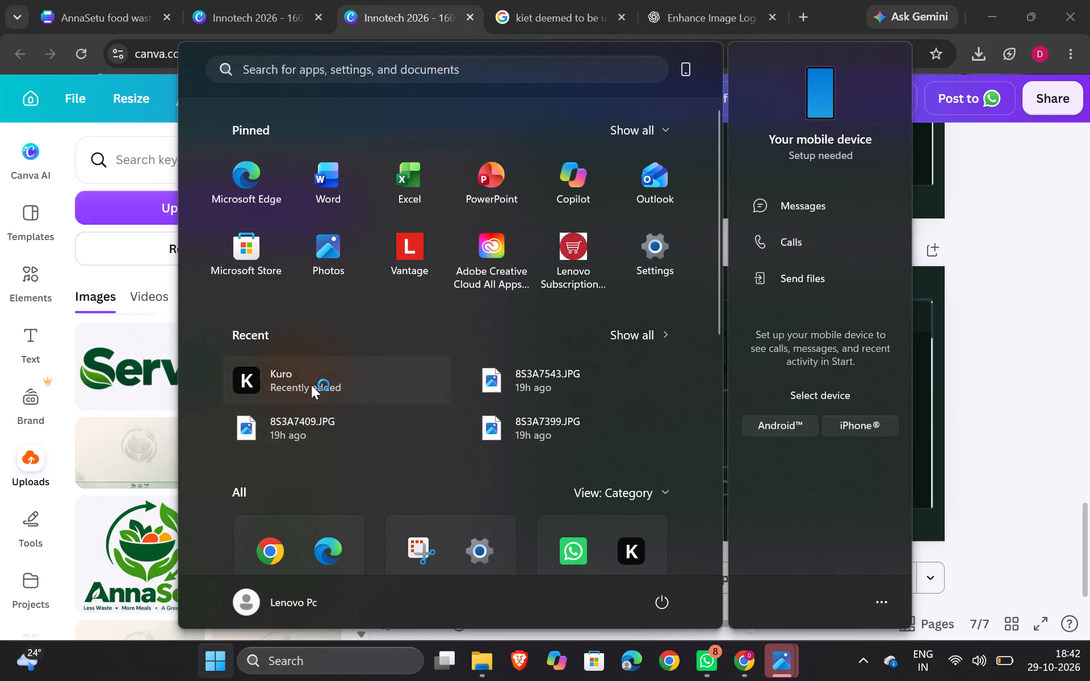
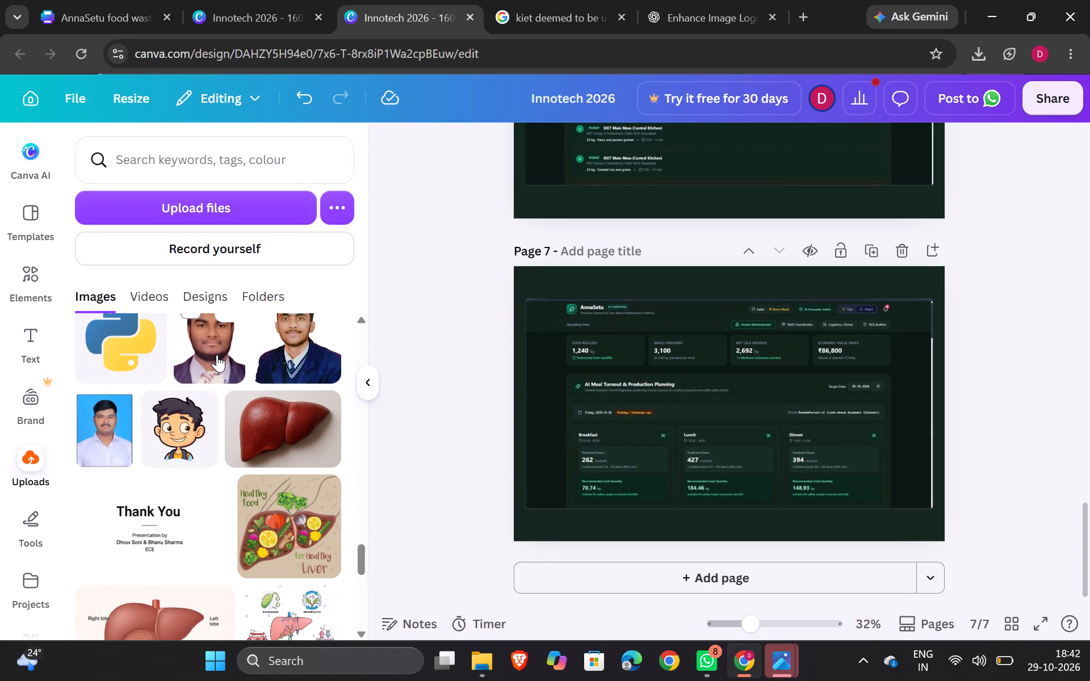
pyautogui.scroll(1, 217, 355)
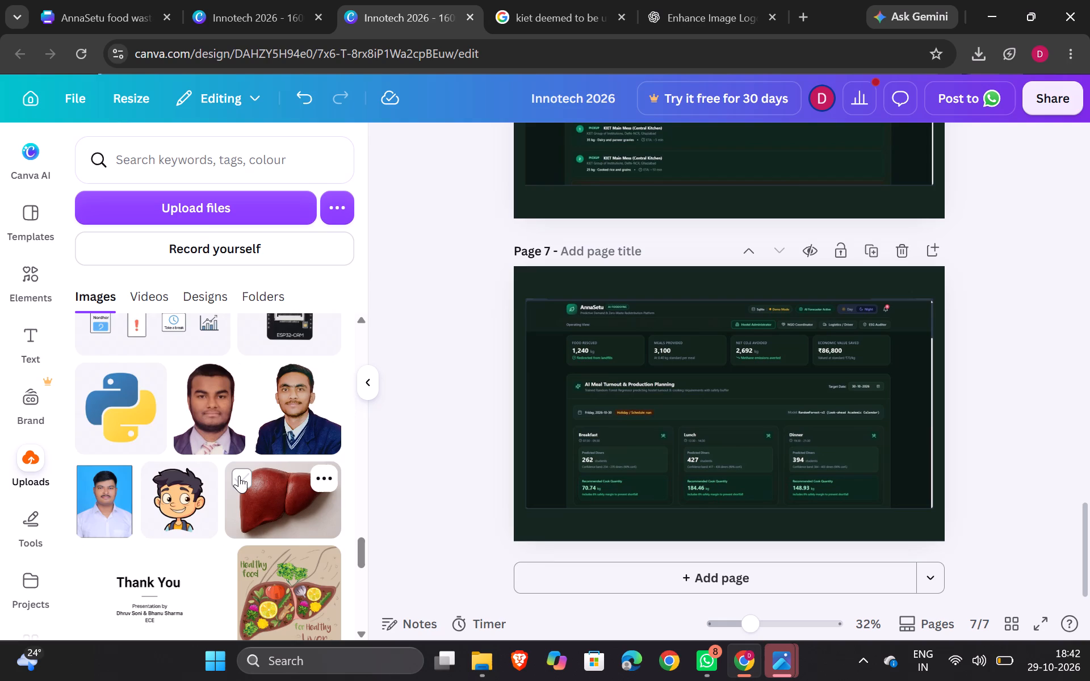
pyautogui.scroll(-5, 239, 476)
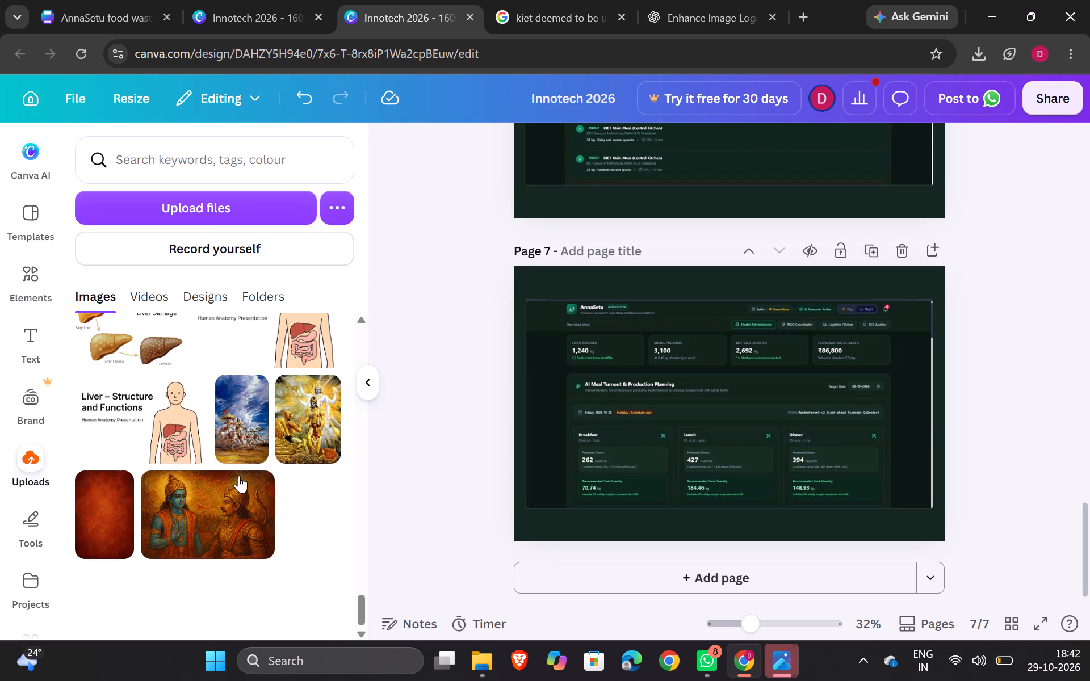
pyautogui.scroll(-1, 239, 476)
# Move the green food-bowl logo on page 3 closer to the KIET University logo and enlarge it to reach the page's right edge.
pyautogui.scroll(6, 456, 514)
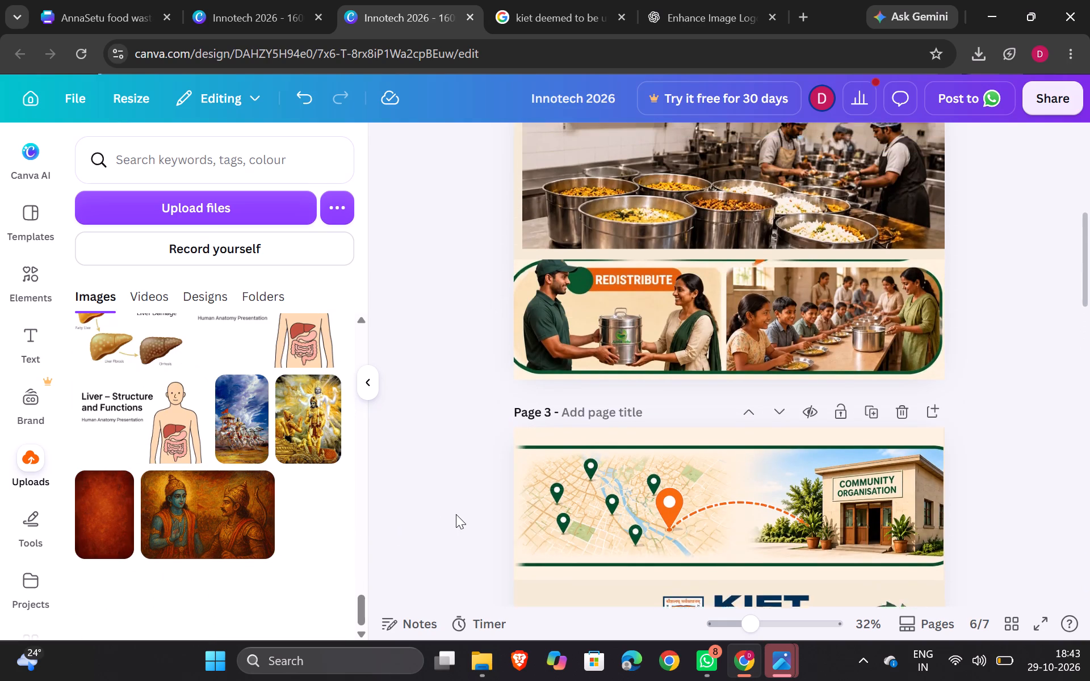
pyautogui.scroll(-4, 456, 514)
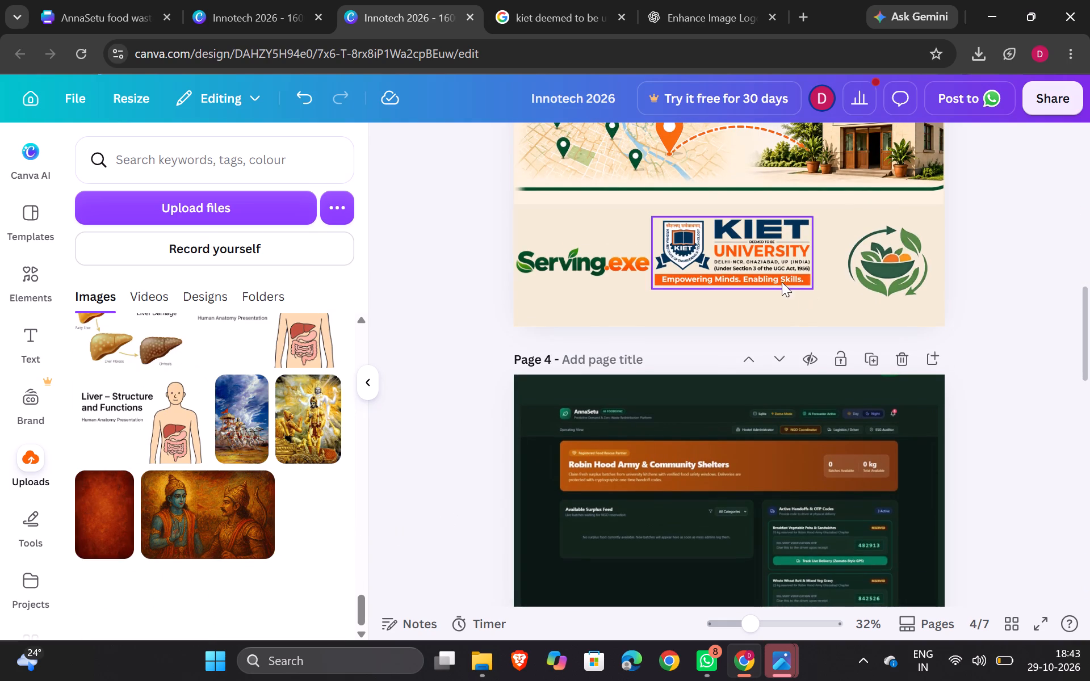
pyautogui.moveTo(865, 277); pyautogui.dragTo(854, 274)
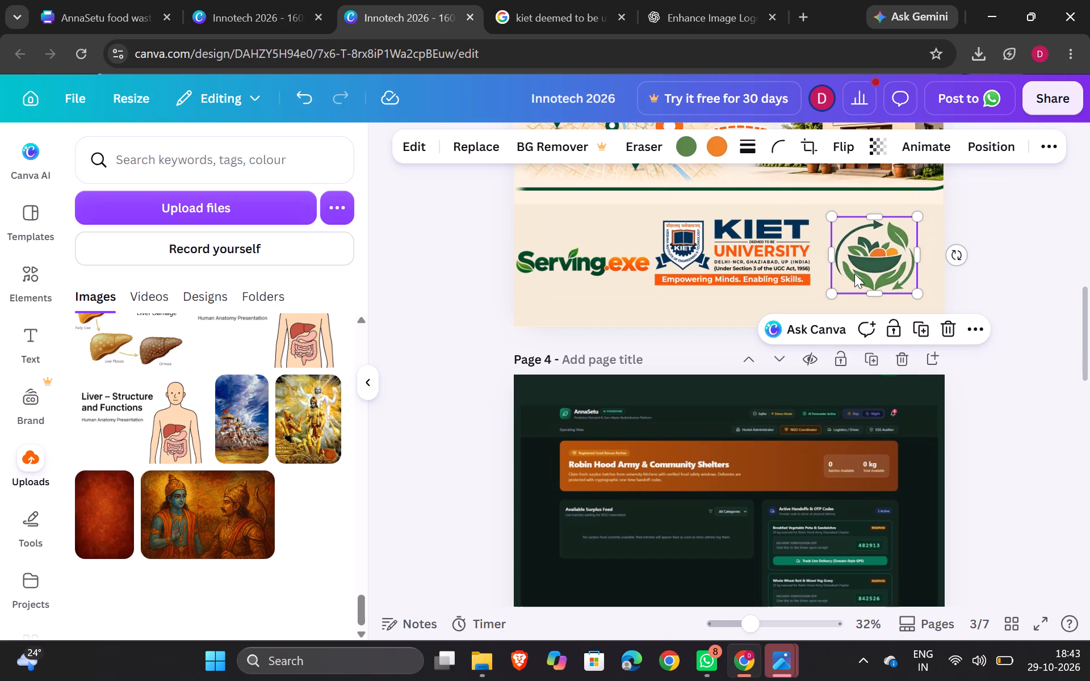
pyautogui.moveTo(914, 292); pyautogui.dragTo(933, 304)
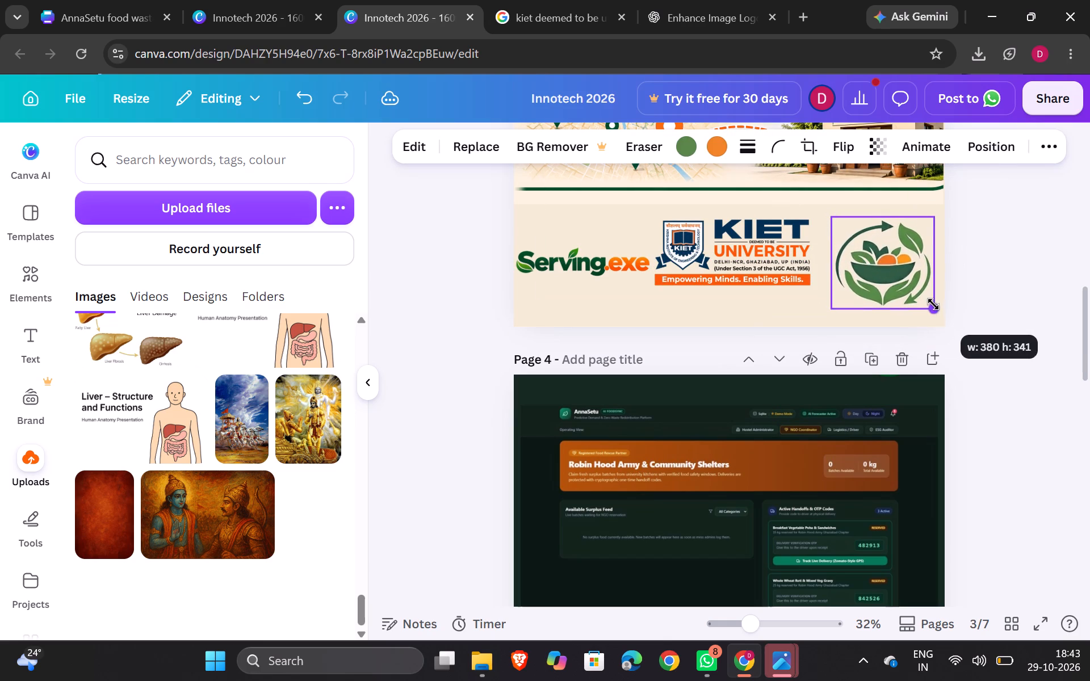
pyautogui.moveTo(933, 304); pyautogui.dragTo(941, 311)
pyautogui.click(893, 290)
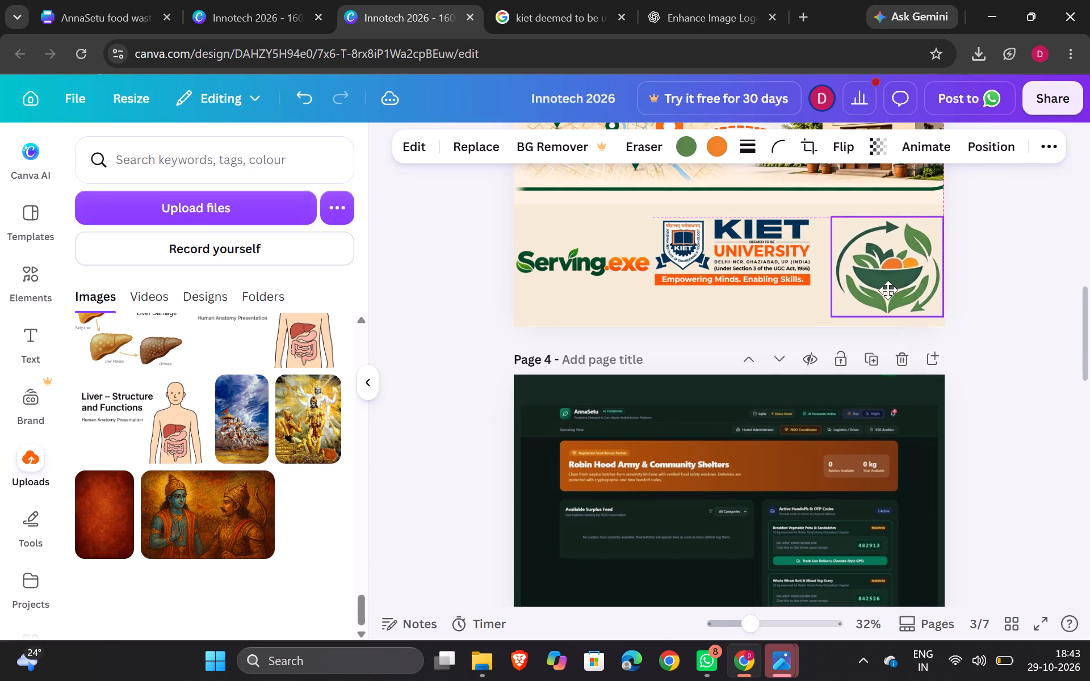
pyautogui.click(702, 244)
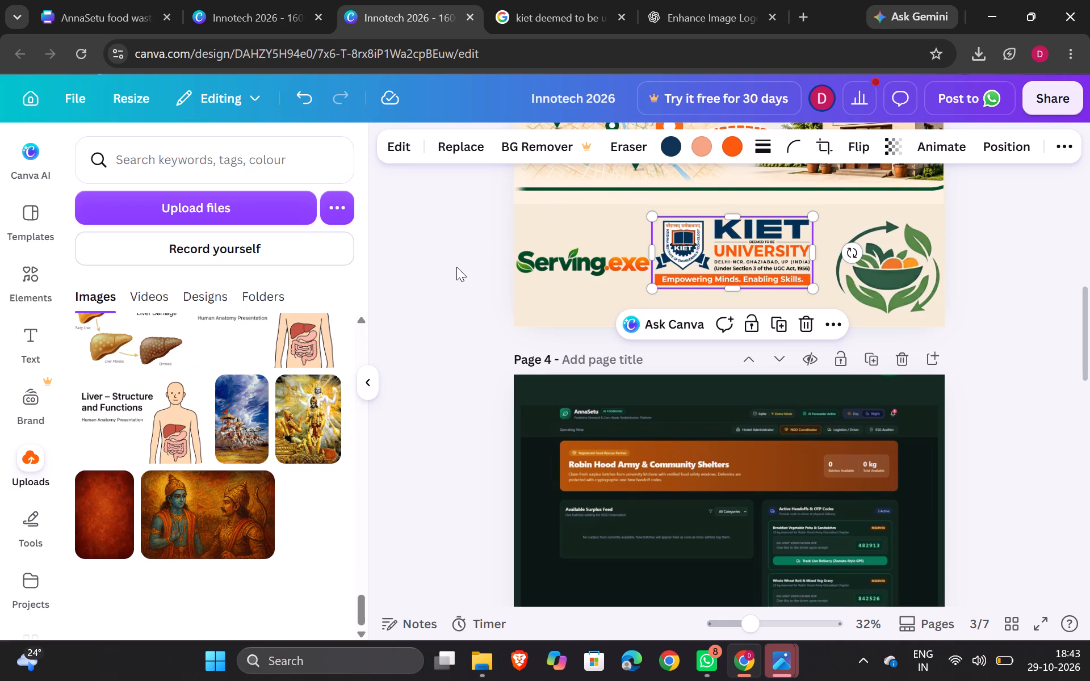
pyautogui.click(420, 313)
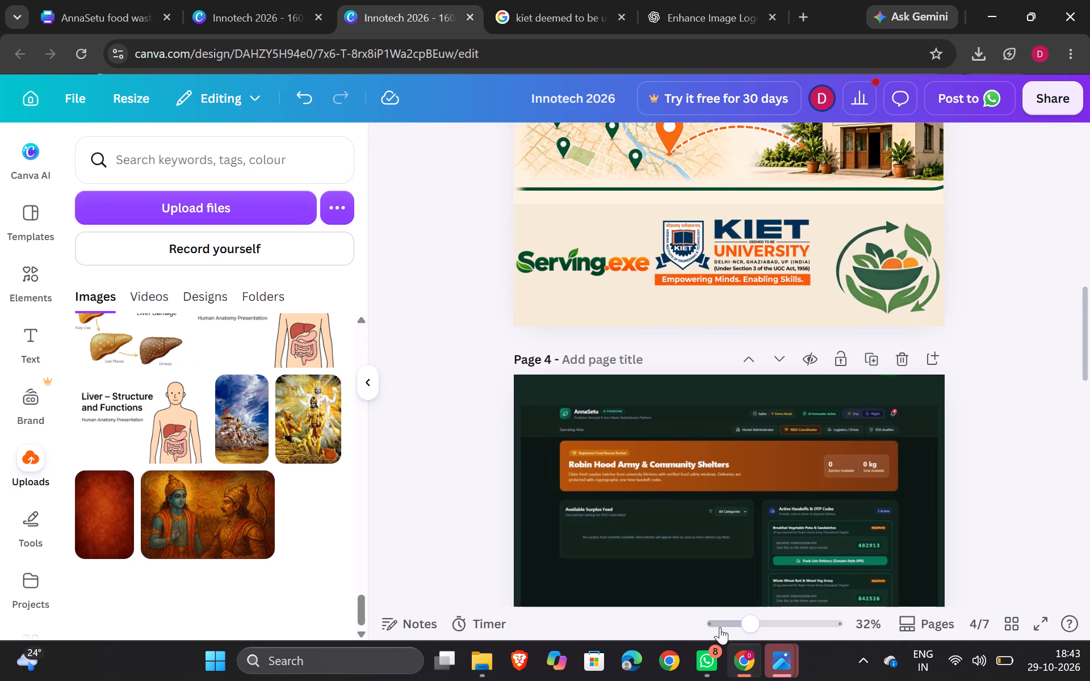
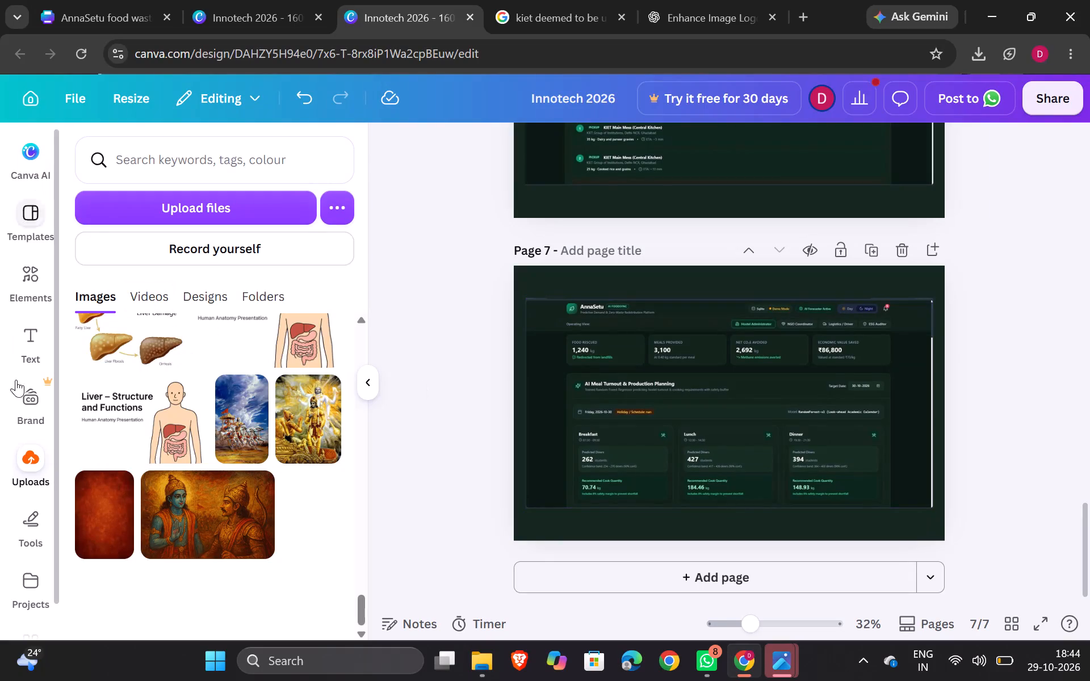
# Start uploading a file from the computer to the Innotech 2026 design's uploaded images.
pyautogui.click(198, 200)
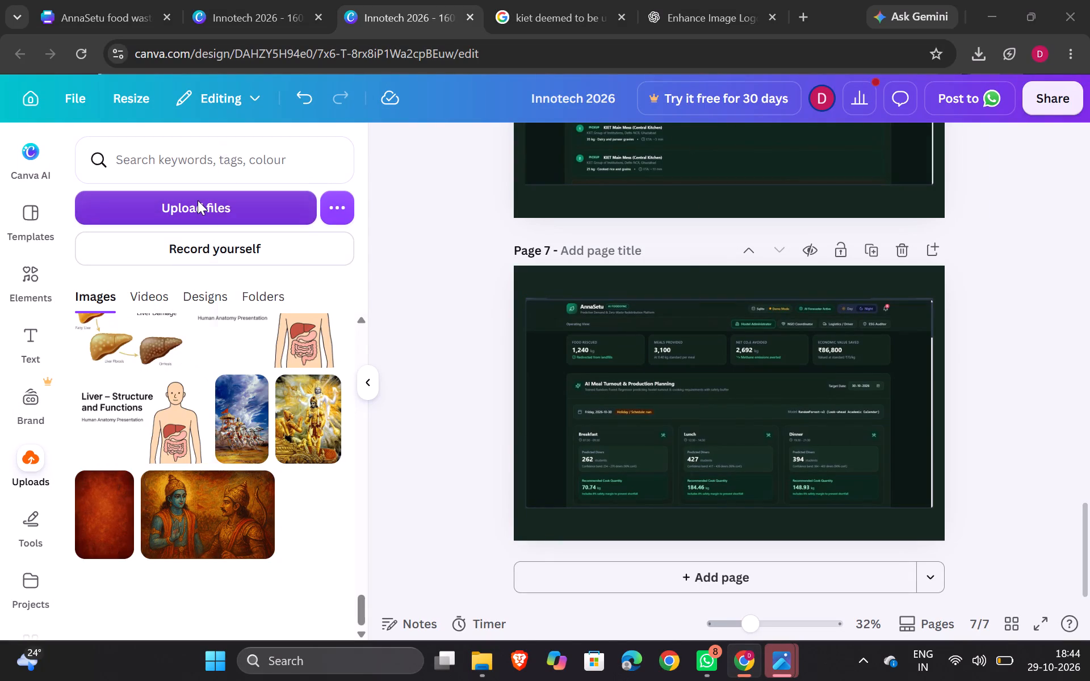
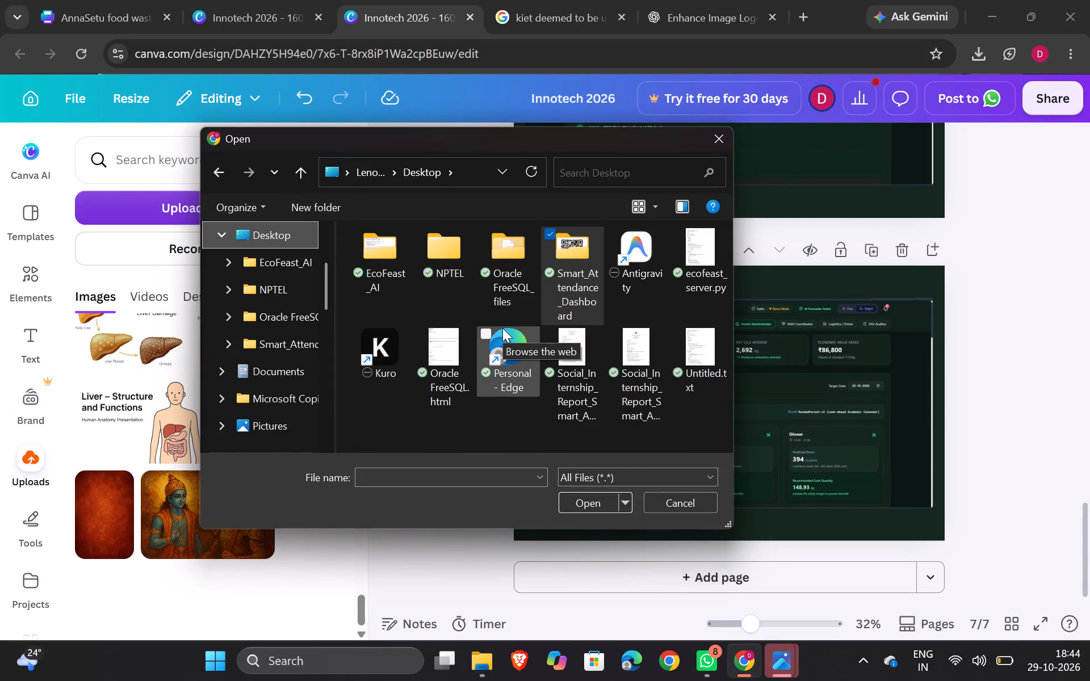
# Upload the recent qr.jpeg image from the computer's Home folder to the design's uploads.
pyautogui.scroll(-1, 520, 255)
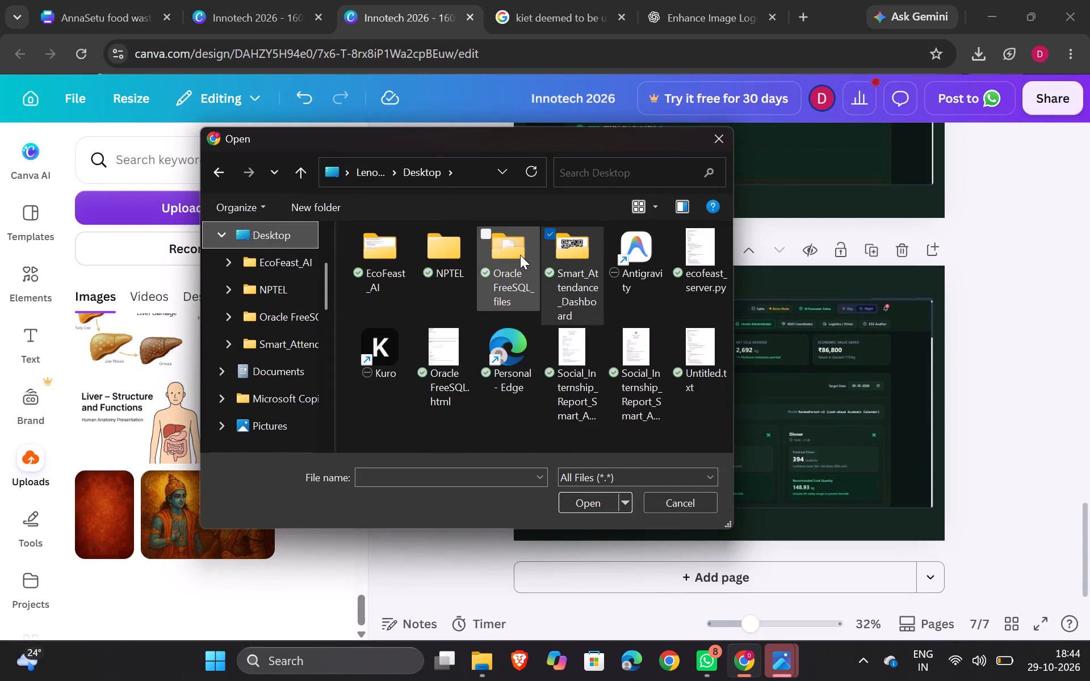
pyautogui.scroll(3, 281, 295)
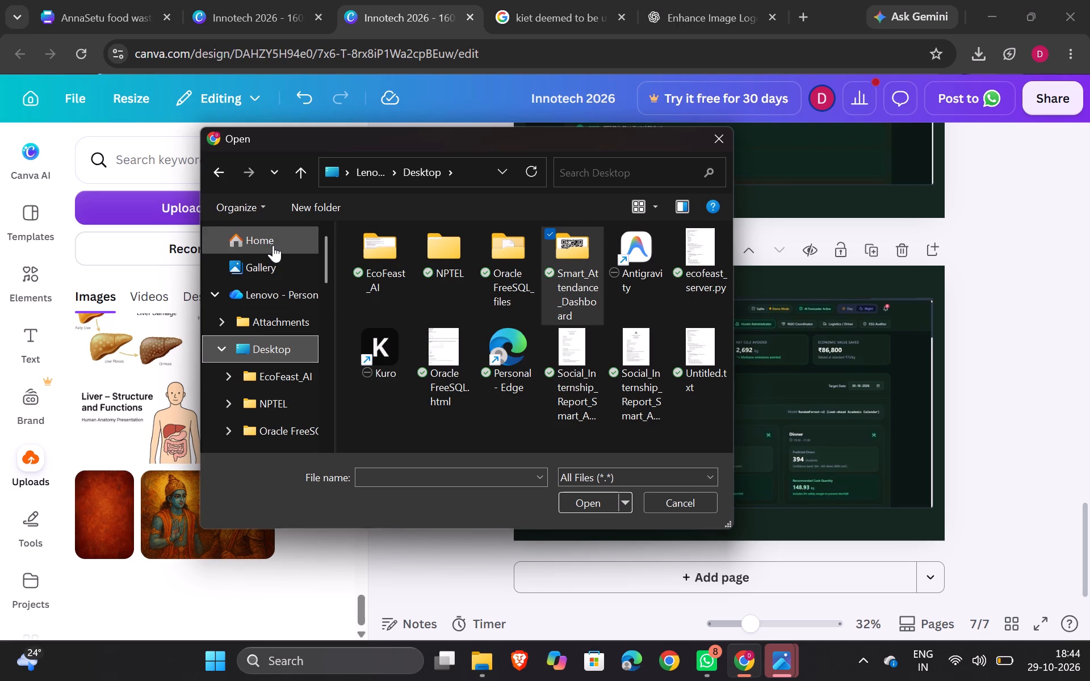
pyautogui.doubleClick(274, 233)
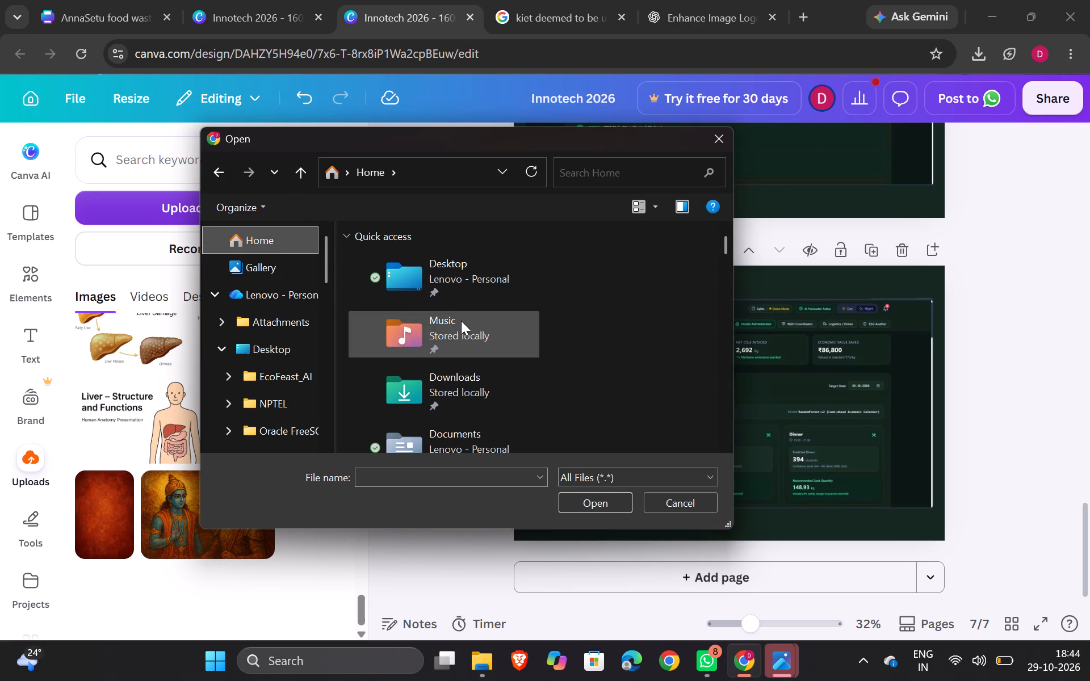
pyautogui.scroll(-2, 459, 321)
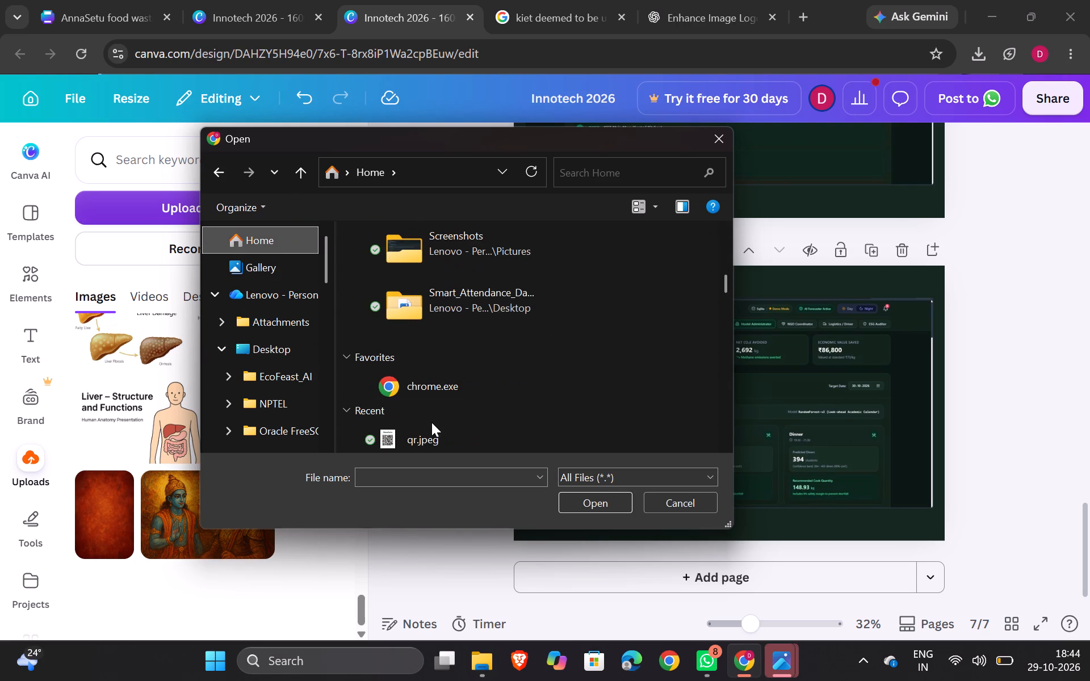
pyautogui.doubleClick(434, 436)
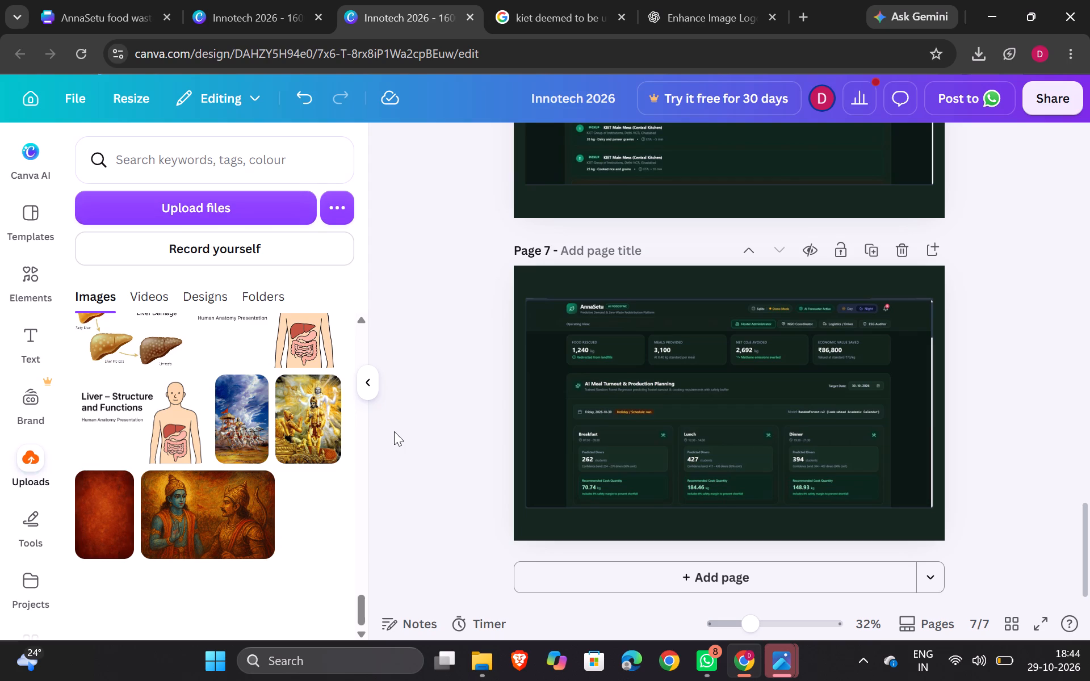
# Add a new page after page 7.
pyautogui.scroll(3, 246, 429)
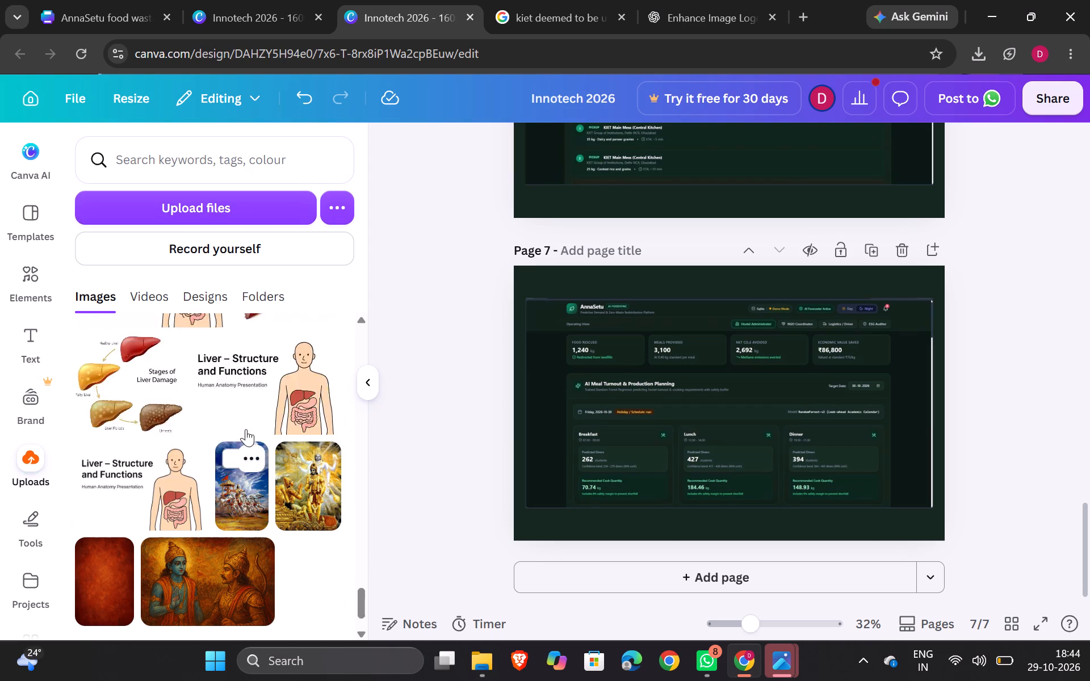
pyautogui.scroll(13, 246, 429)
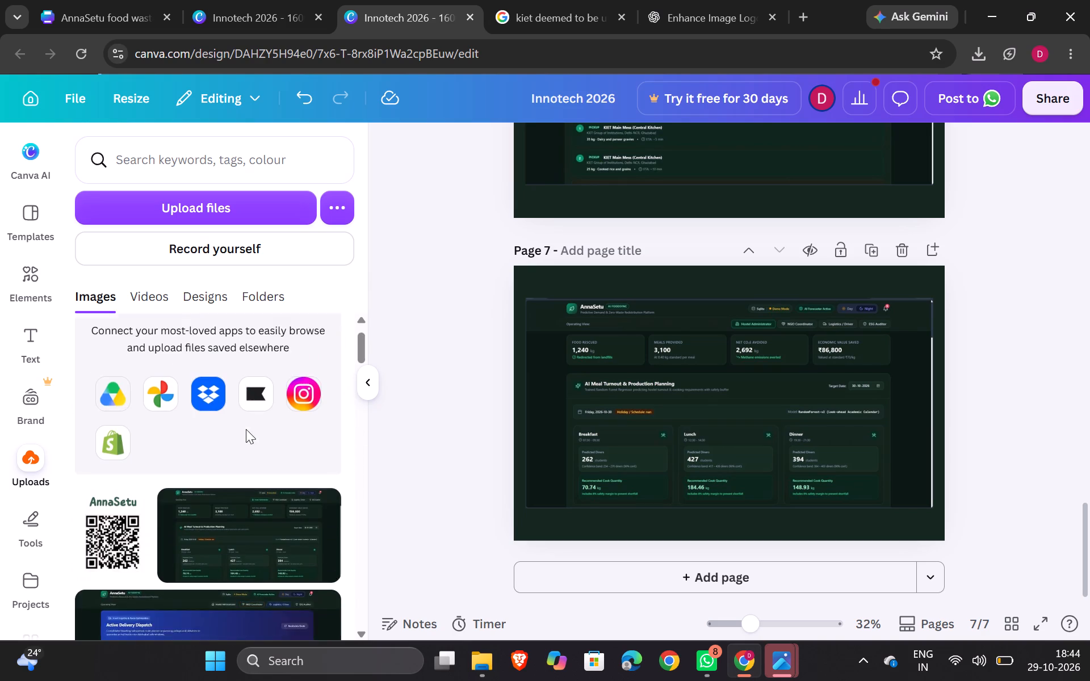
pyautogui.scroll(-2, 450, 424)
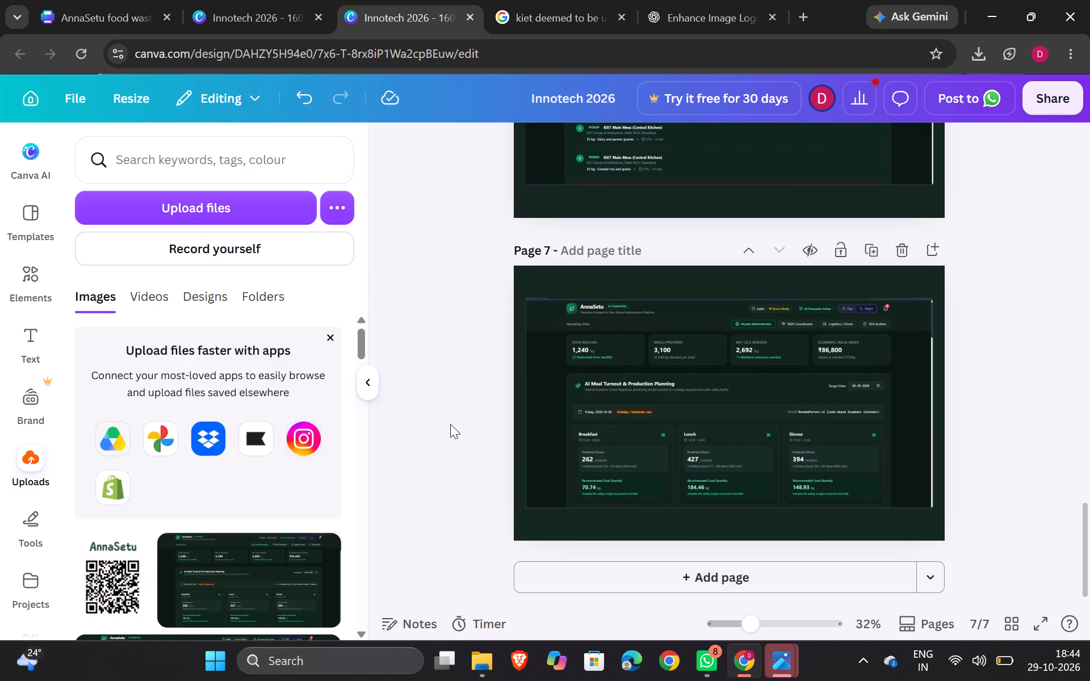
pyautogui.click(647, 578)
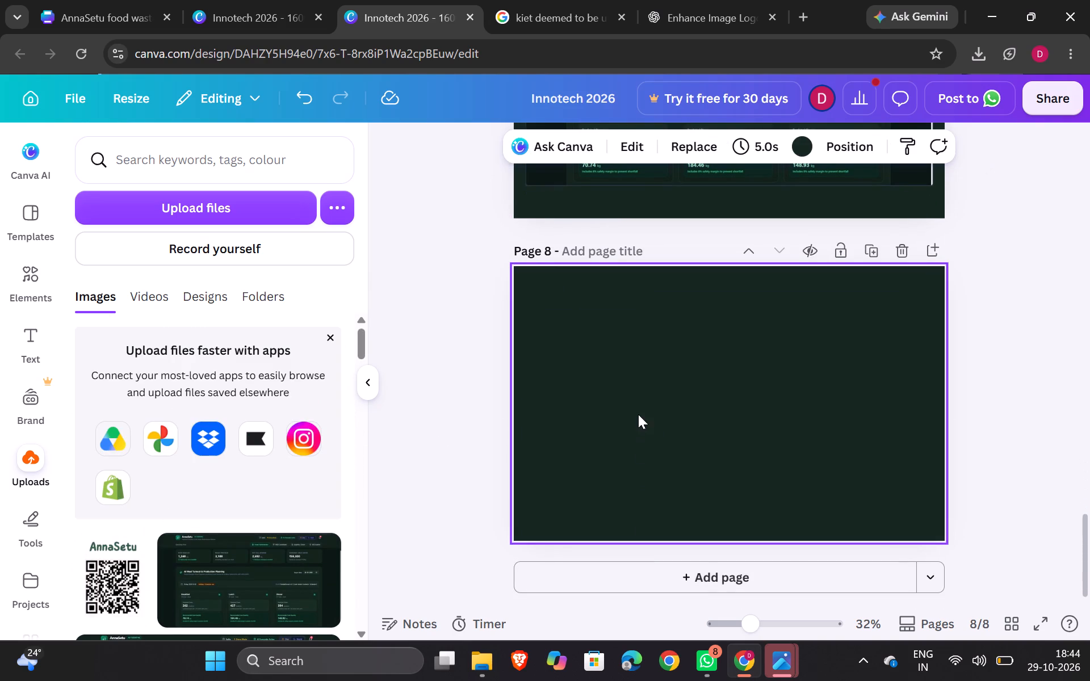
# Set the background colour of page 8 to white.
pyautogui.click(606, 399)
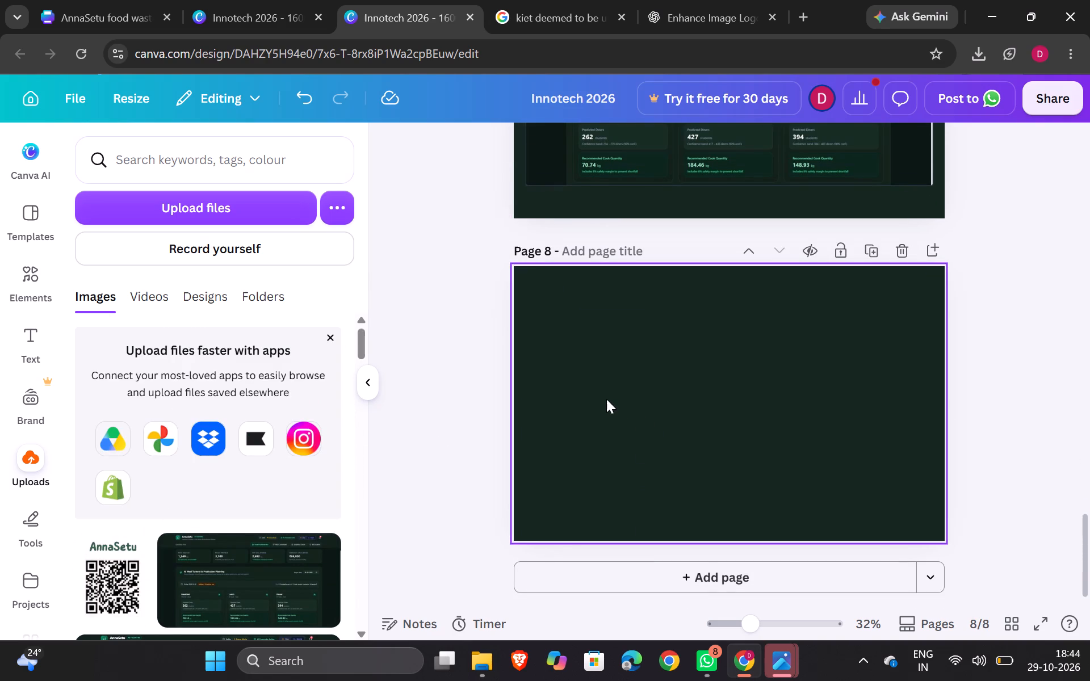
pyautogui.click(868, 300)
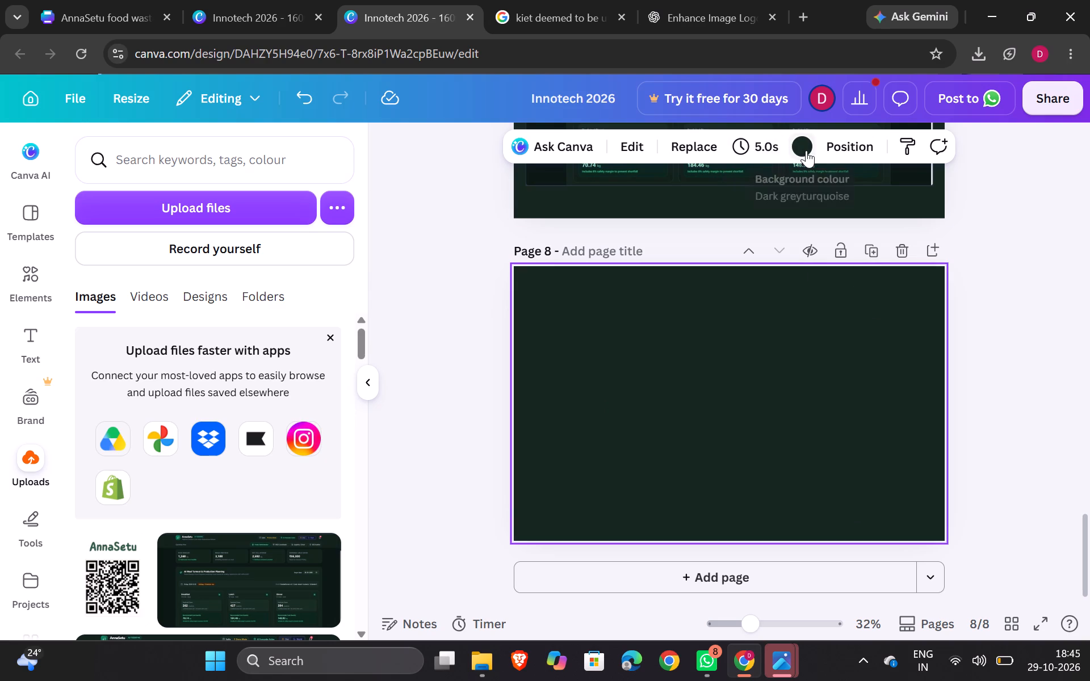
pyautogui.click(806, 150)
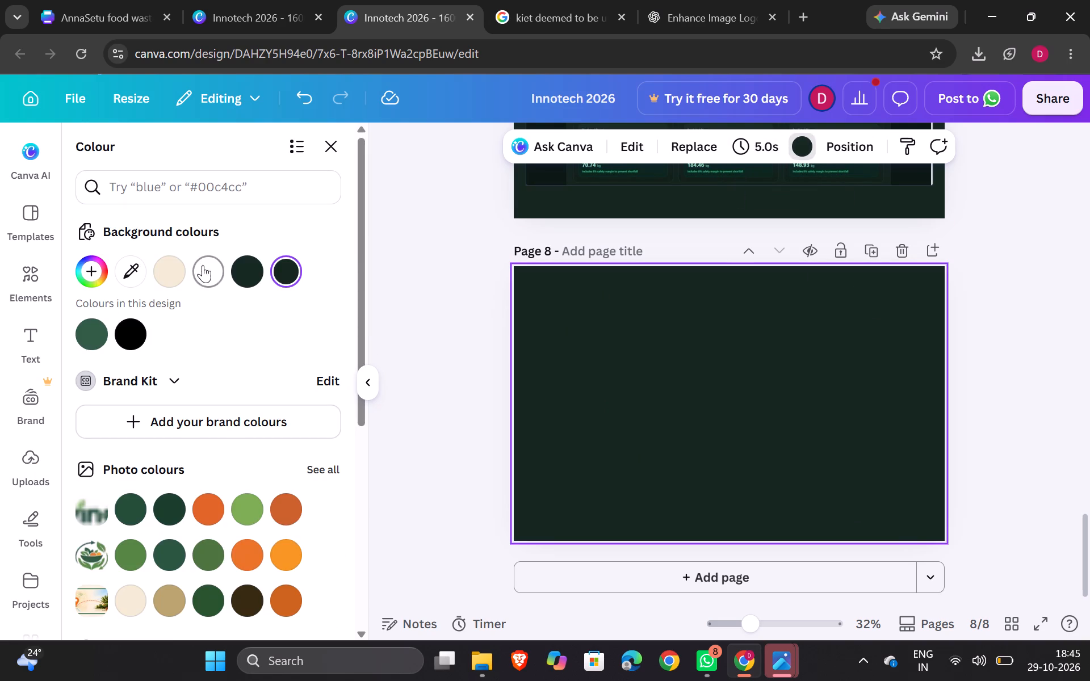
pyautogui.click(203, 265)
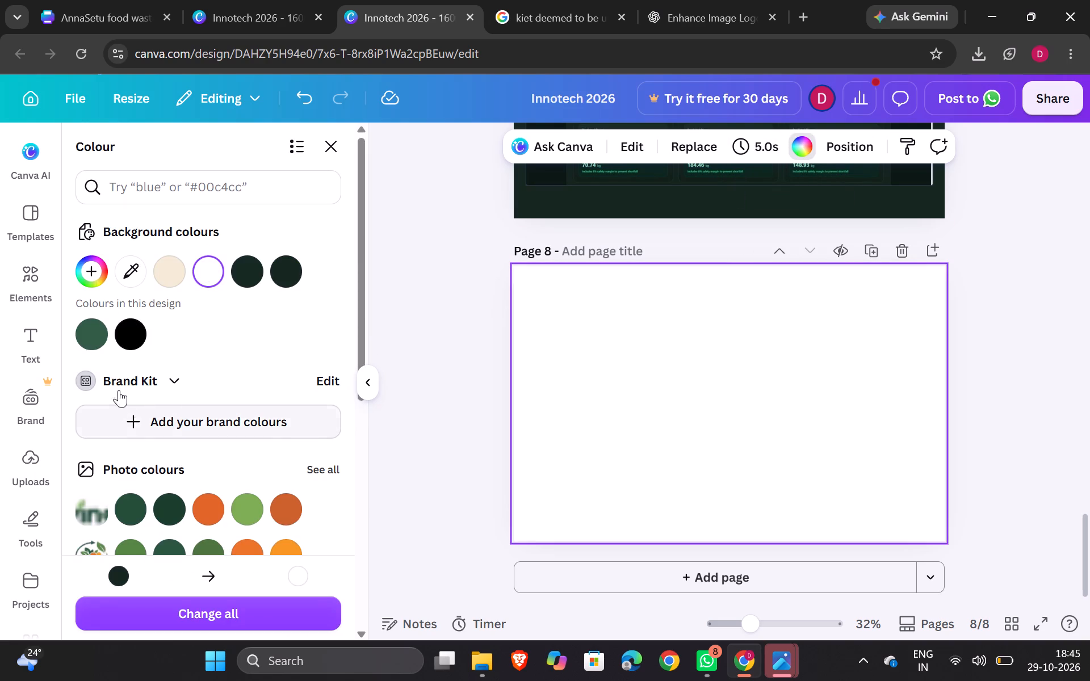
pyautogui.click(327, 156)
# Place the uploaded AnnaSetu QR code image on page 8, enlarge it to nearly full page height and centre it.
pyautogui.click(114, 573)
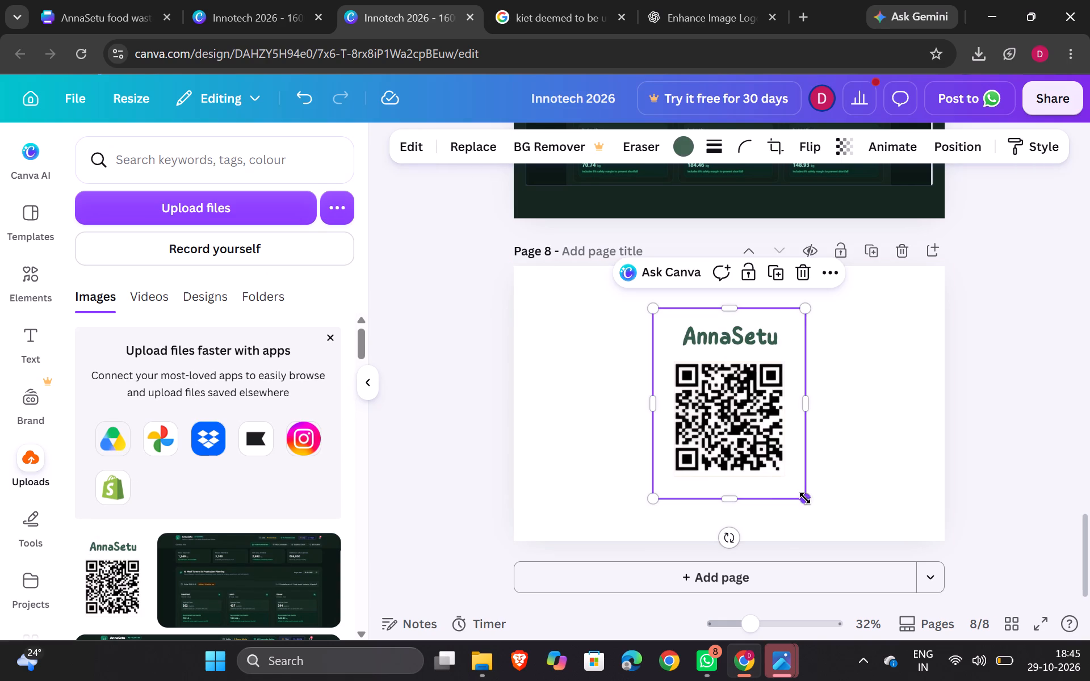
pyautogui.moveTo(805, 498); pyautogui.dragTo(873, 559)
pyautogui.moveTo(775, 457); pyautogui.dragTo(753, 435)
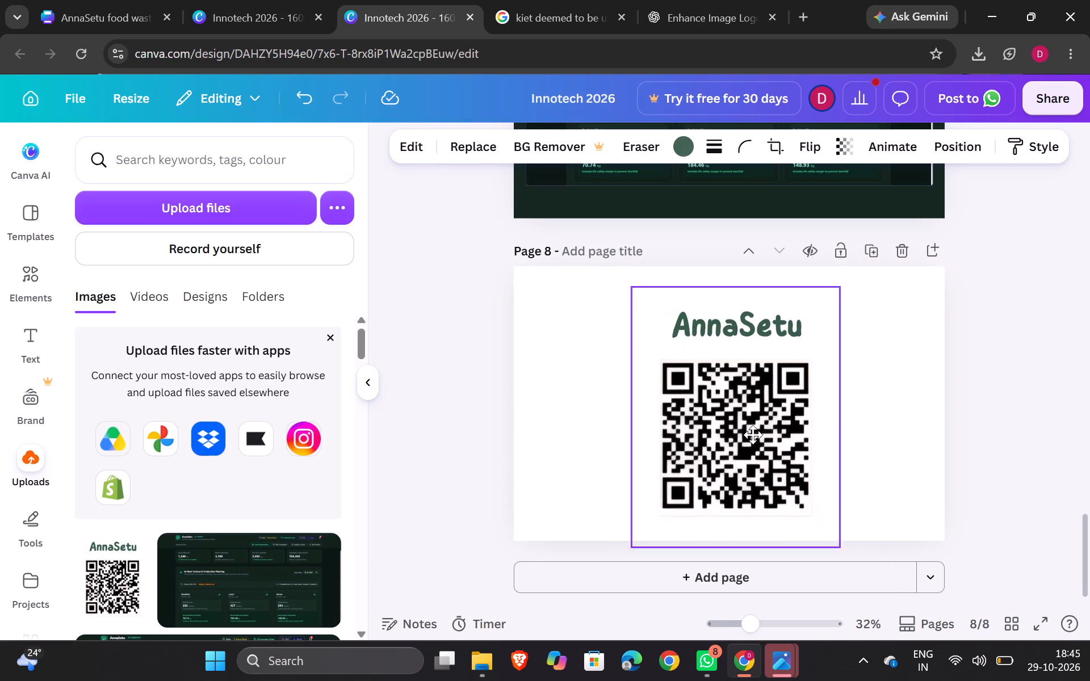
pyautogui.moveTo(753, 435); pyautogui.dragTo(753, 426)
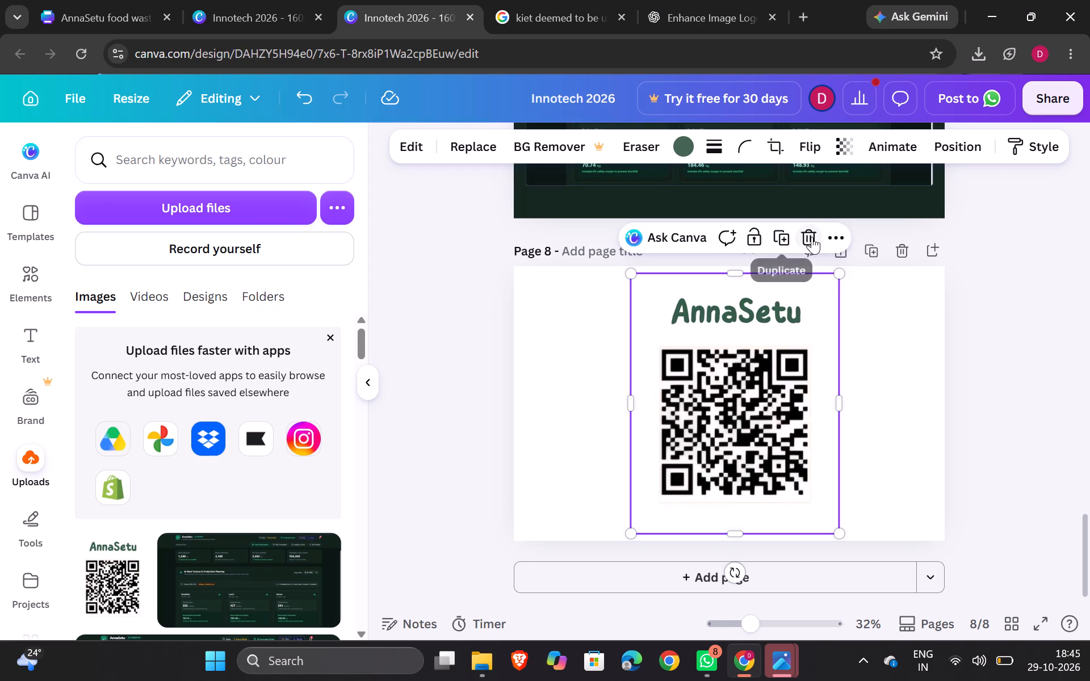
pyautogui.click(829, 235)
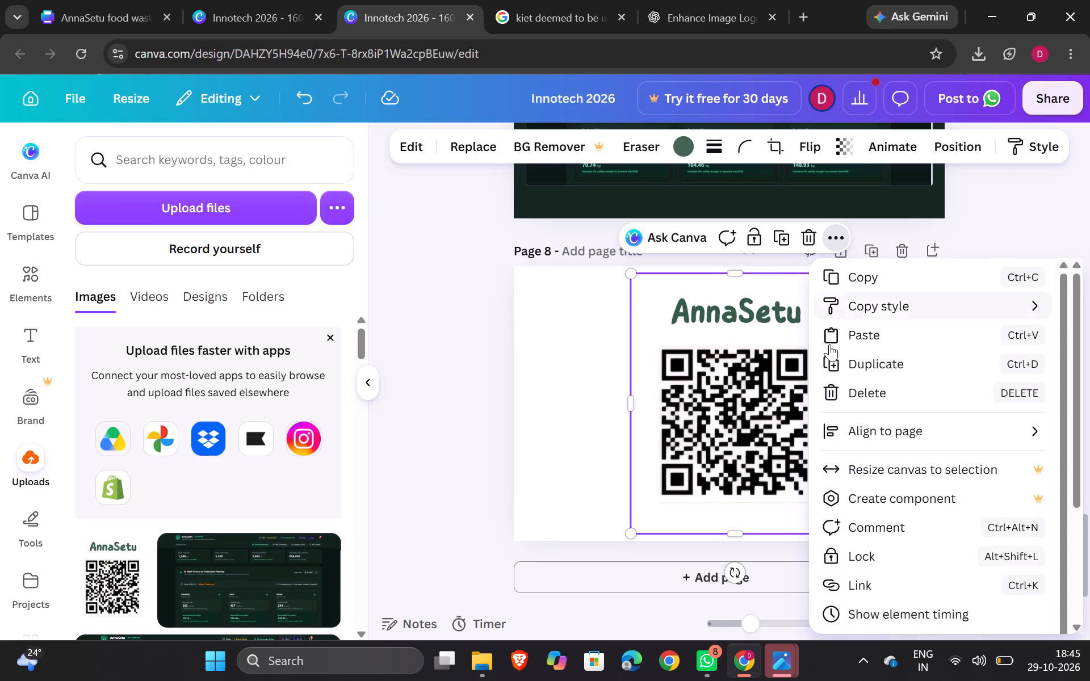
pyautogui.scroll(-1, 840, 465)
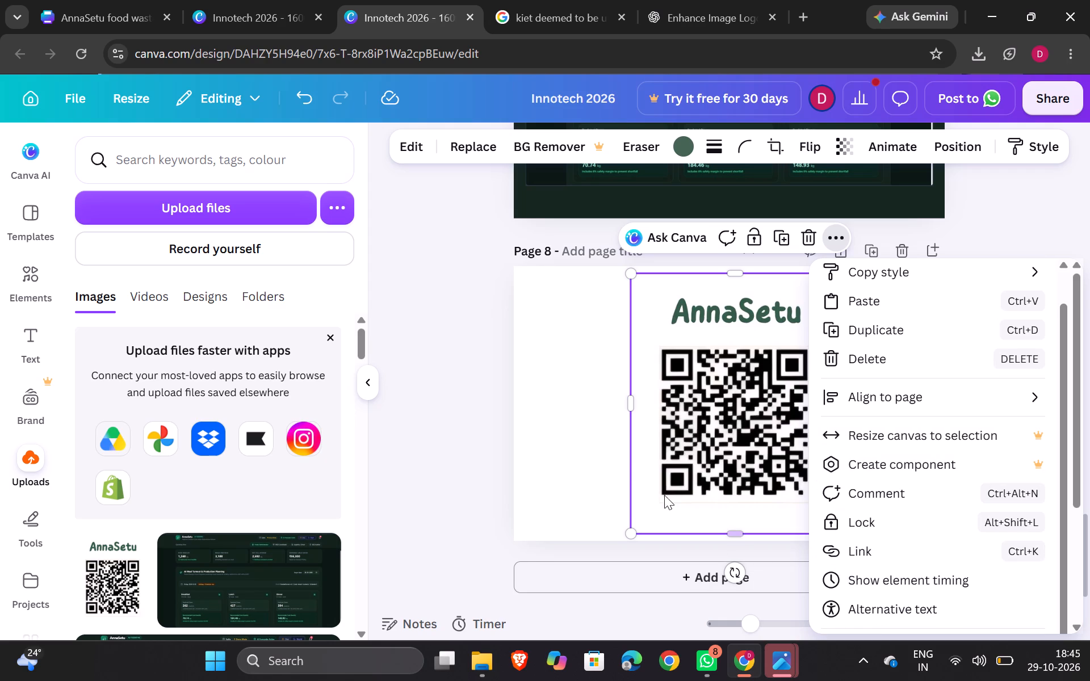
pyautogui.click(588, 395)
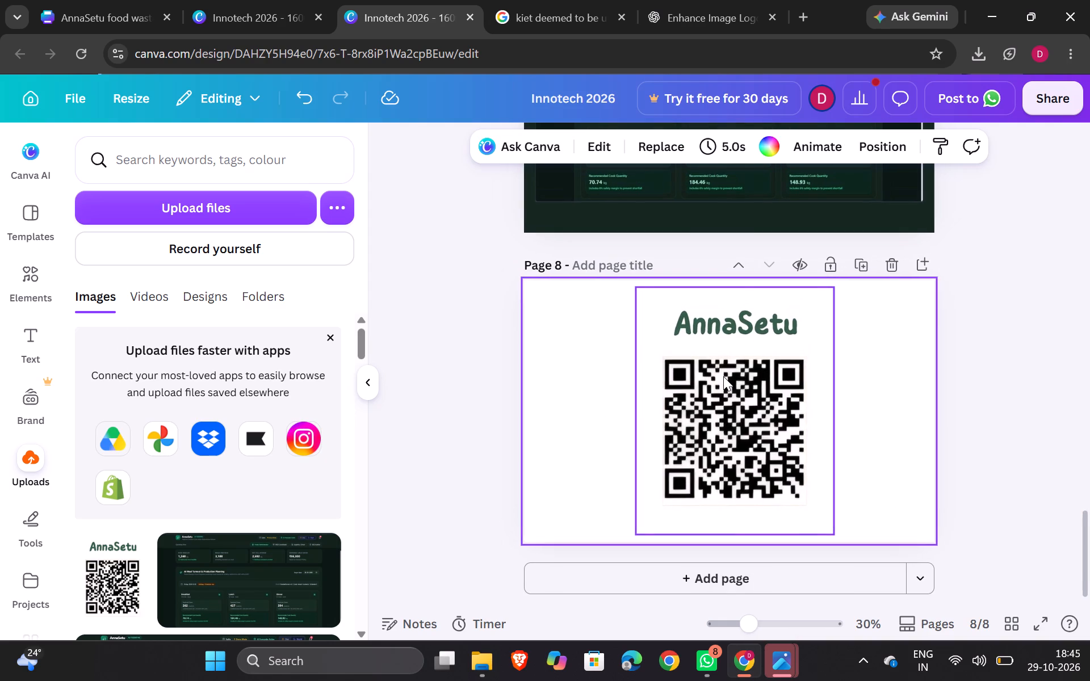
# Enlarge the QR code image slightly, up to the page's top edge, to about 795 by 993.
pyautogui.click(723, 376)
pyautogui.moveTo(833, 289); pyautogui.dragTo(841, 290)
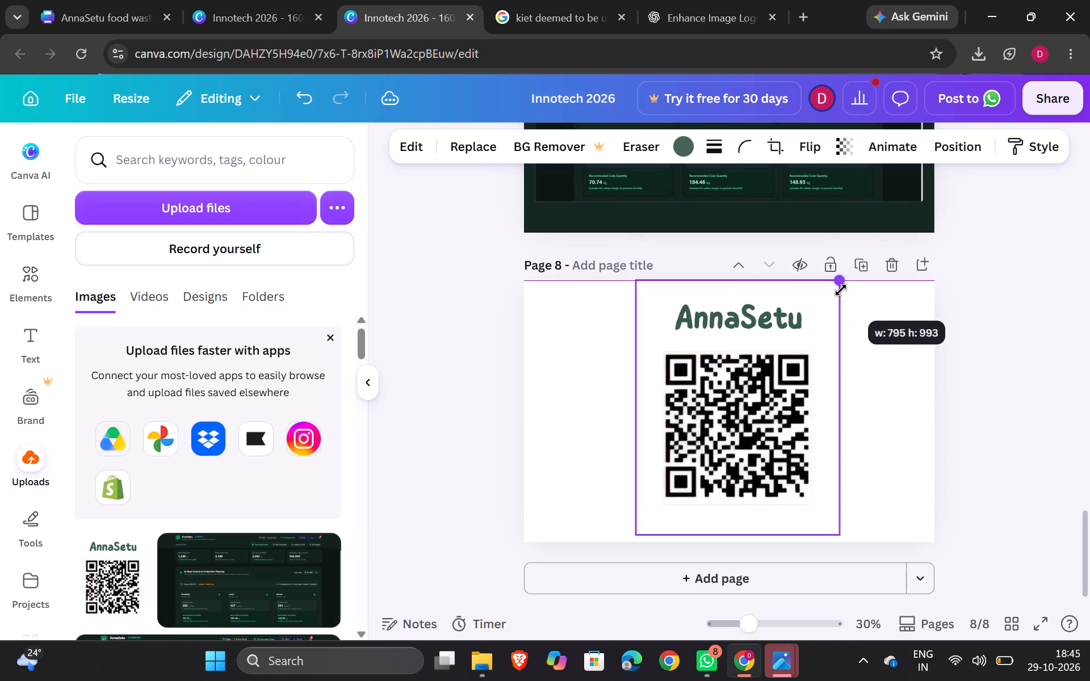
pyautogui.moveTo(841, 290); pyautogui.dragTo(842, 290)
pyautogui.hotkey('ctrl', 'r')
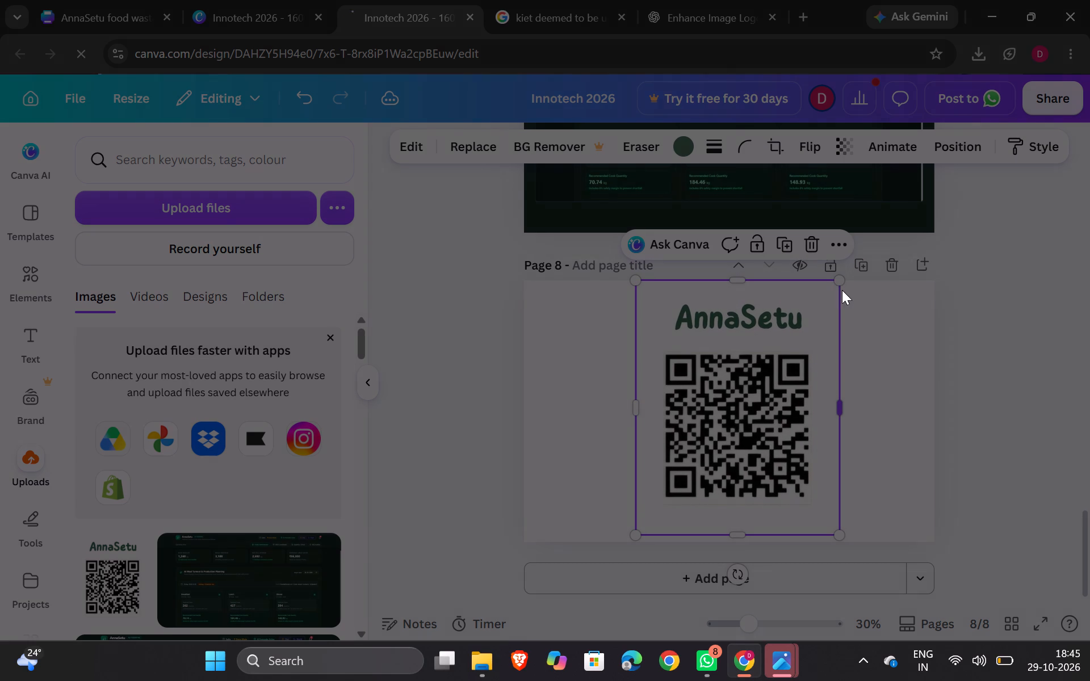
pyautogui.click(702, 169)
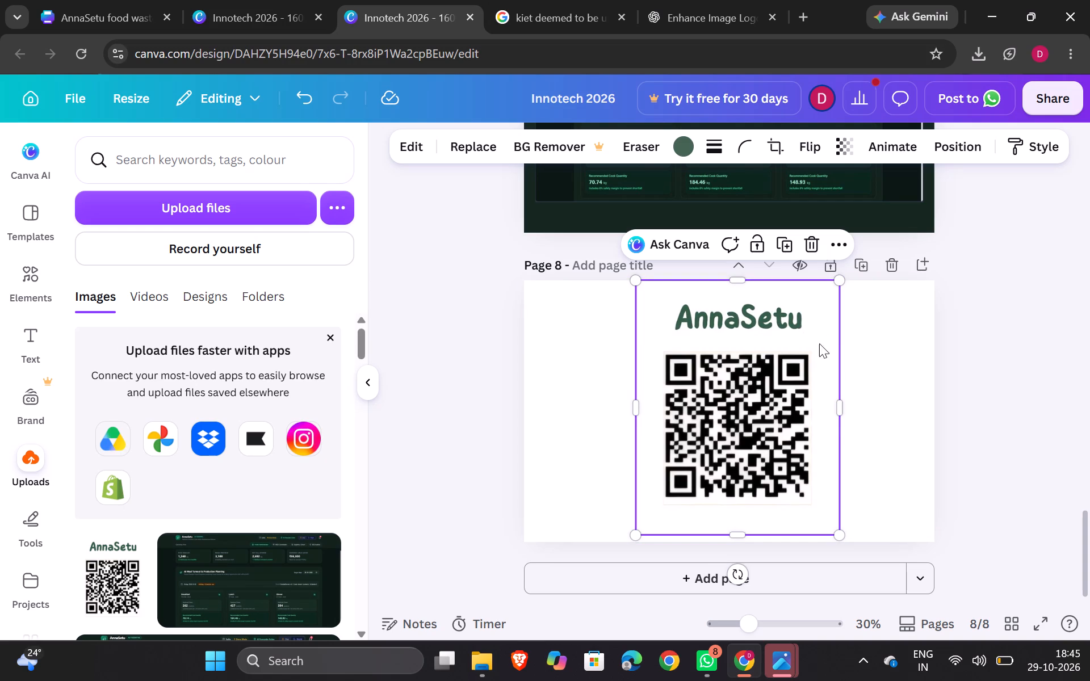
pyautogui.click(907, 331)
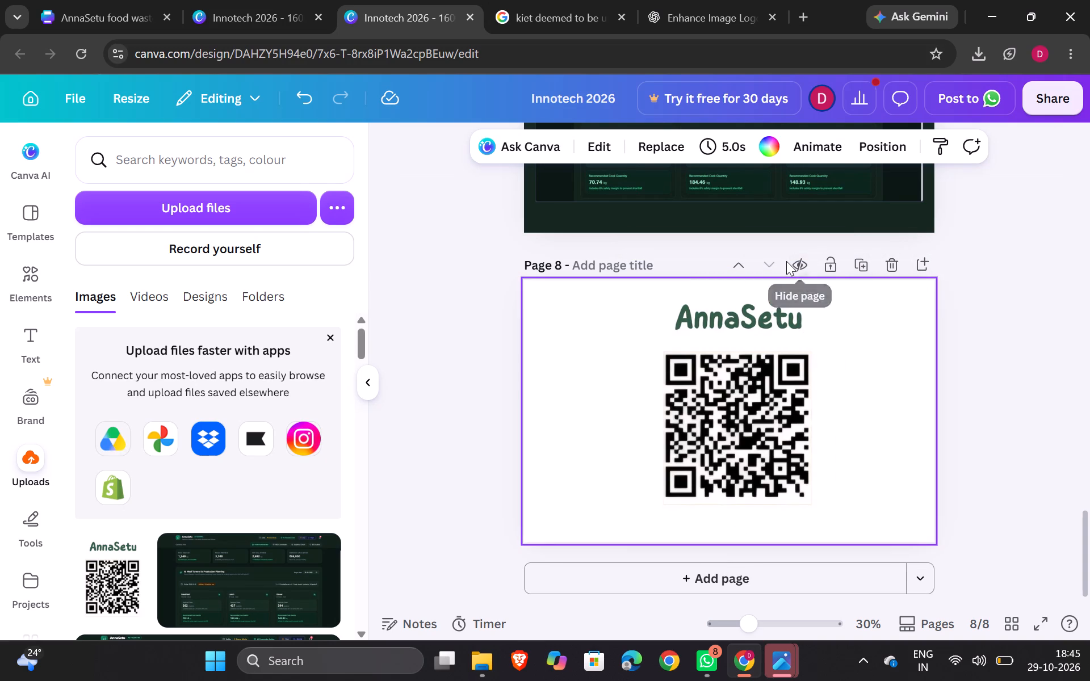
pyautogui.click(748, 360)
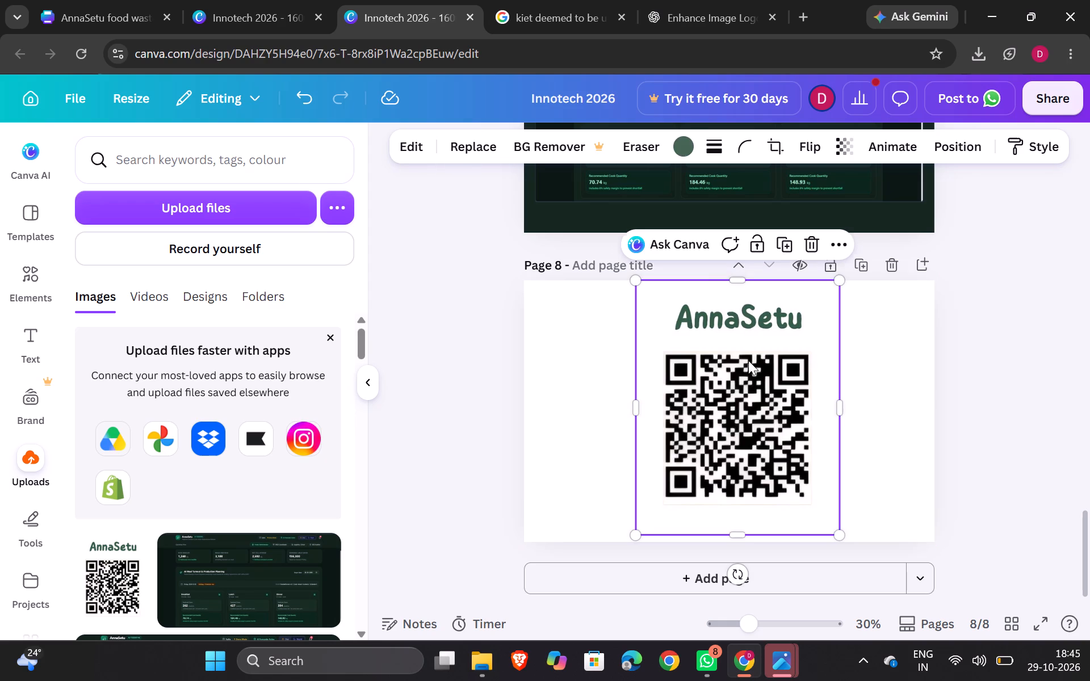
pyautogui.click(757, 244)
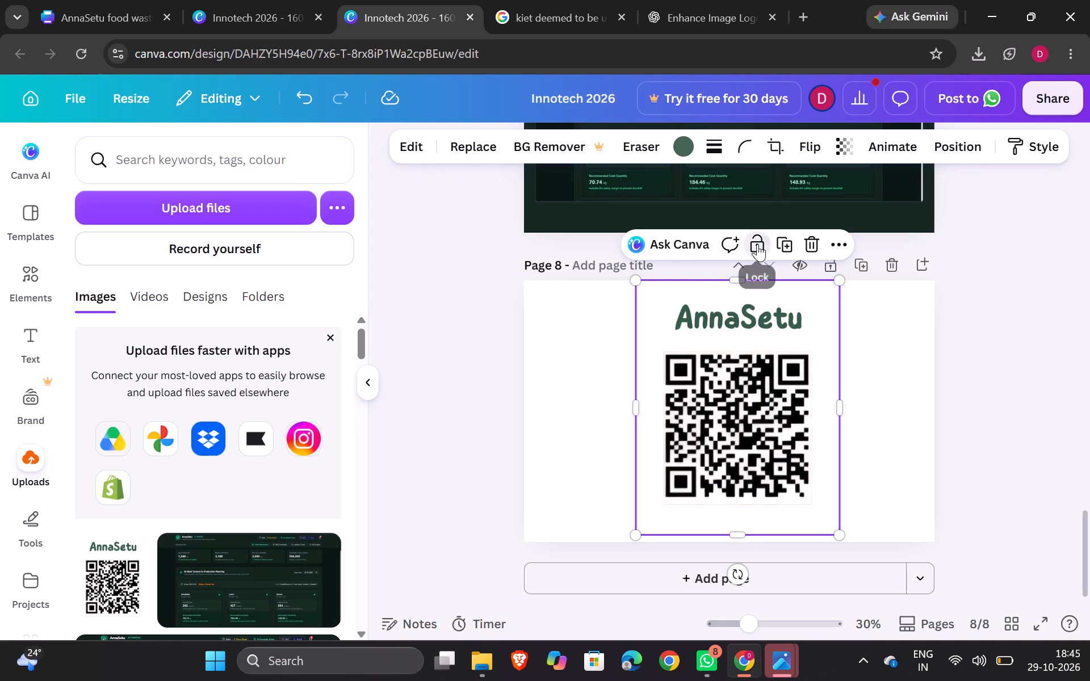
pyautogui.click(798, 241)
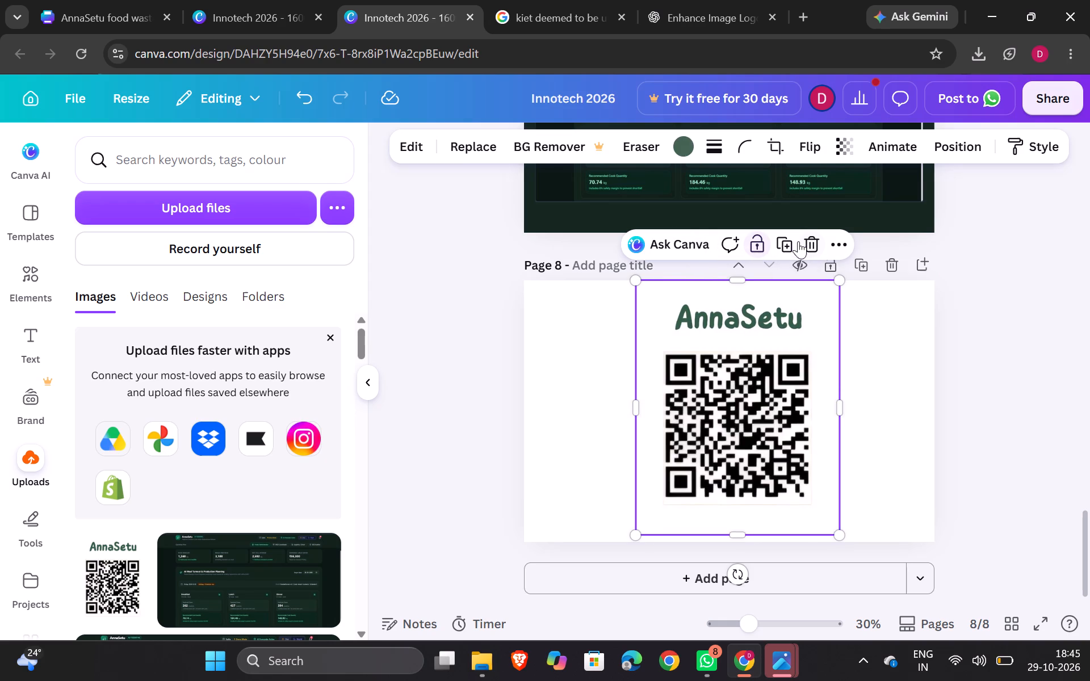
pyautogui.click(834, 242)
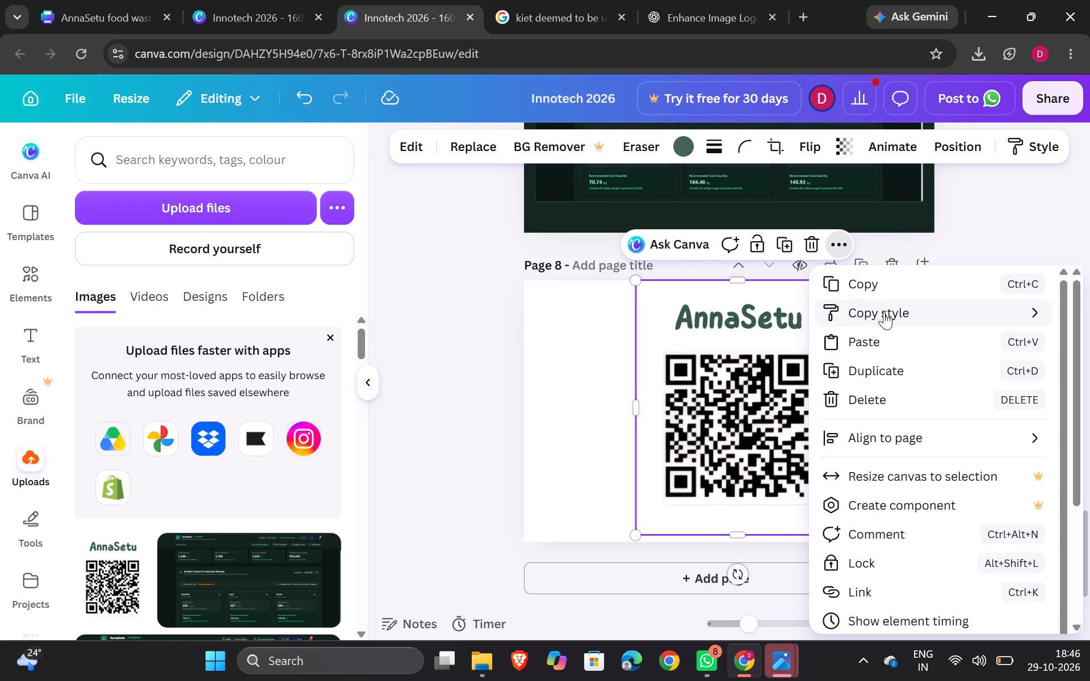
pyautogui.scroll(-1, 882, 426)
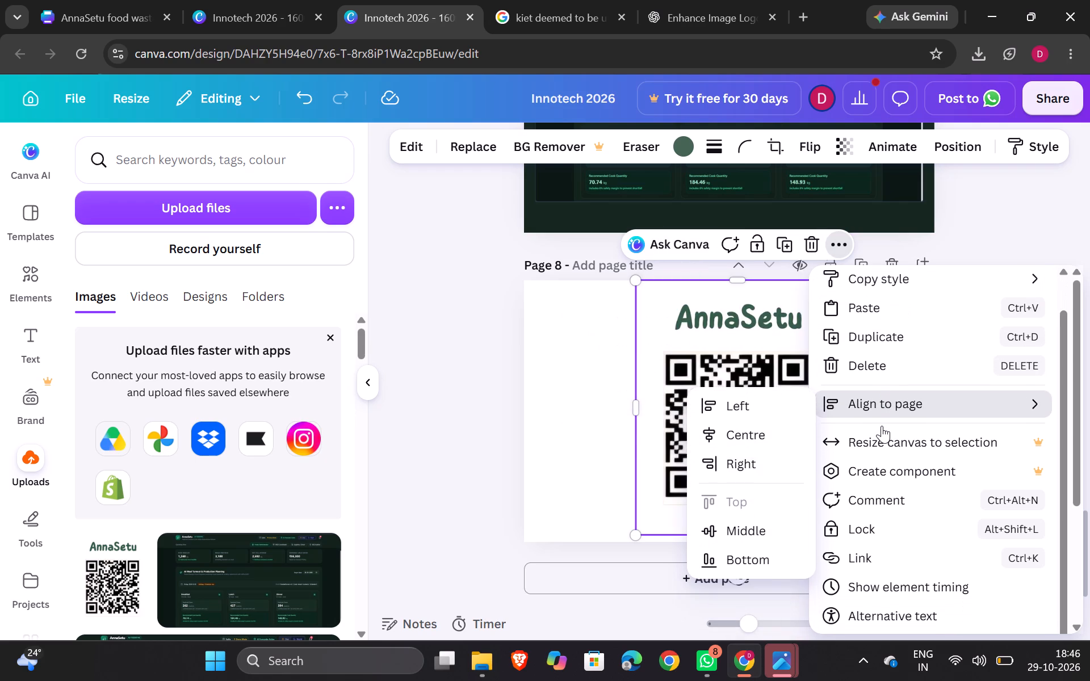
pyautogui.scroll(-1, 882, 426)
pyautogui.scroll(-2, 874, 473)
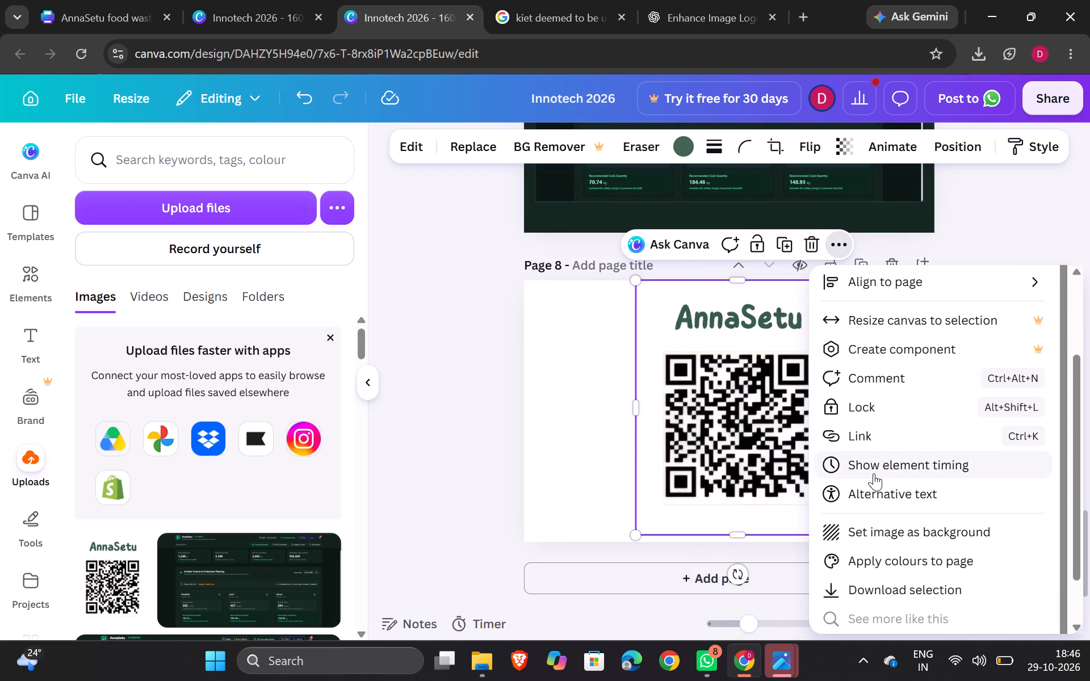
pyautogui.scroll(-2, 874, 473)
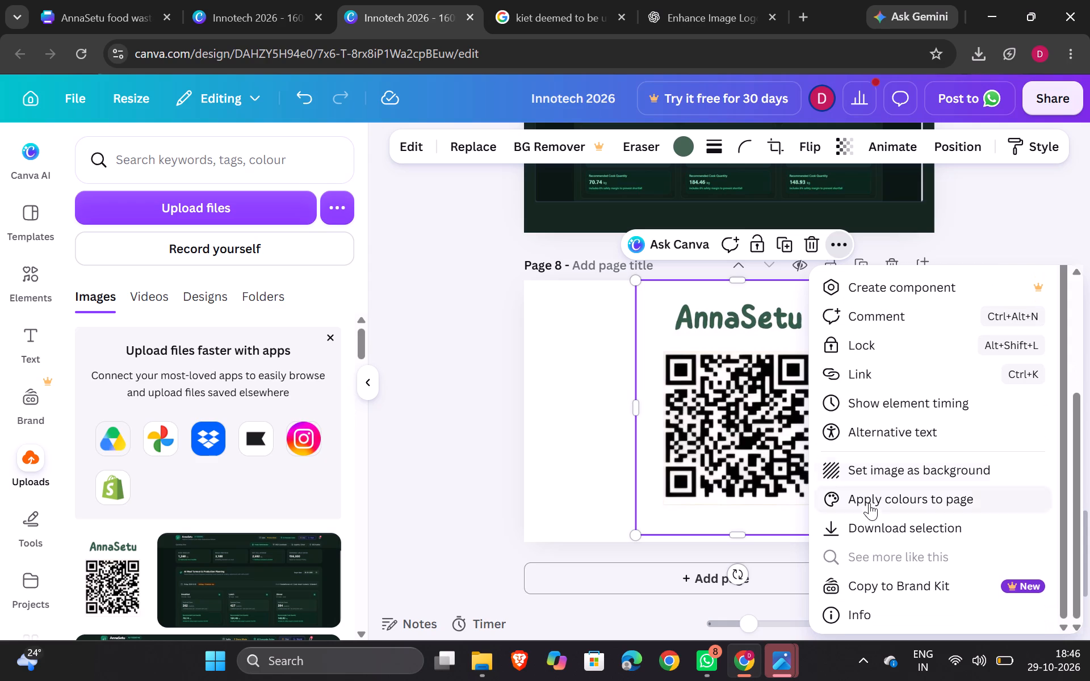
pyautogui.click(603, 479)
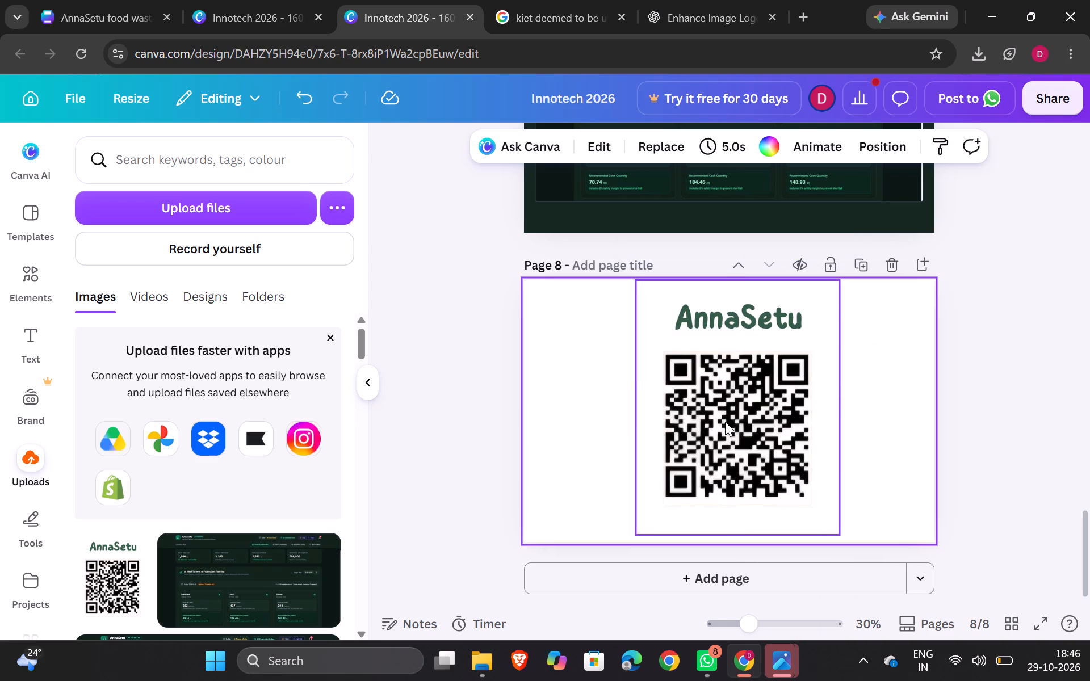
# Shrink the QR code image to about 713 wide and recentre it on page 8.
pyautogui.click(810, 356)
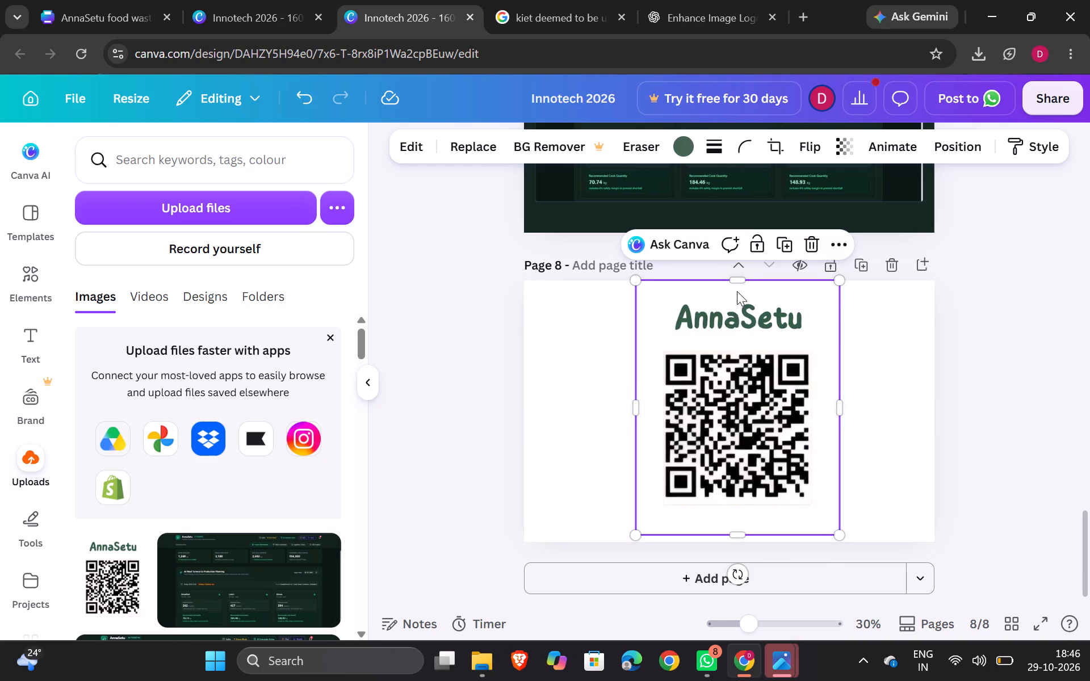
pyautogui.moveTo(836, 280); pyautogui.dragTo(820, 310)
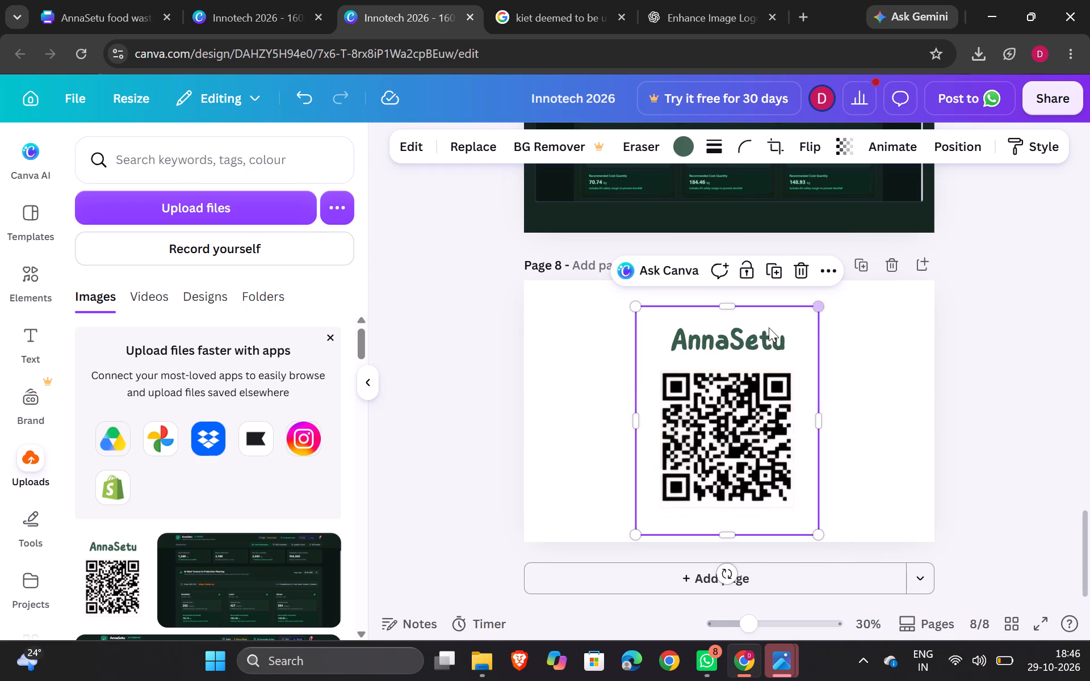
pyautogui.moveTo(745, 344); pyautogui.dragTo(743, 334)
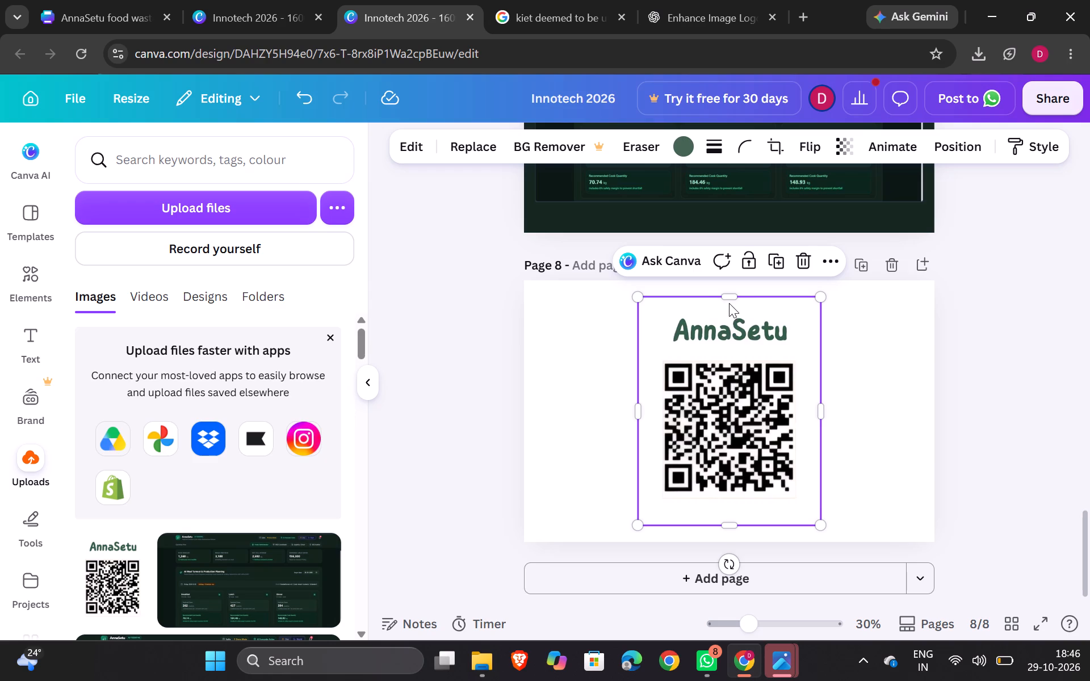
# Extend the QR code image's frame upward to slightly past the top edge of page 8.
pyautogui.moveTo(728, 299); pyautogui.dragTo(825, 313)
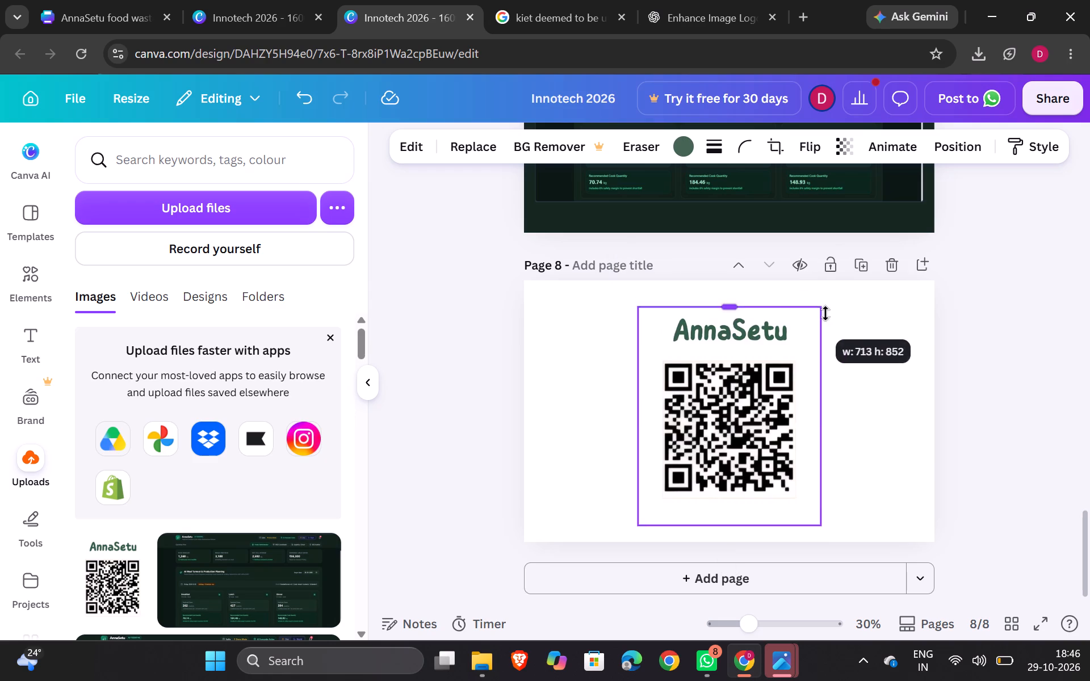
pyautogui.moveTo(825, 313); pyautogui.dragTo(809, 276)
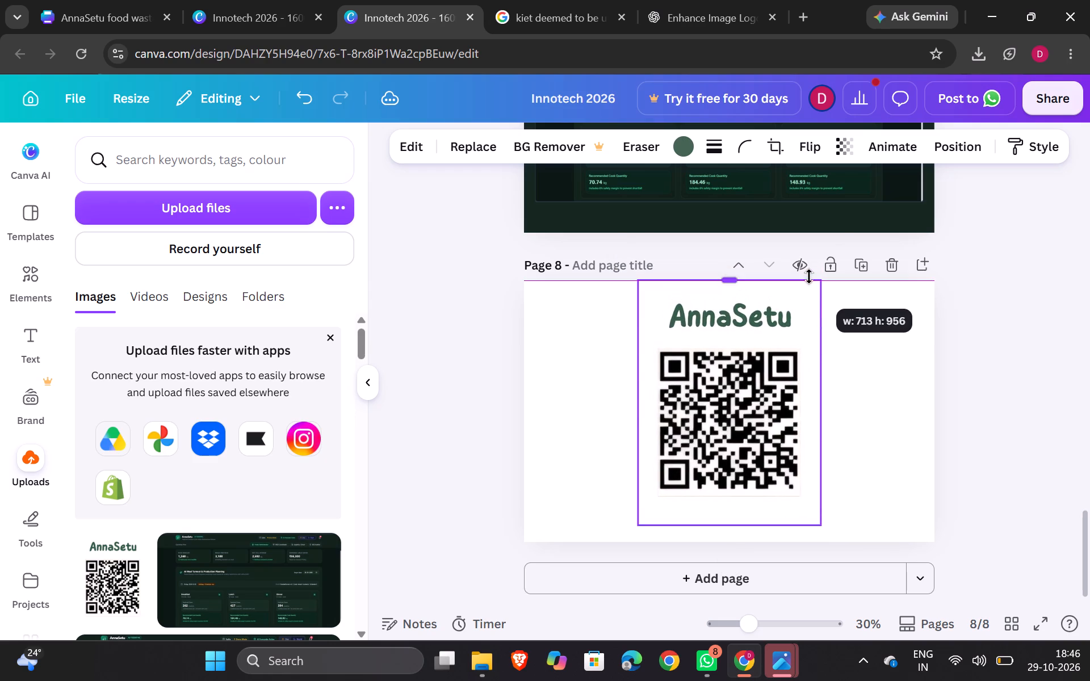
pyautogui.moveTo(809, 276); pyautogui.dragTo(809, 276)
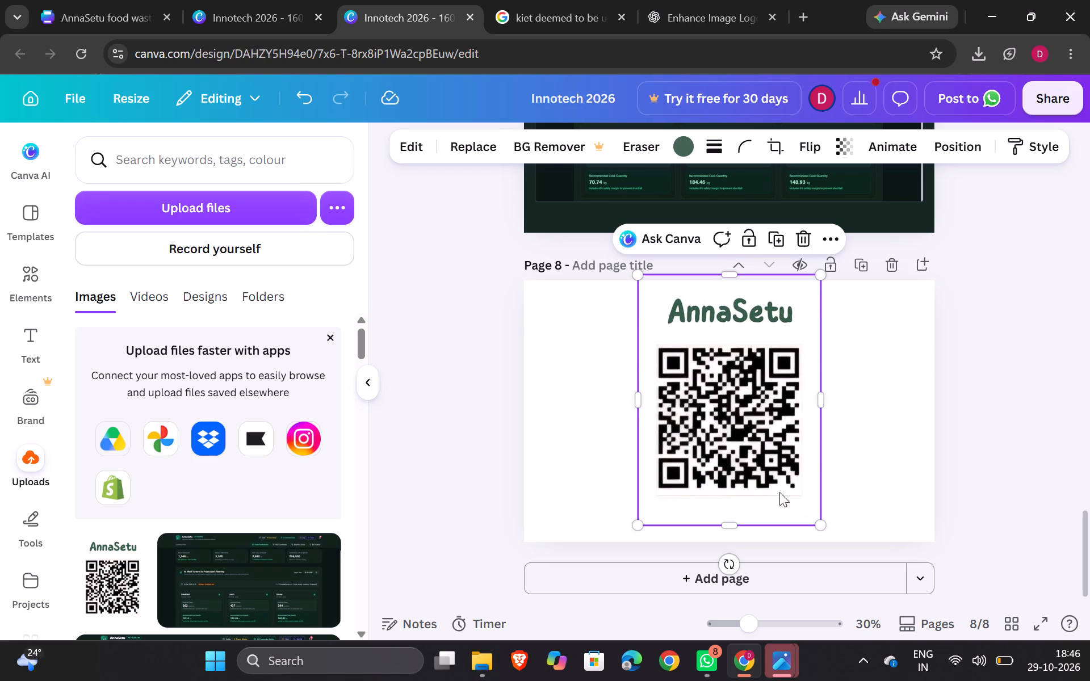
# Rotate the QR code image on page 8 a quarter turn clockwise so the AnnaSetu title runs vertically.
pyautogui.click(733, 561)
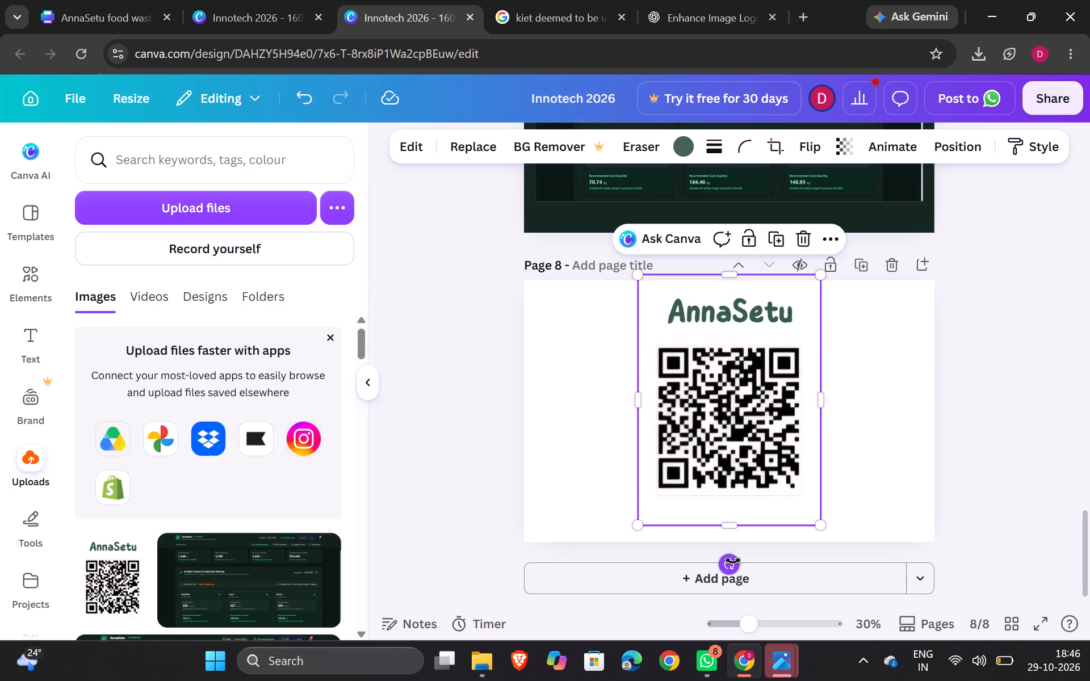
pyautogui.click(733, 562)
pyautogui.moveTo(723, 568); pyautogui.dragTo(563, 381)
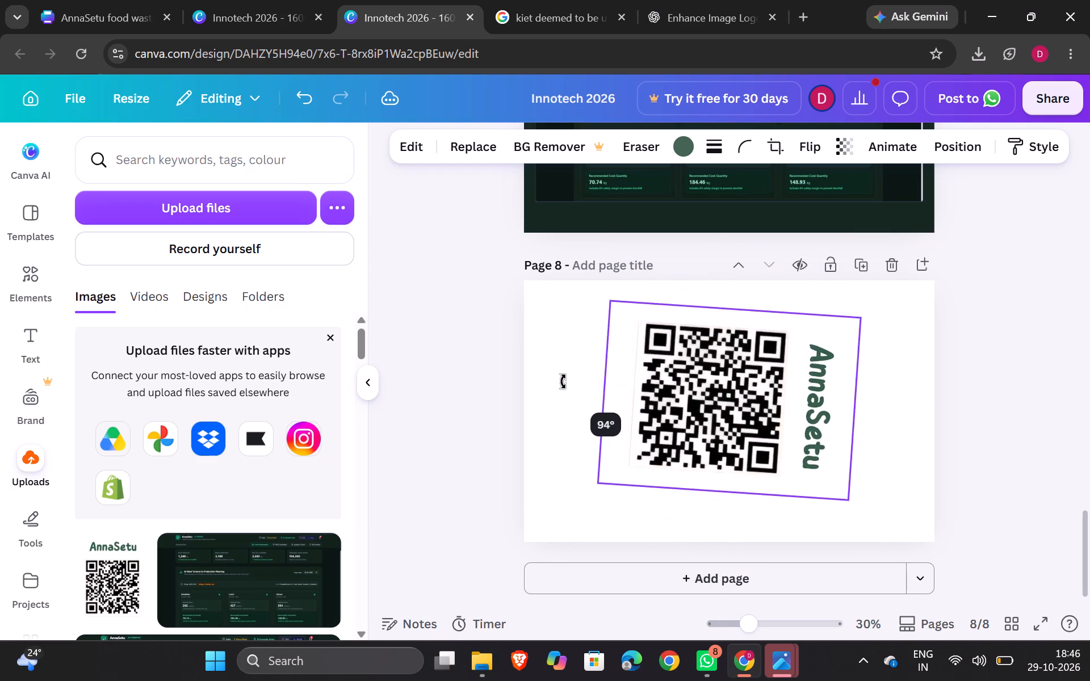
pyautogui.moveTo(563, 381); pyautogui.dragTo(566, 393)
# Enlarge the rotated QR code image and move it close to the centre of page 8.
pyautogui.moveTo(599, 494); pyautogui.dragTo(552, 520)
pyautogui.moveTo(655, 424); pyautogui.dragTo(664, 423)
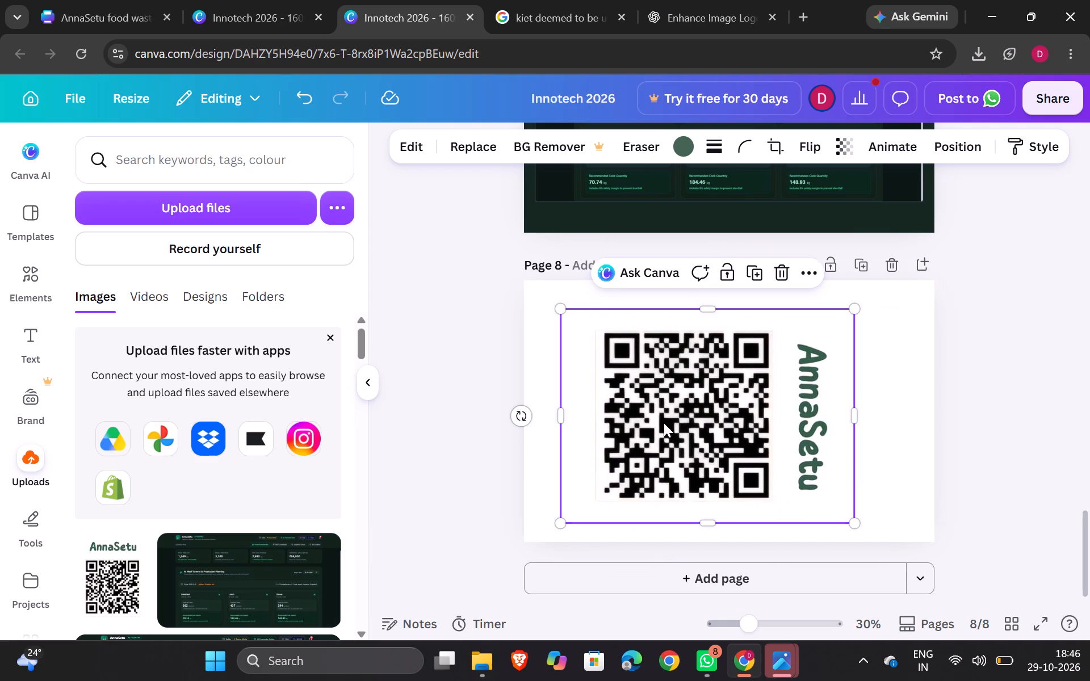
pyautogui.moveTo(664, 423); pyautogui.dragTo(679, 419)
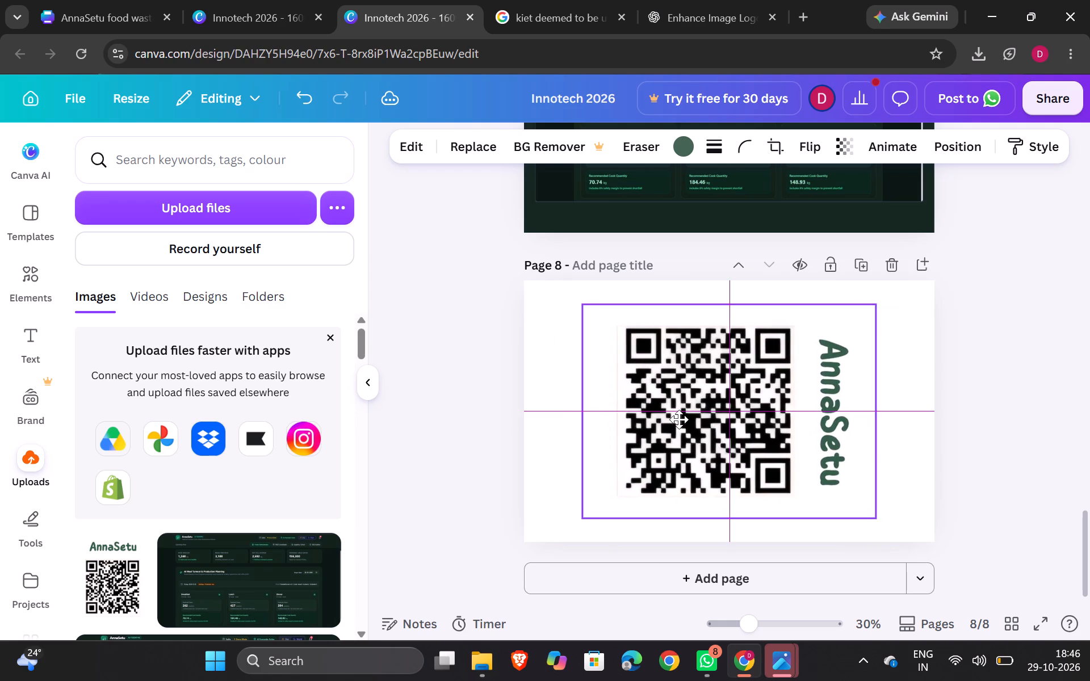
pyautogui.moveTo(679, 419); pyautogui.dragTo(687, 419)
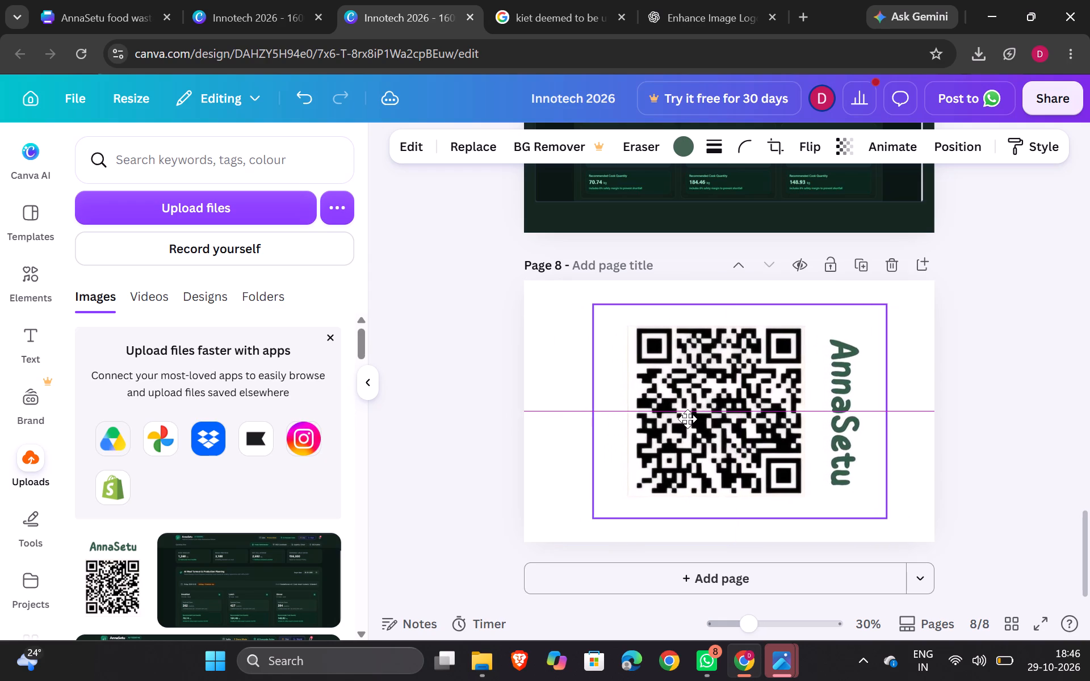
pyautogui.moveTo(687, 419); pyautogui.dragTo(684, 418)
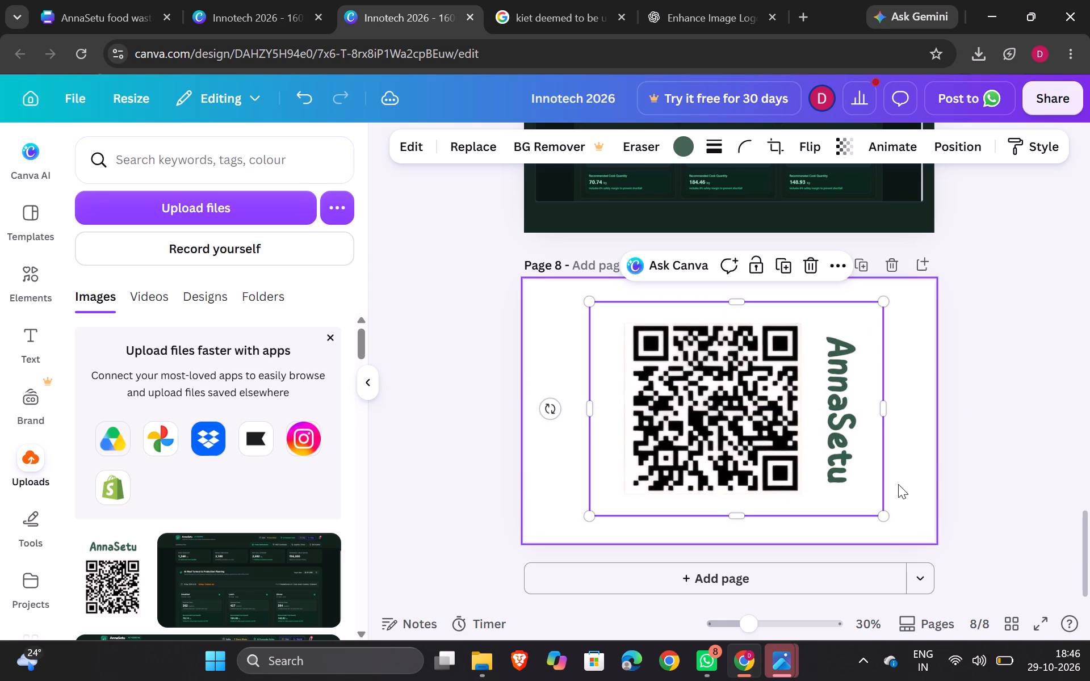
# Enlarge the rotated QR code image further to nearly the full height of page 8, recentre it and deselect it.
pyautogui.moveTo(882, 517); pyautogui.dragTo(907, 540)
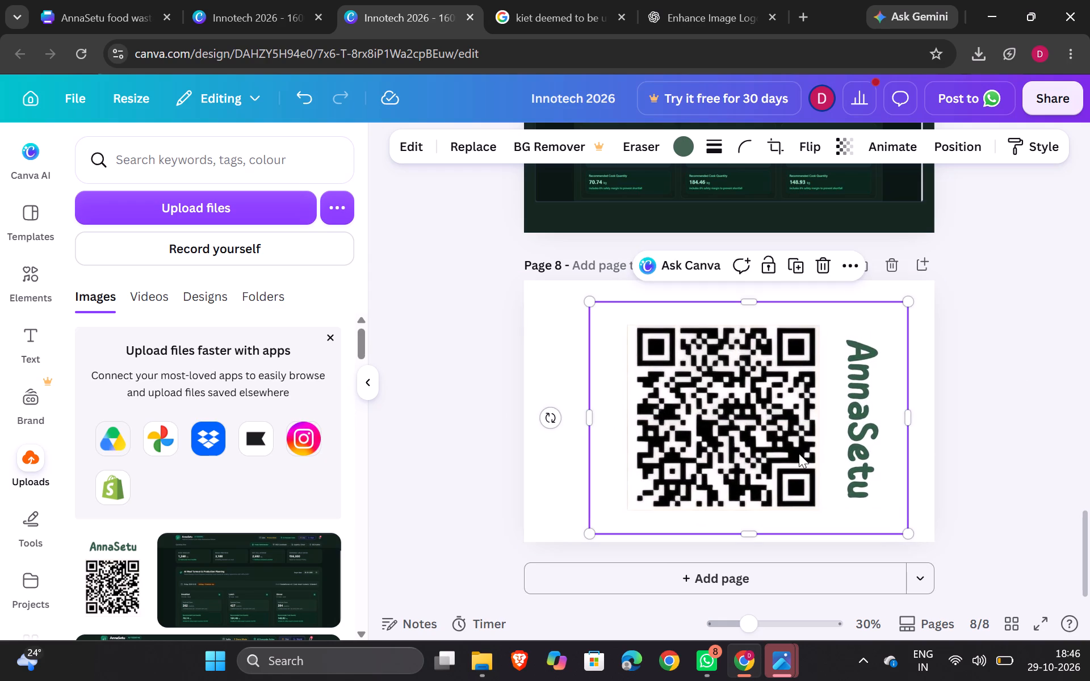
pyautogui.moveTo(799, 453); pyautogui.dragTo(786, 443)
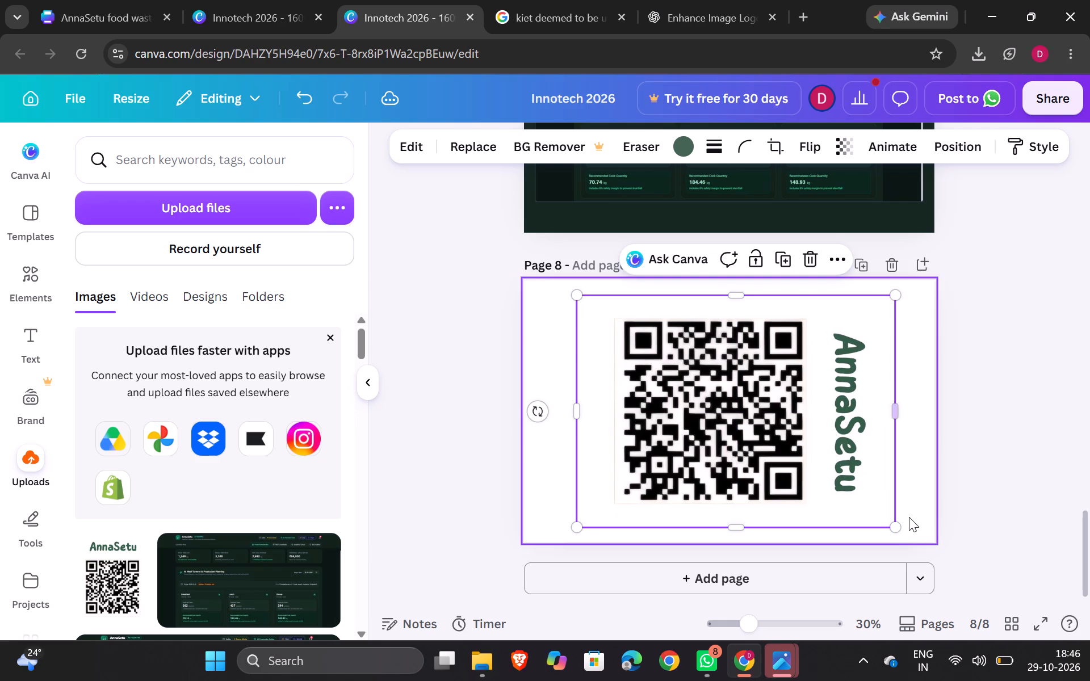
pyautogui.moveTo(899, 521); pyautogui.dragTo(908, 530)
pyautogui.moveTo(782, 452); pyautogui.dragTo(772, 444)
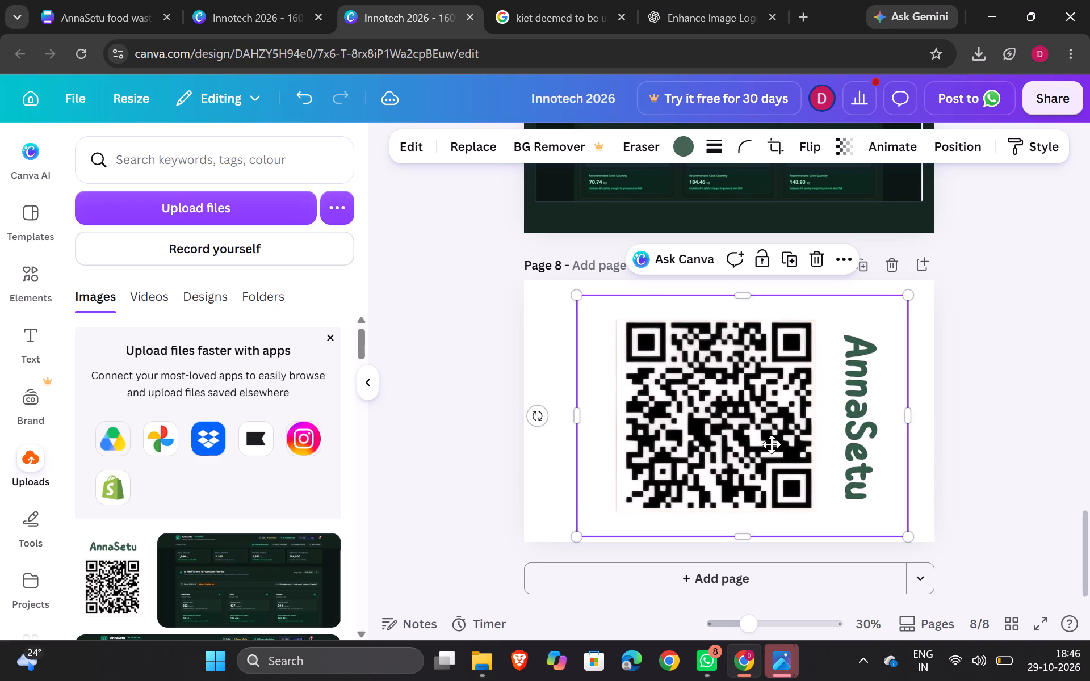
pyautogui.moveTo(772, 444); pyautogui.dragTo(778, 442)
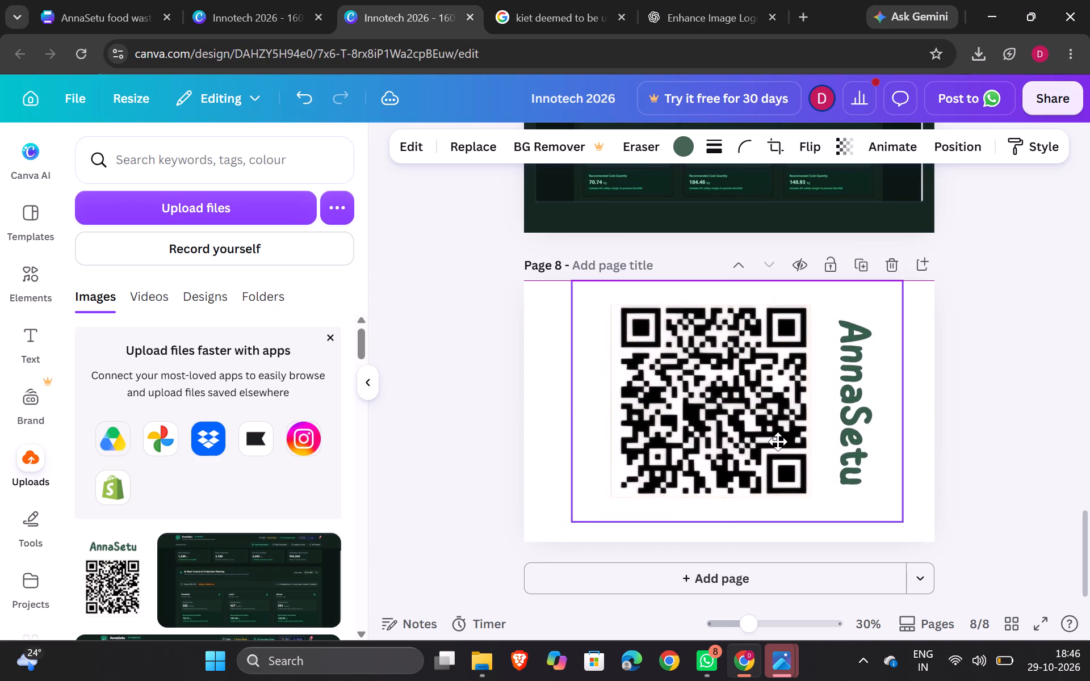
pyautogui.moveTo(778, 442); pyautogui.dragTo(775, 444)
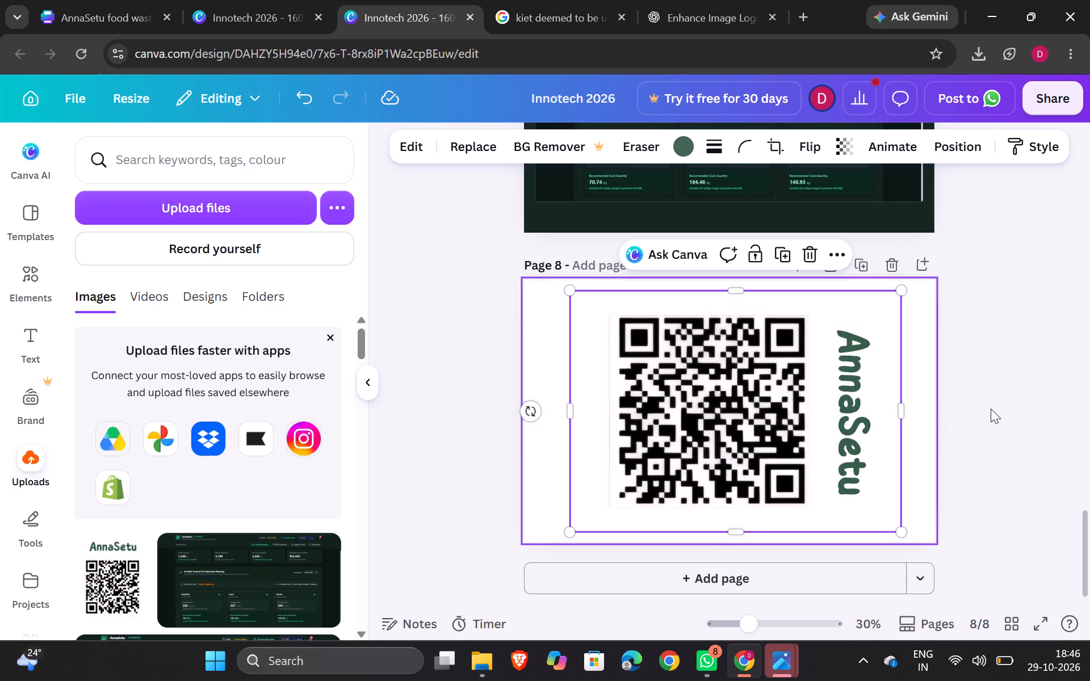
pyautogui.click(991, 409)
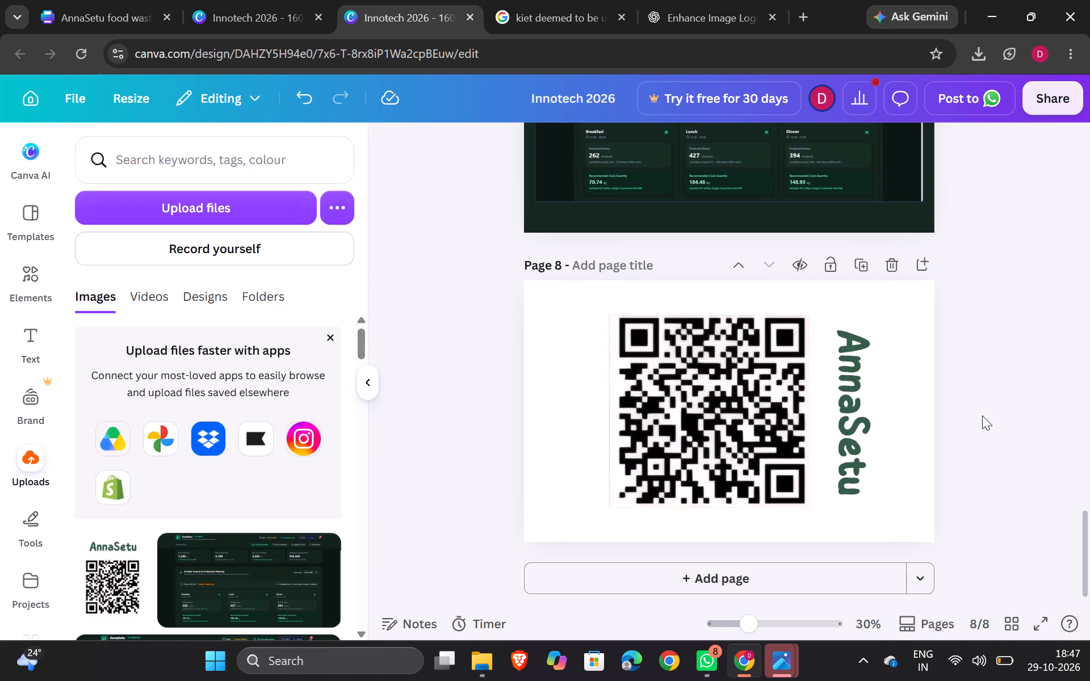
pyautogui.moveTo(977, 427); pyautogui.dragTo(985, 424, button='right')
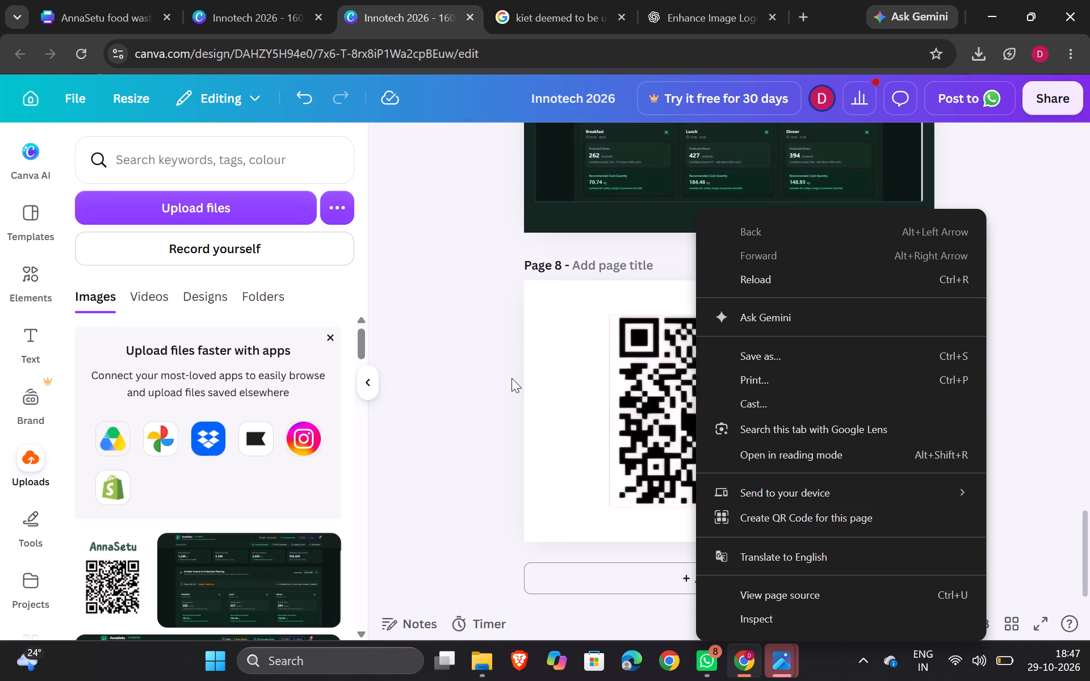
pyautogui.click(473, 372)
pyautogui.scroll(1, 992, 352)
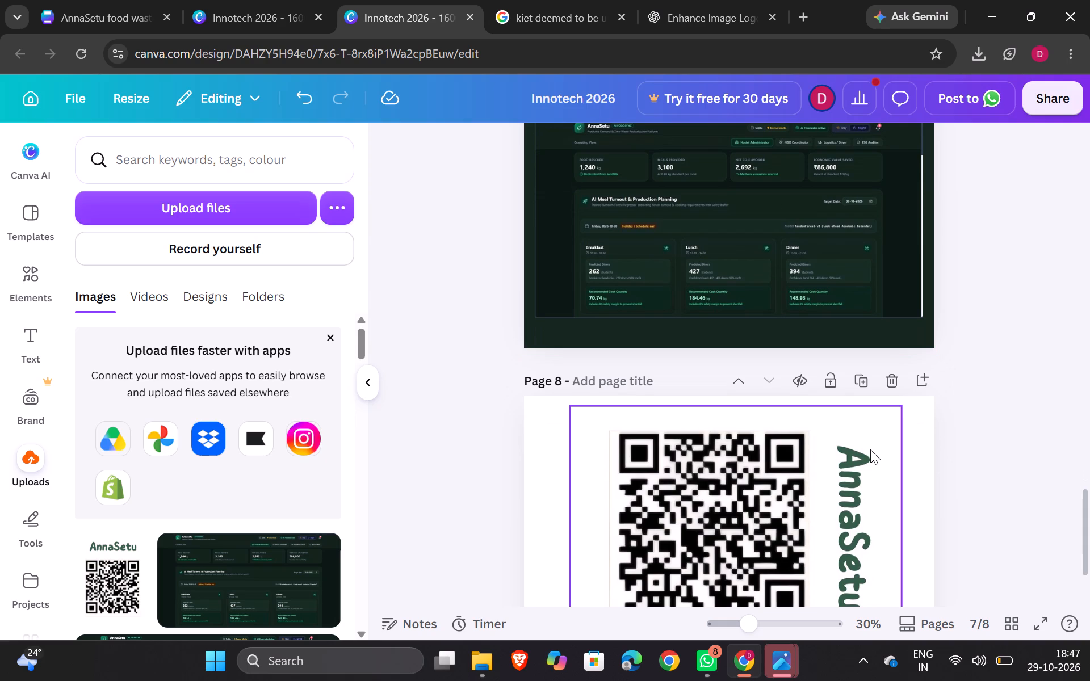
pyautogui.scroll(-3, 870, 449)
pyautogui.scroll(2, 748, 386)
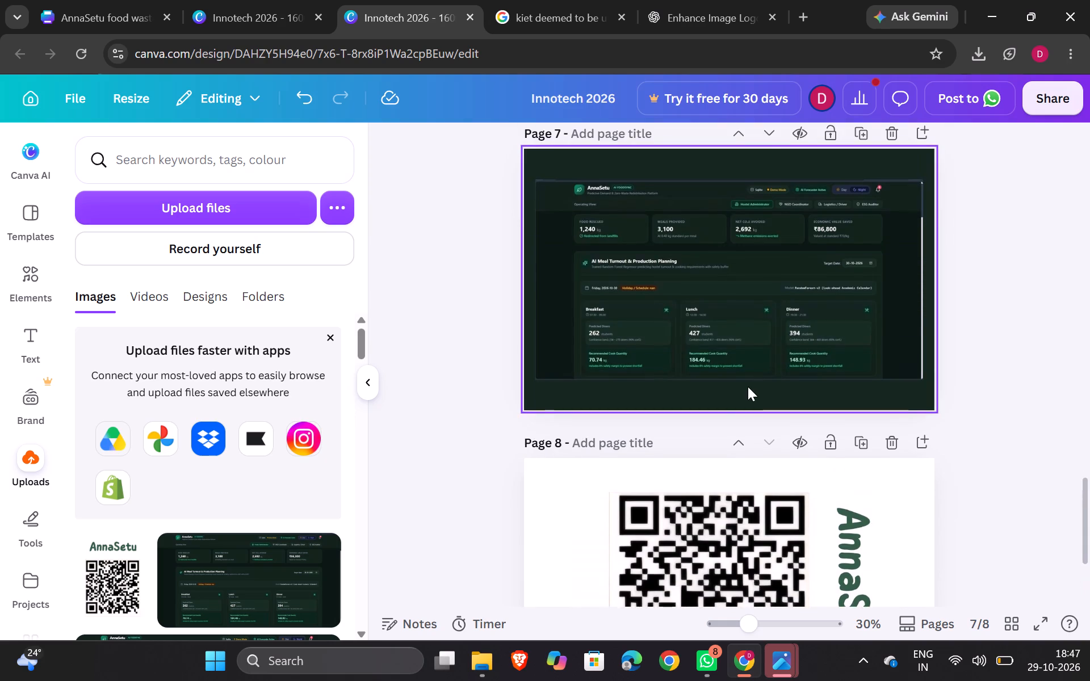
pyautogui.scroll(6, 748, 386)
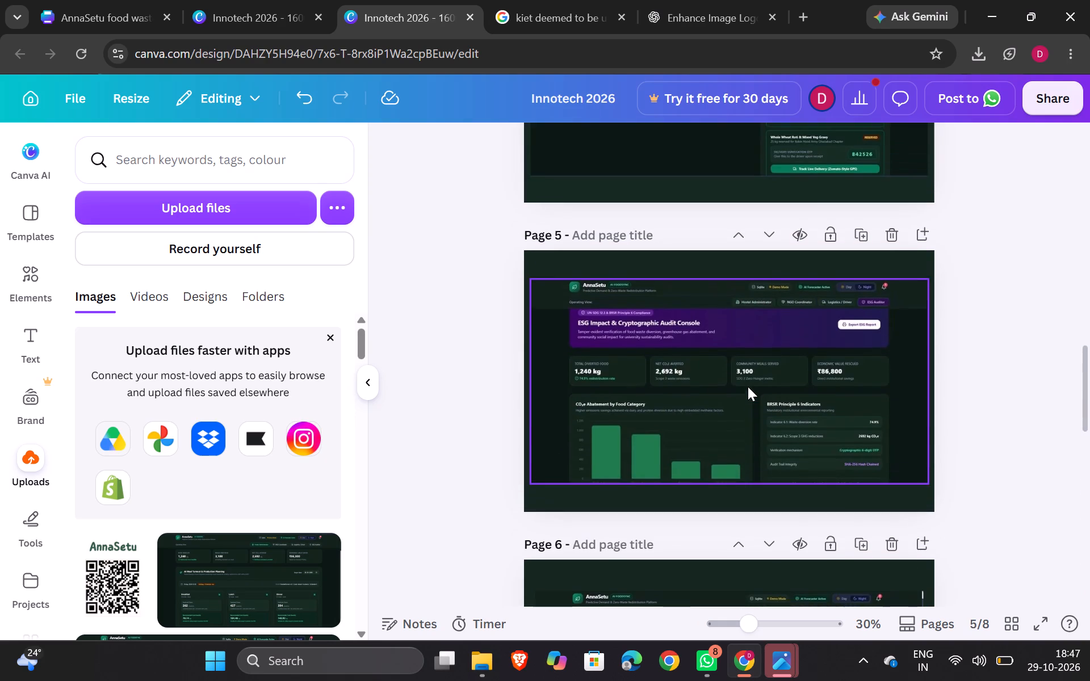
# Review the layout of all the presentation pages, from page 1 through the QR code on page 8.
pyautogui.scroll(5, 748, 386)
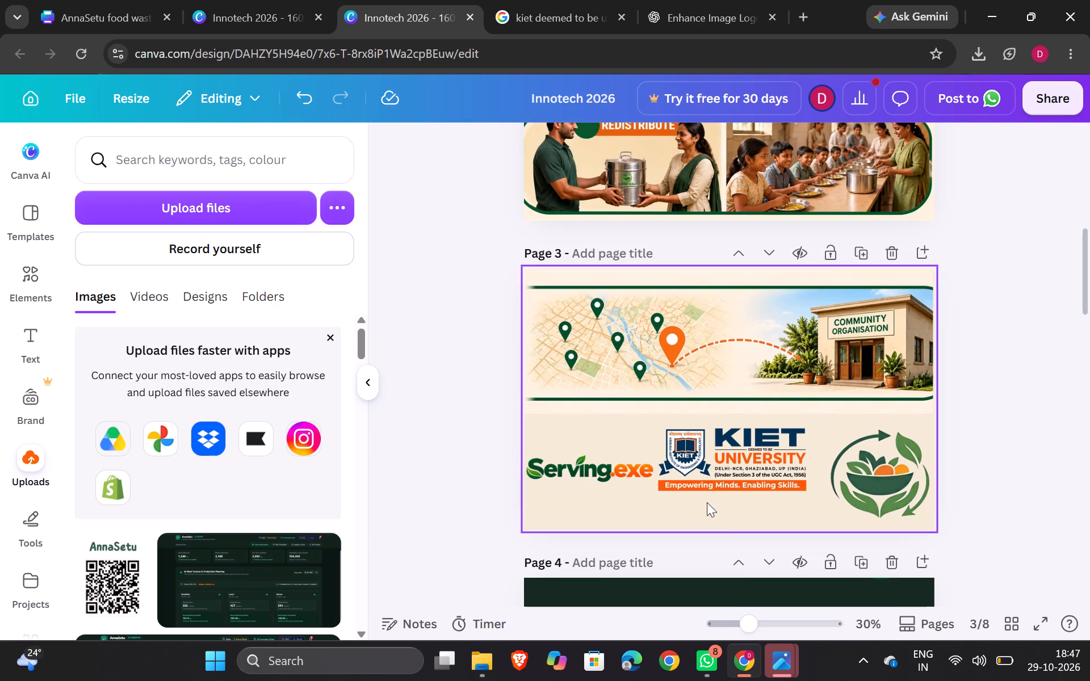
pyautogui.scroll(1, 869, 481)
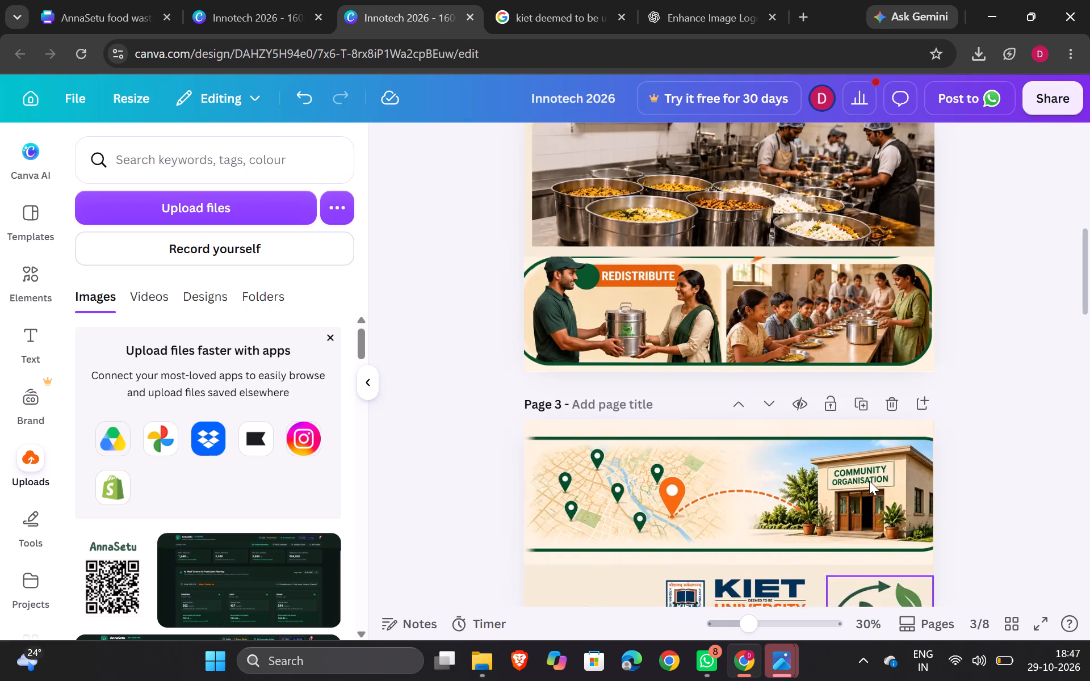
pyautogui.scroll(2, 869, 481)
pyautogui.scroll(2, 764, 411)
pyautogui.scroll(-1, 764, 411)
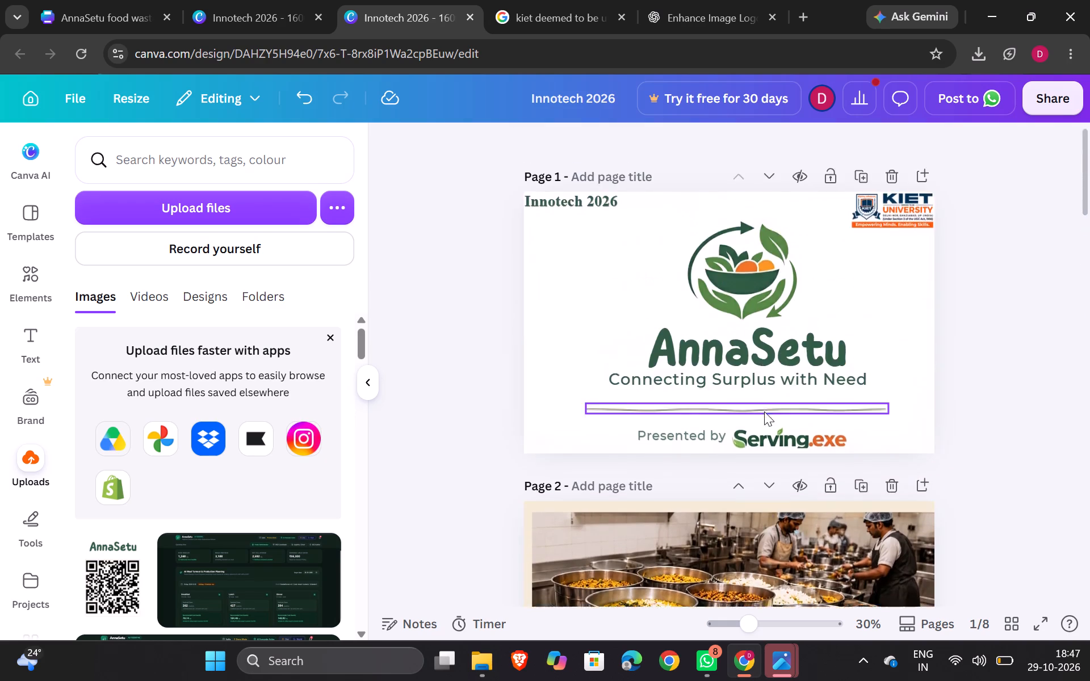
pyautogui.scroll(-2, 764, 411)
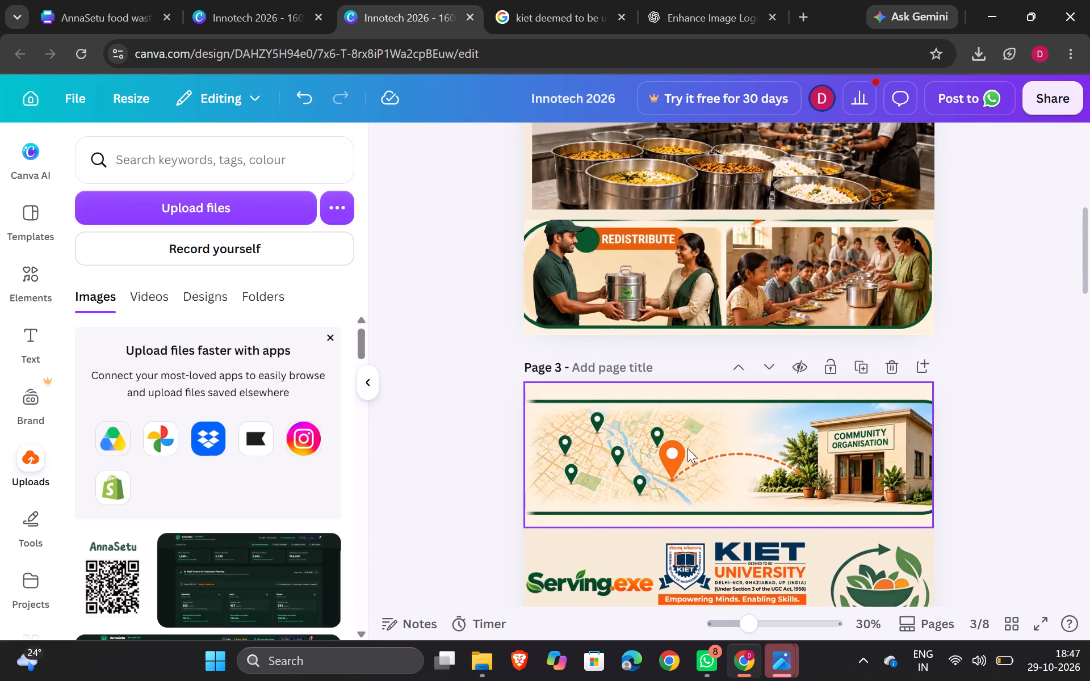
pyautogui.scroll(-6, 722, 453)
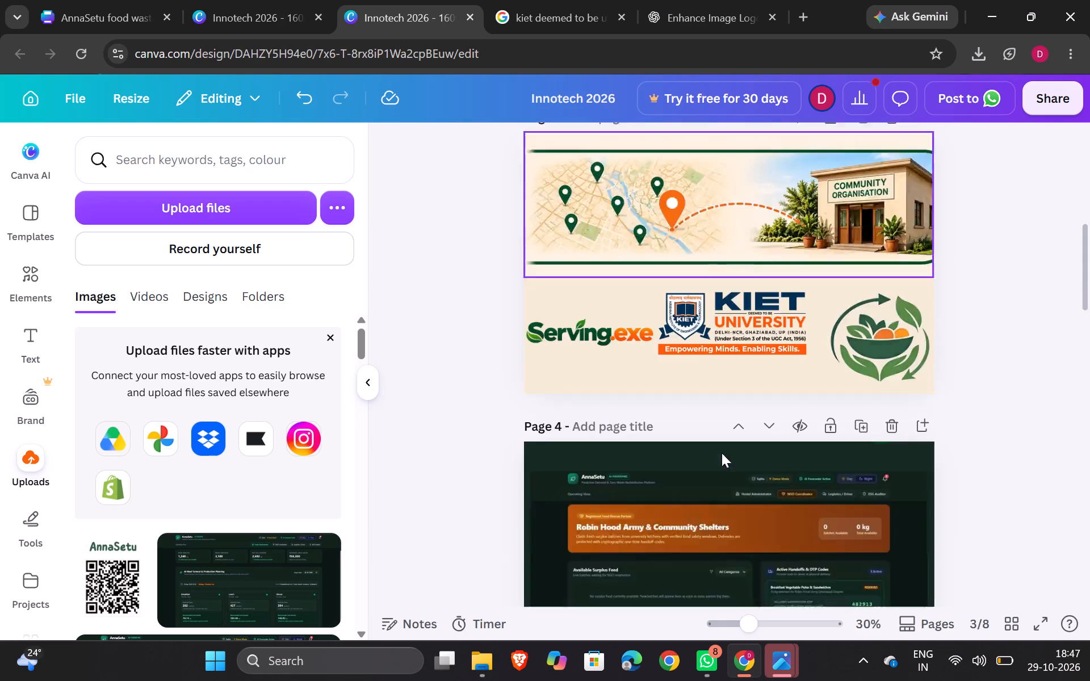
pyautogui.scroll(-4, 722, 453)
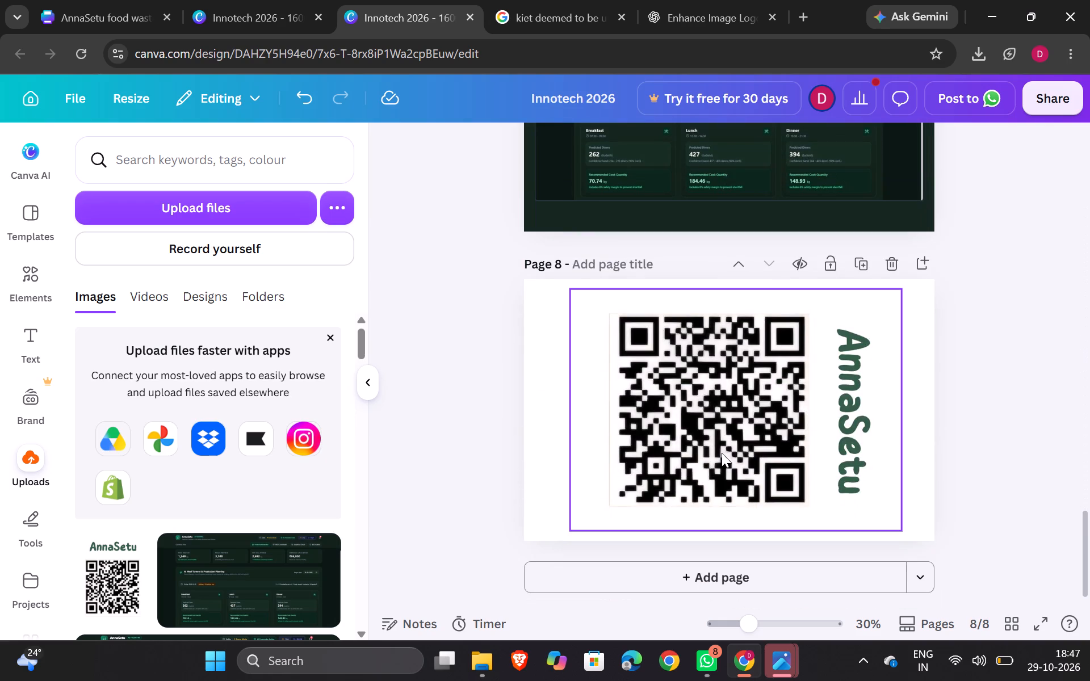
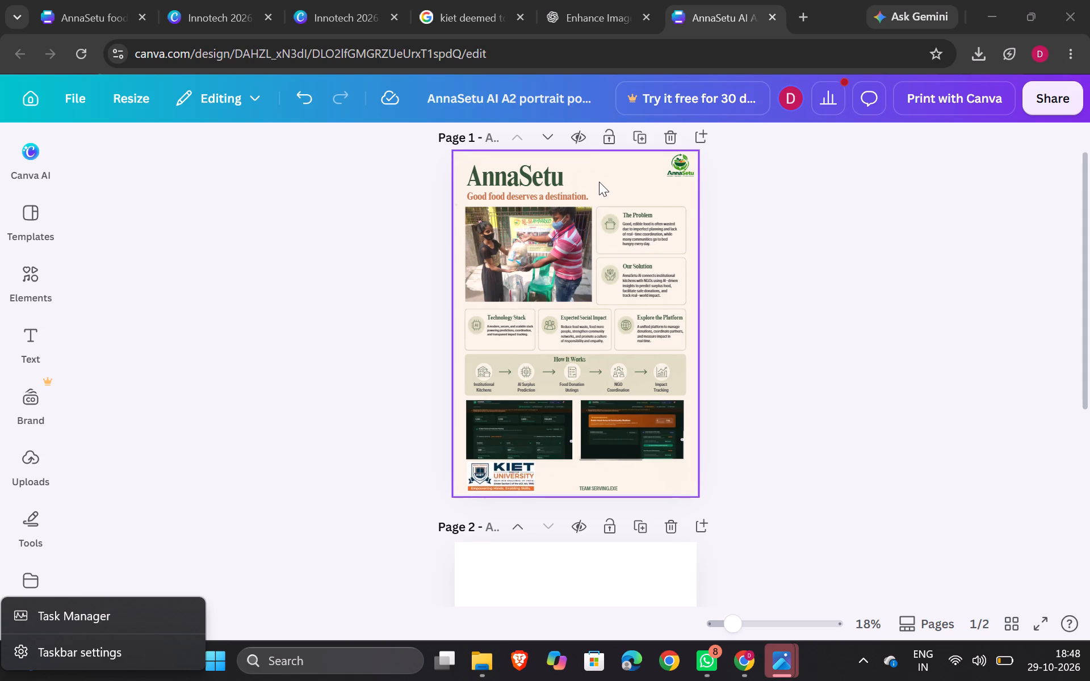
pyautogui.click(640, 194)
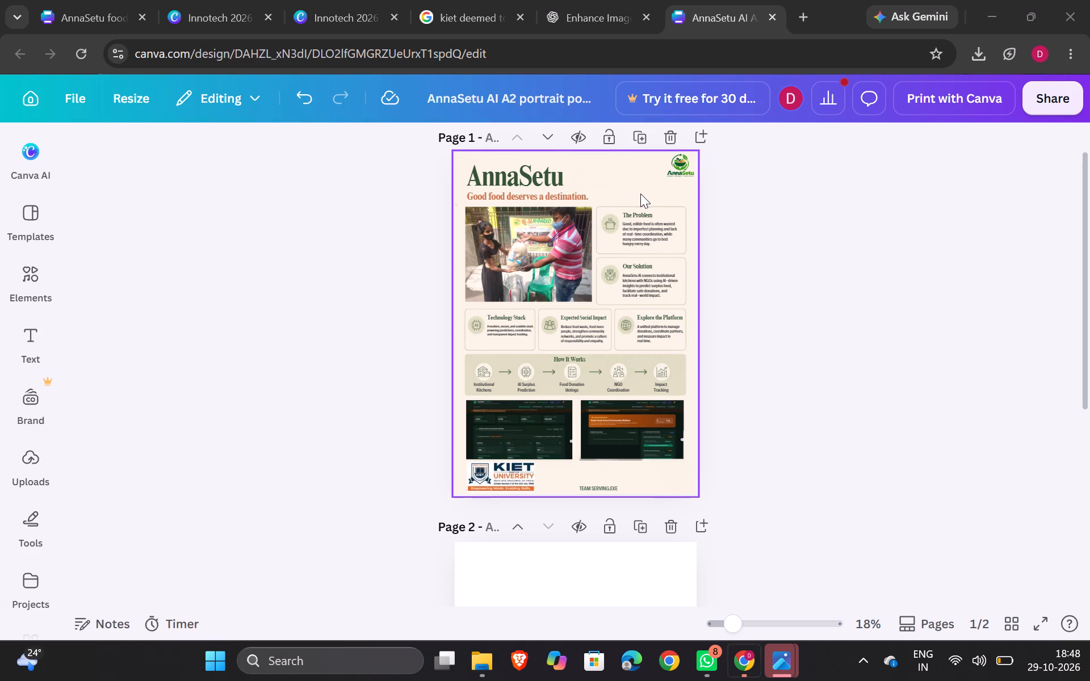
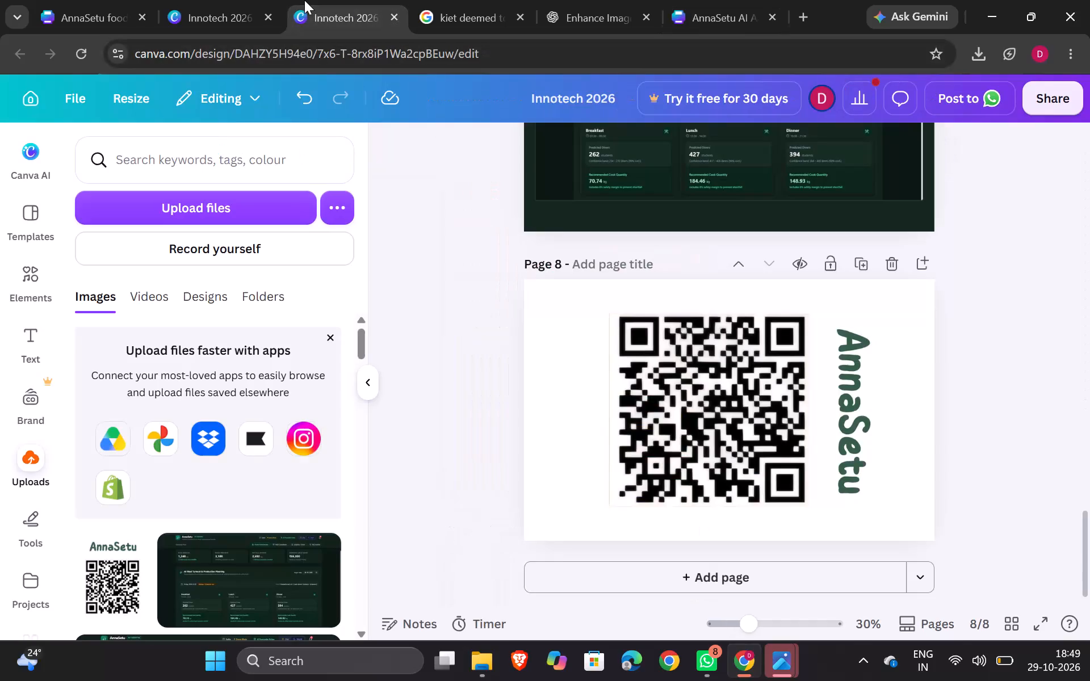
# Save the Innotech 2026 design.
pyautogui.scroll(1, 582, 294)
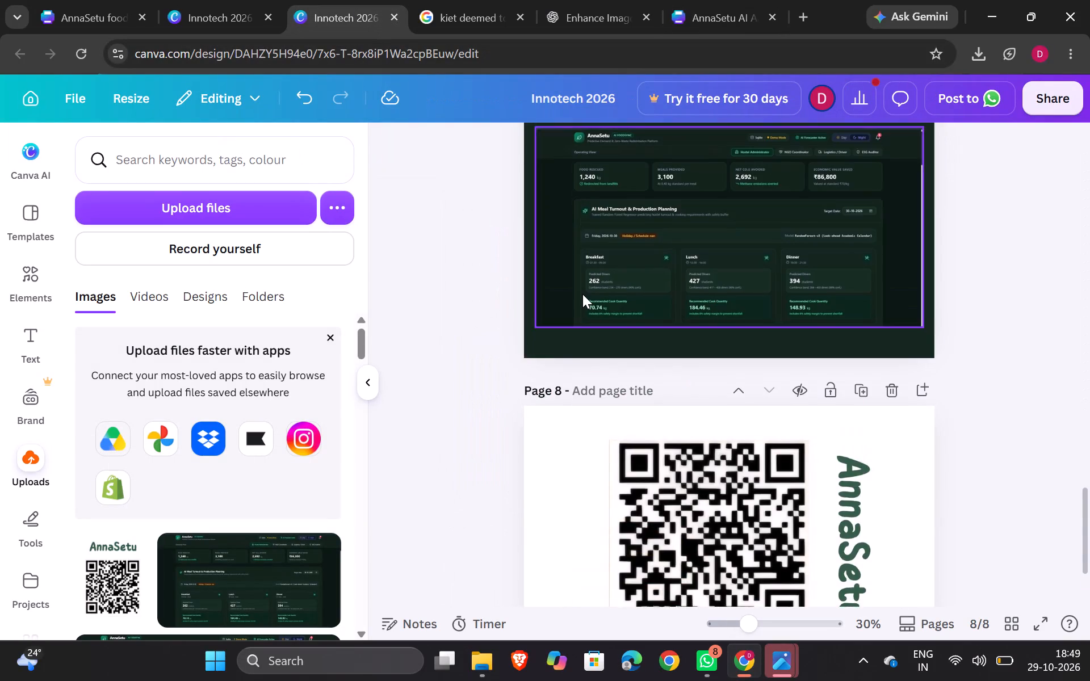
pyautogui.scroll(7, 582, 294)
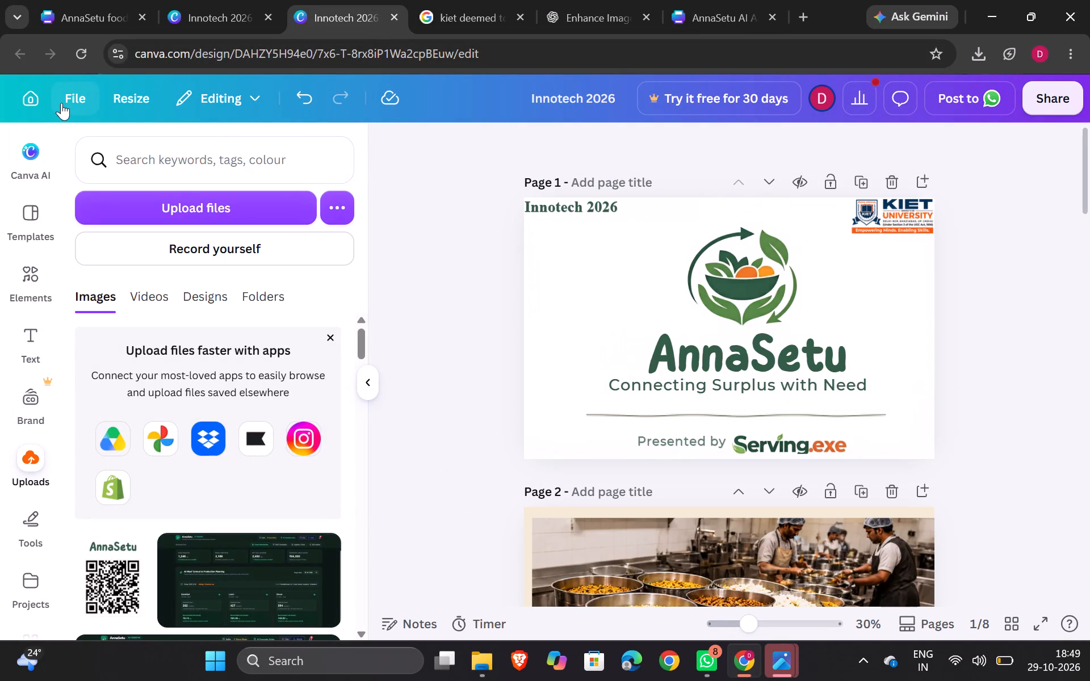
pyautogui.hotkey('ctrl', 's')
# Collapse the uploads area and move the KIET University logo on page 1 slightly inward from the page's top-right corner.
pyautogui.scroll(-2, 20, 423)
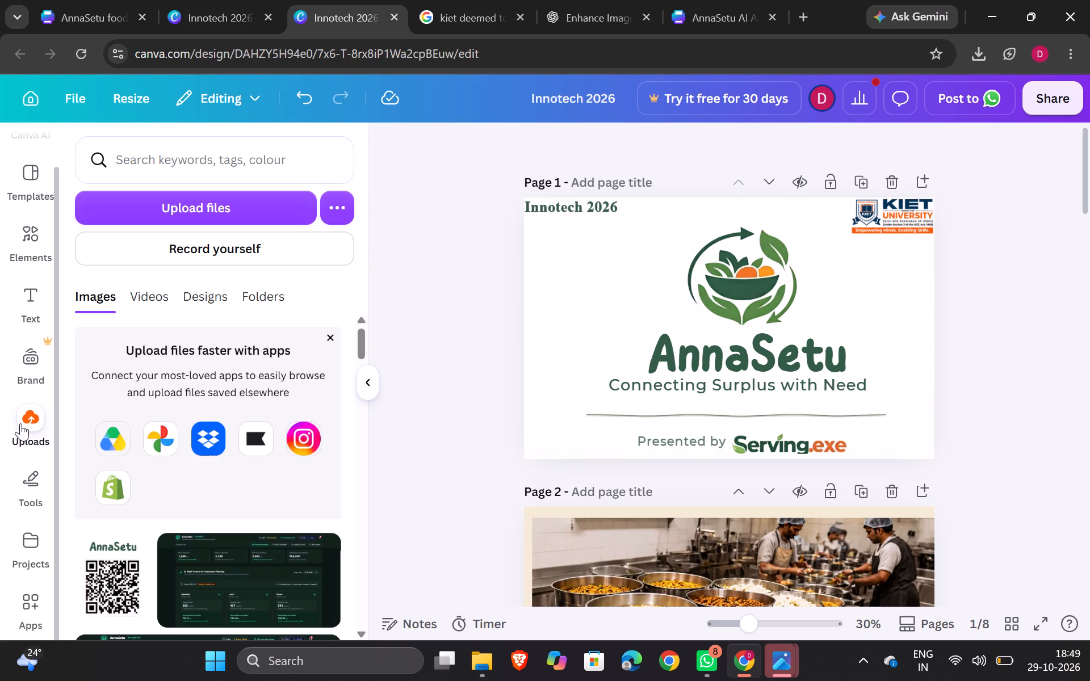
pyautogui.click(420, 276)
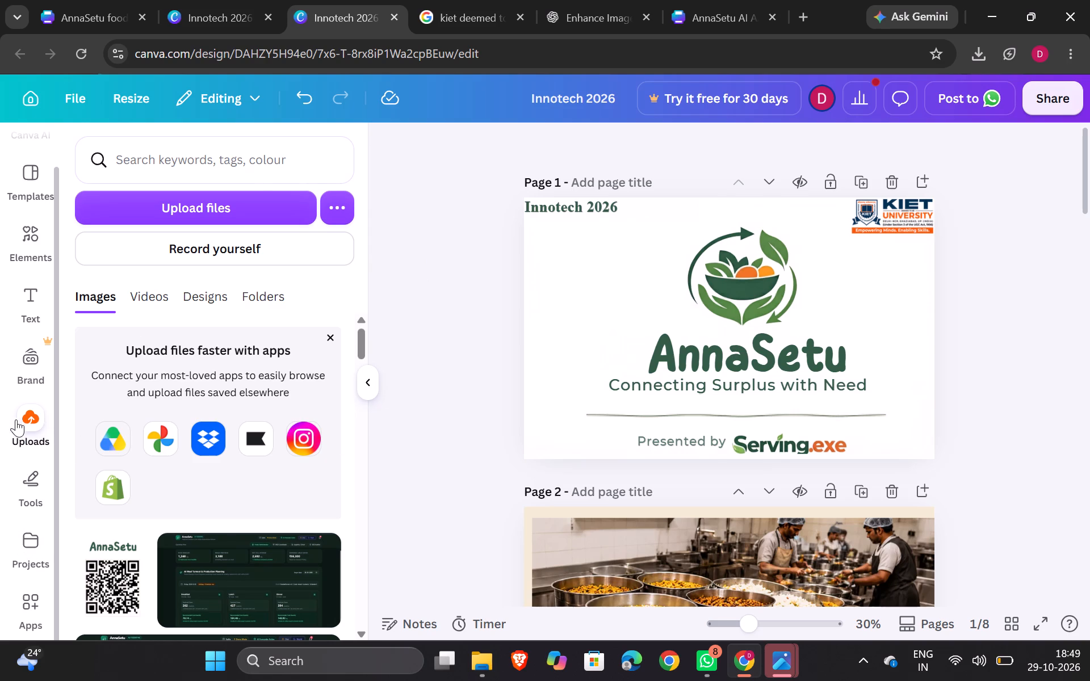
pyautogui.click(24, 418)
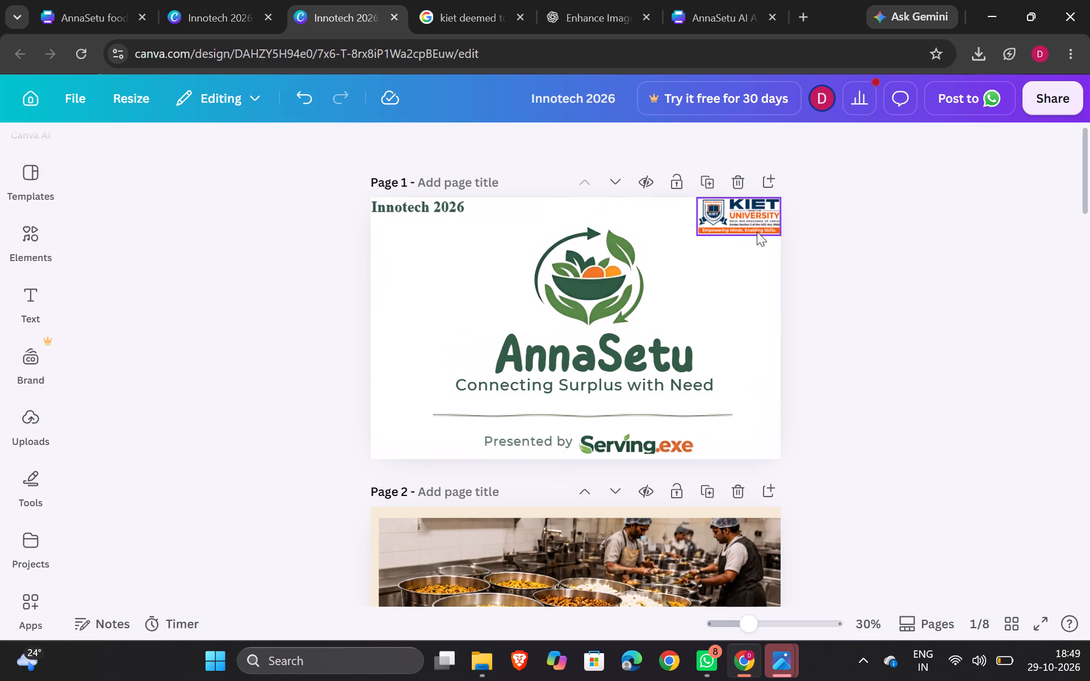
pyautogui.moveTo(757, 232); pyautogui.dragTo(747, 234)
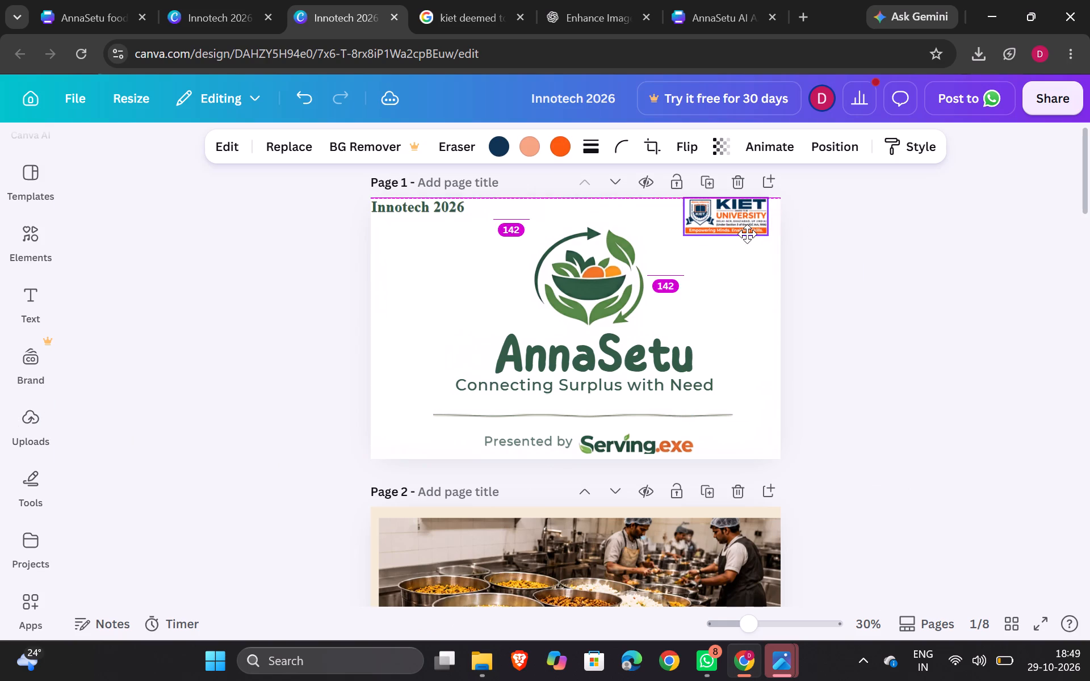
pyautogui.moveTo(747, 234); pyautogui.dragTo(747, 236)
pyautogui.click(983, 337)
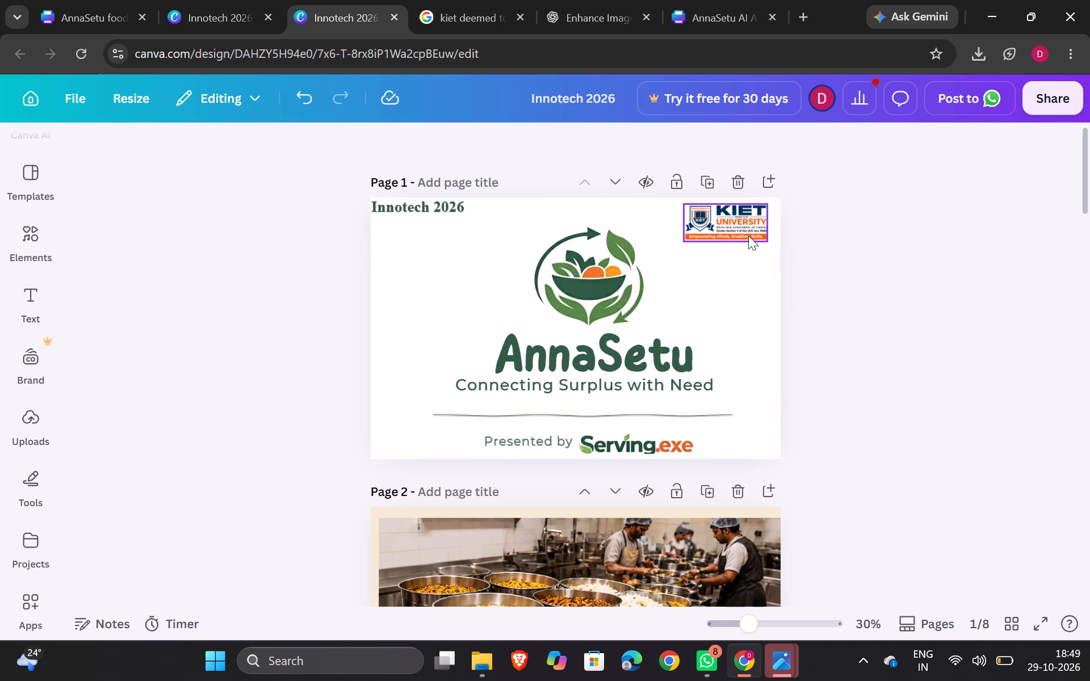
# Split the "Innotech 2026" heading on page 1 into two lines, indenting "2026" with spaces to centre it under "Innotech".
pyautogui.doubleClick(417, 202)
pyautogui.click(429, 204)
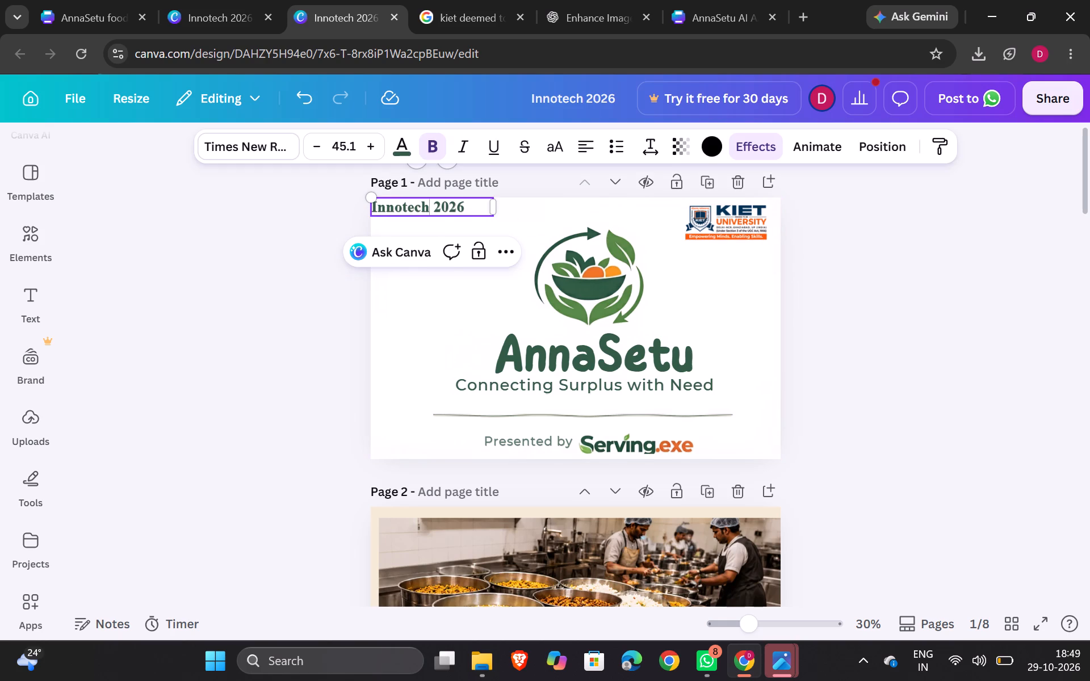
pyautogui.press('Return')
pyautogui.press('space')
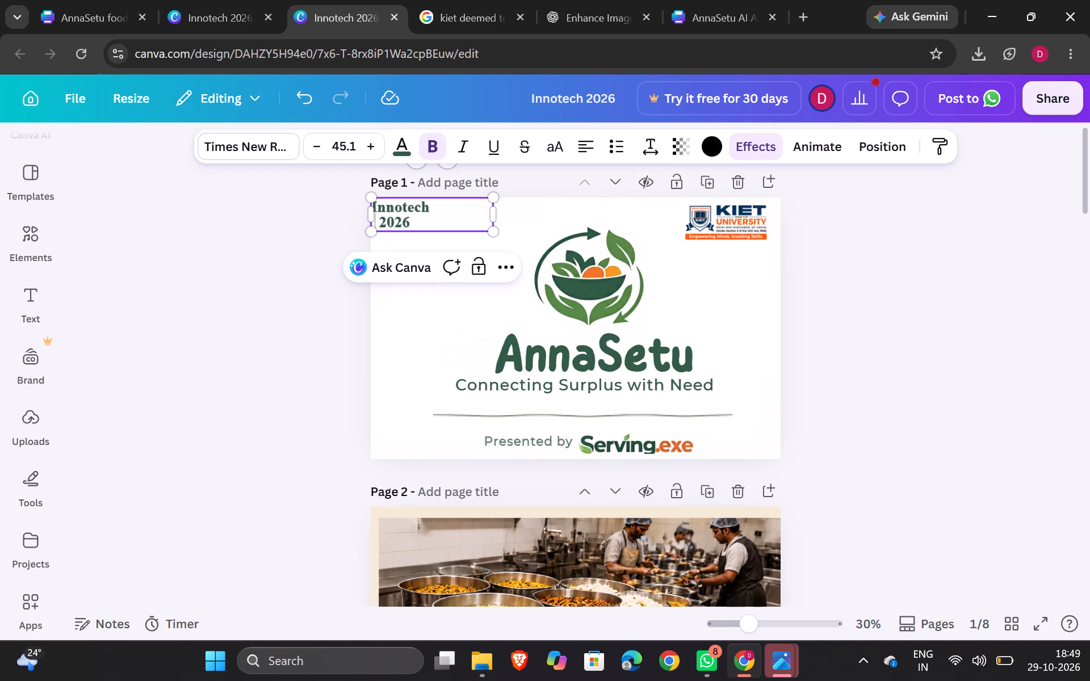
pyautogui.press('space')
pyautogui.press('space')
pyautogui.click(938, 243)
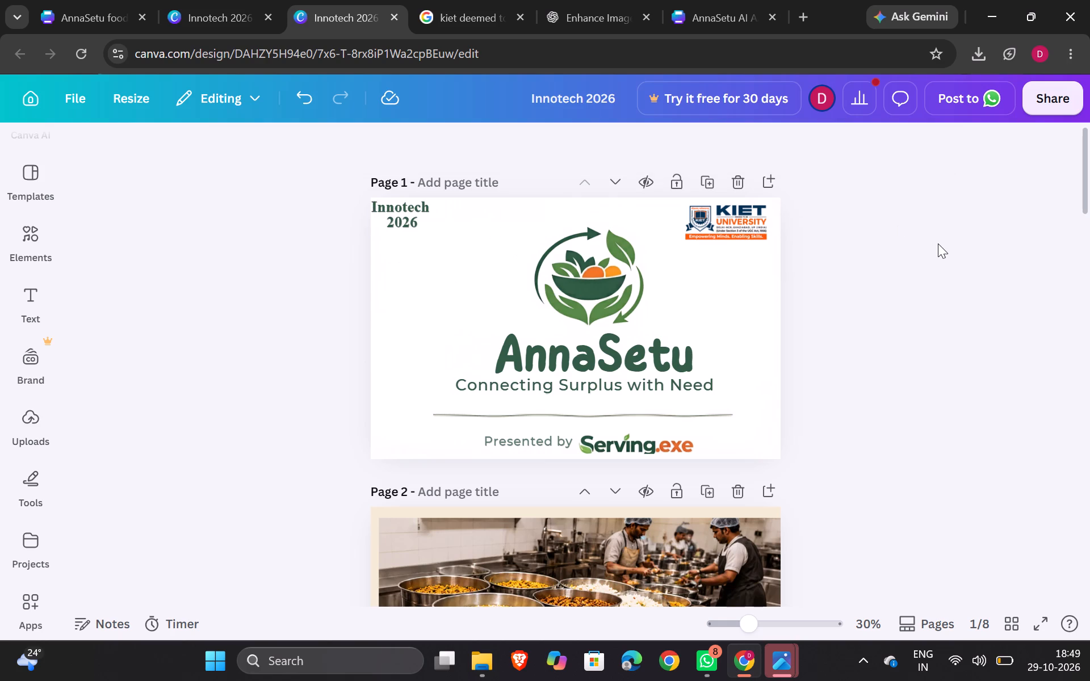
# Shift the Serving.exe logo on page 1 slightly upward beside the "Presented by" text.
pyautogui.moveTo(590, 442); pyautogui.dragTo(593, 438)
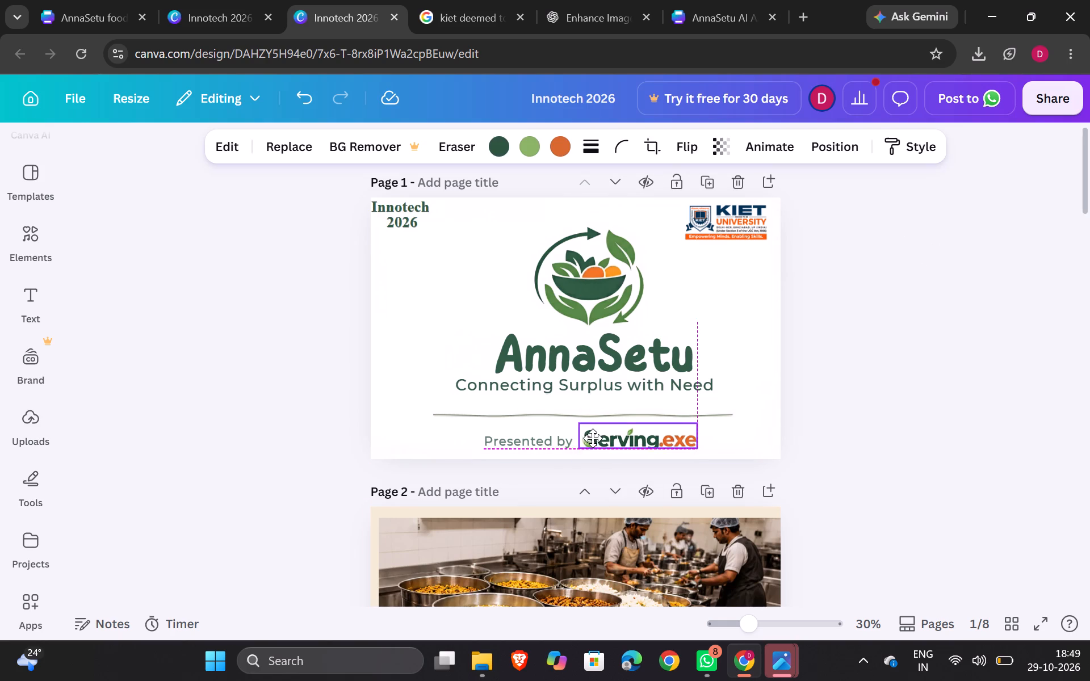
pyautogui.moveTo(593, 438); pyautogui.dragTo(592, 436)
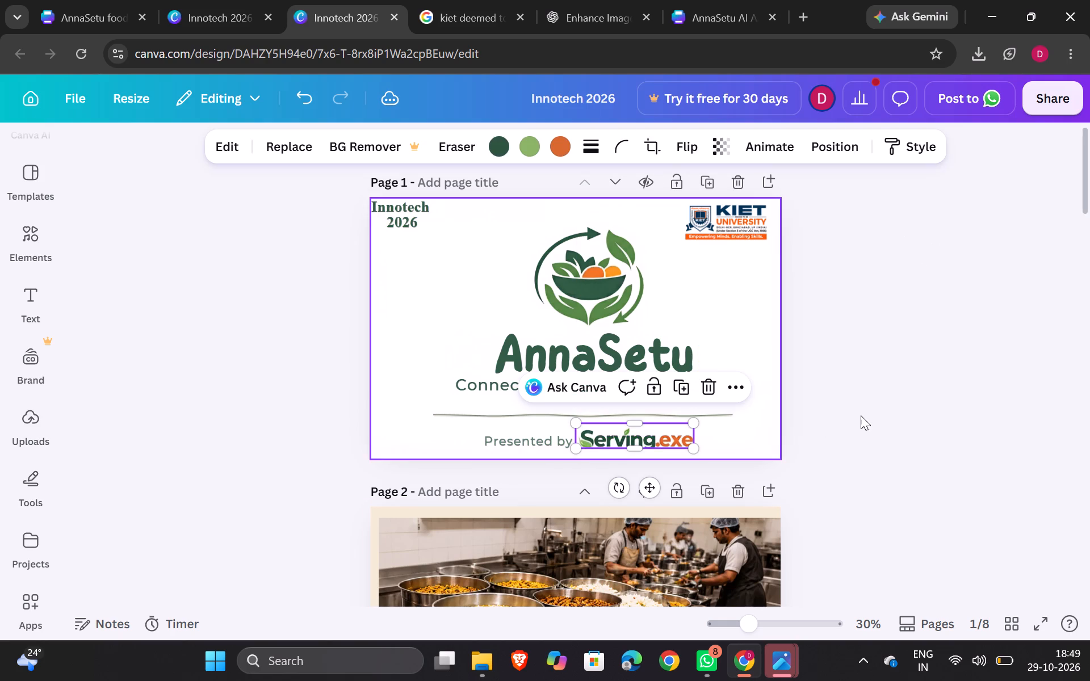
pyautogui.click(863, 413)
# Reposition the two-line Innotech 2026 heading slightly inward from the page's left edge, with its box against the page's top edge.
pyautogui.moveTo(402, 214); pyautogui.dragTo(409, 225)
pyautogui.click(896, 327)
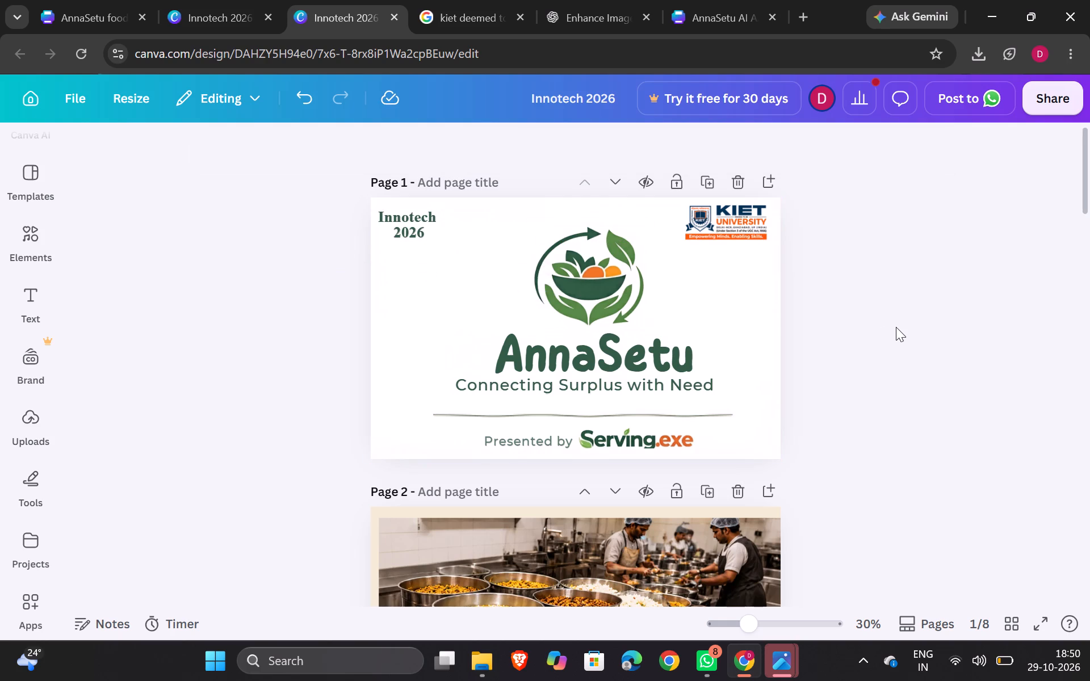
pyautogui.click(430, 217)
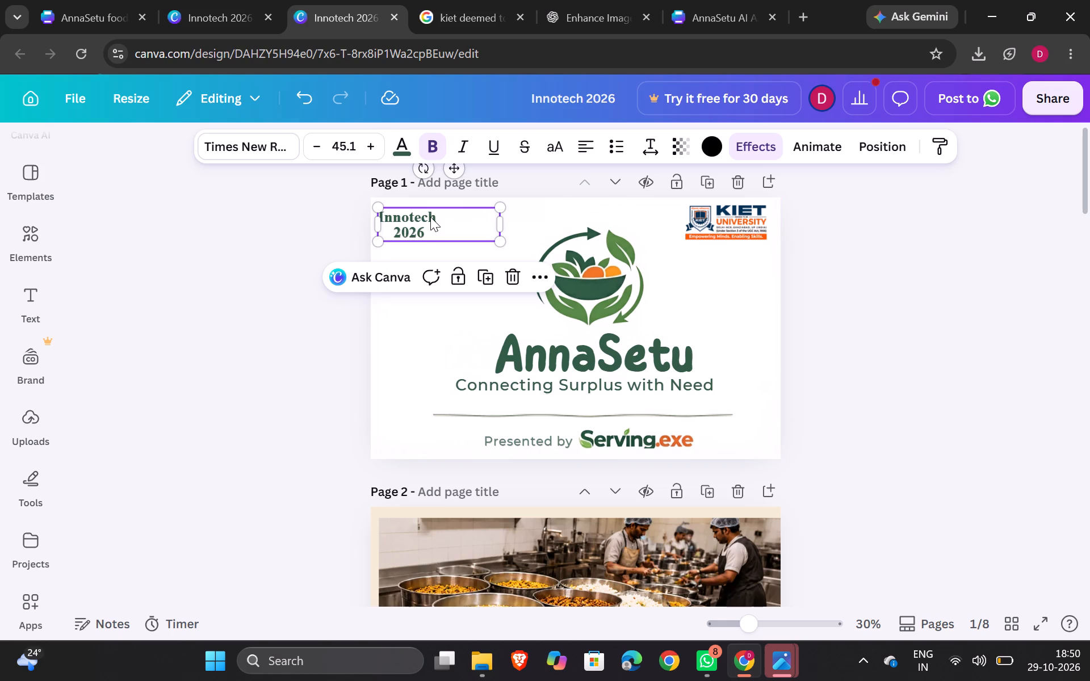
pyautogui.moveTo(430, 217); pyautogui.dragTo(431, 211)
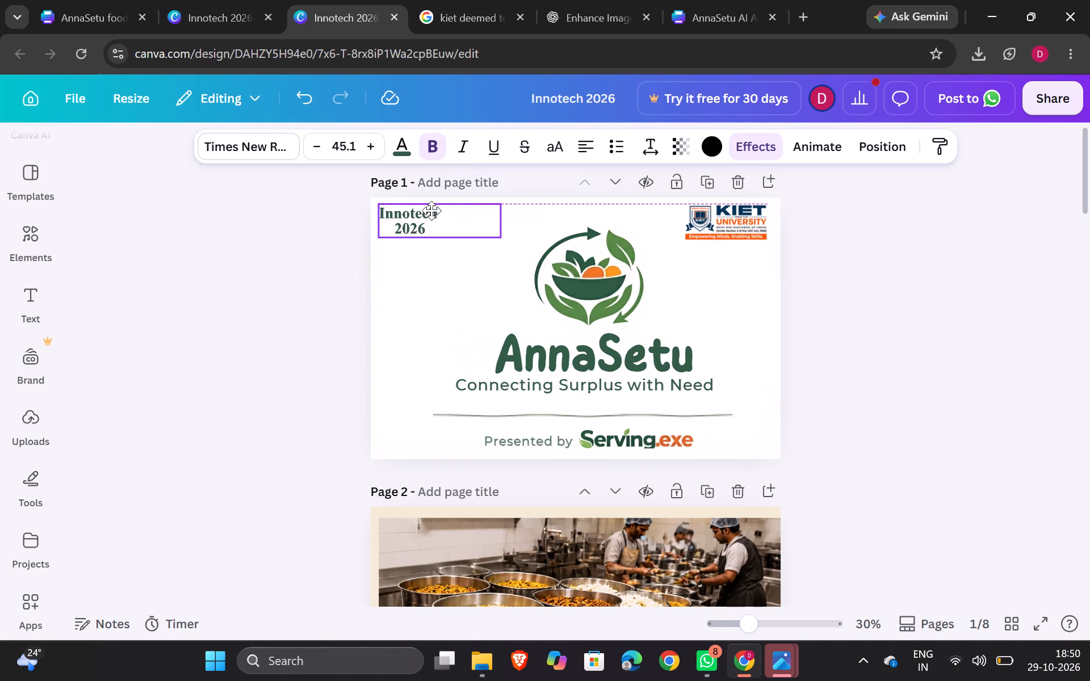
pyautogui.moveTo(431, 211); pyautogui.dragTo(431, 208)
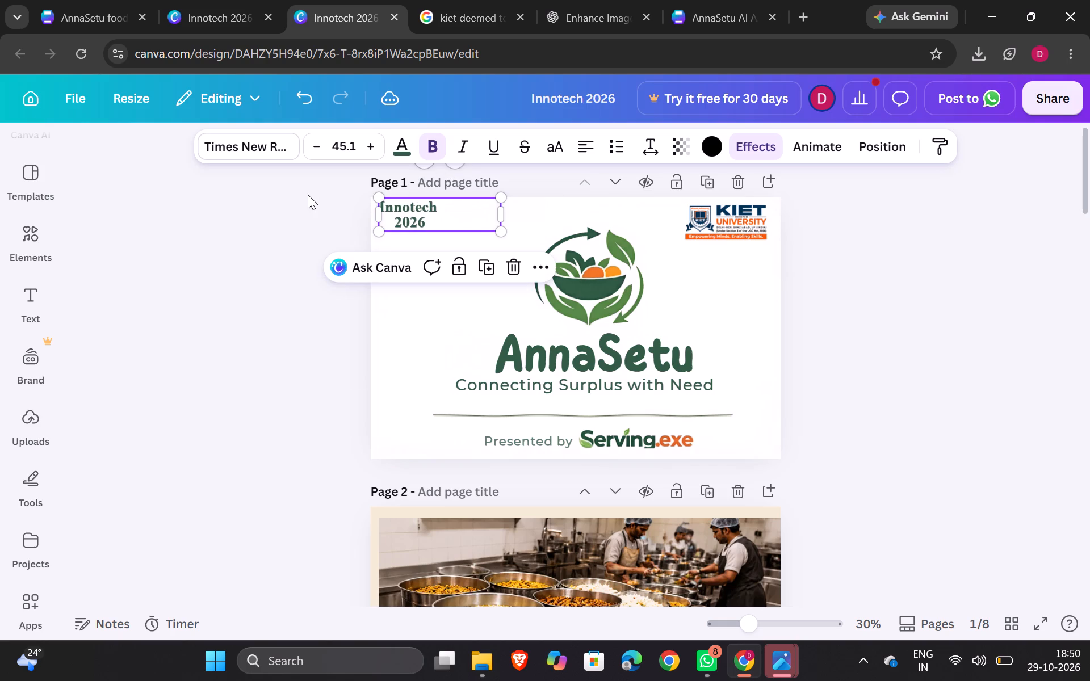
pyautogui.click(309, 196)
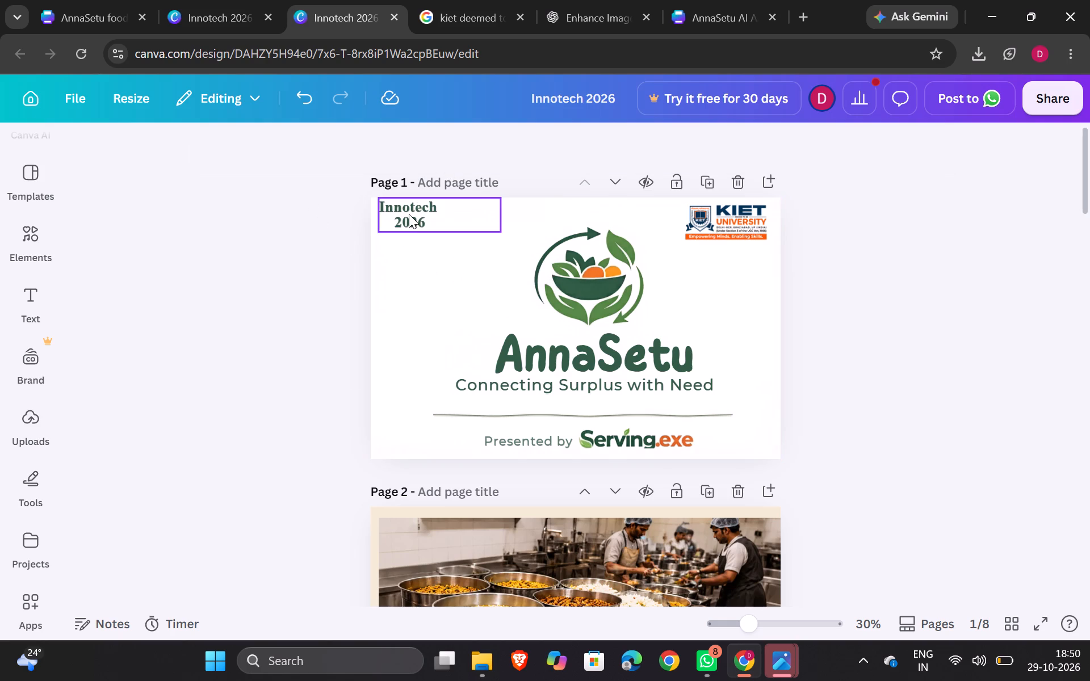